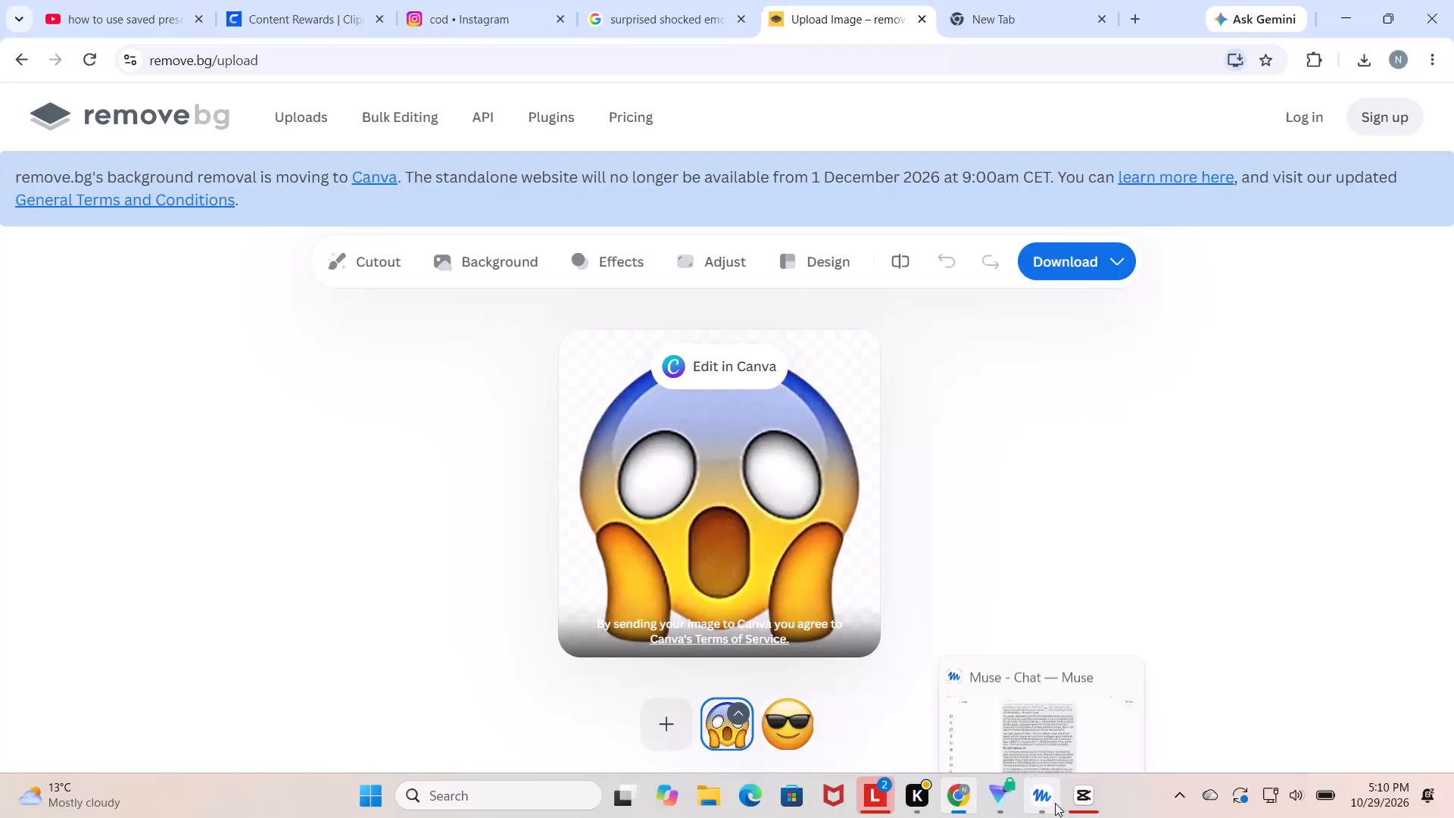
Switch to CapCut, dismiss the finished export dialog and close the 1029 (1) project.
{"action": "left_click", "coordinate": [1073, 798]}
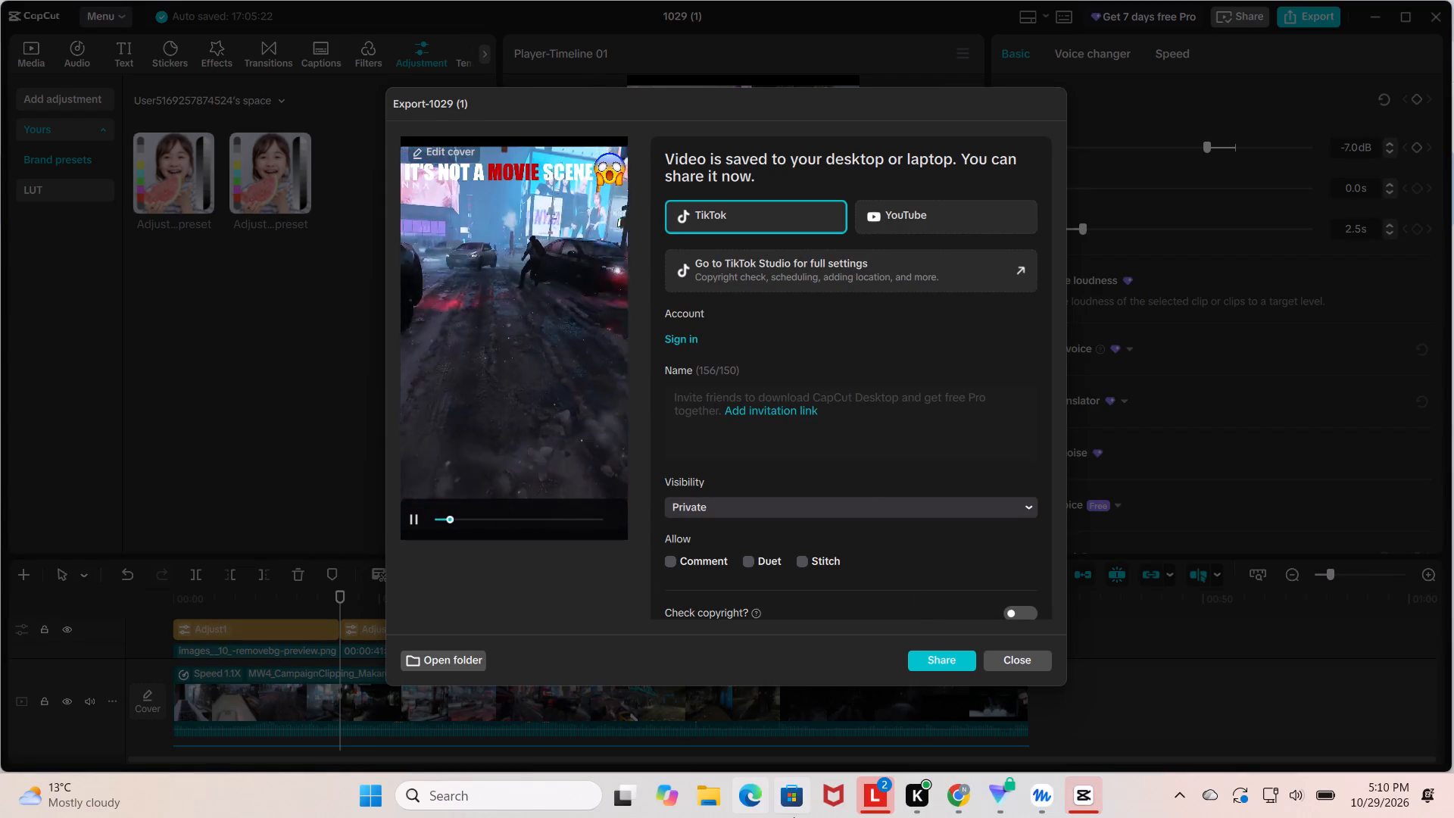
{"action": "left_click", "coordinate": [1023, 665]}
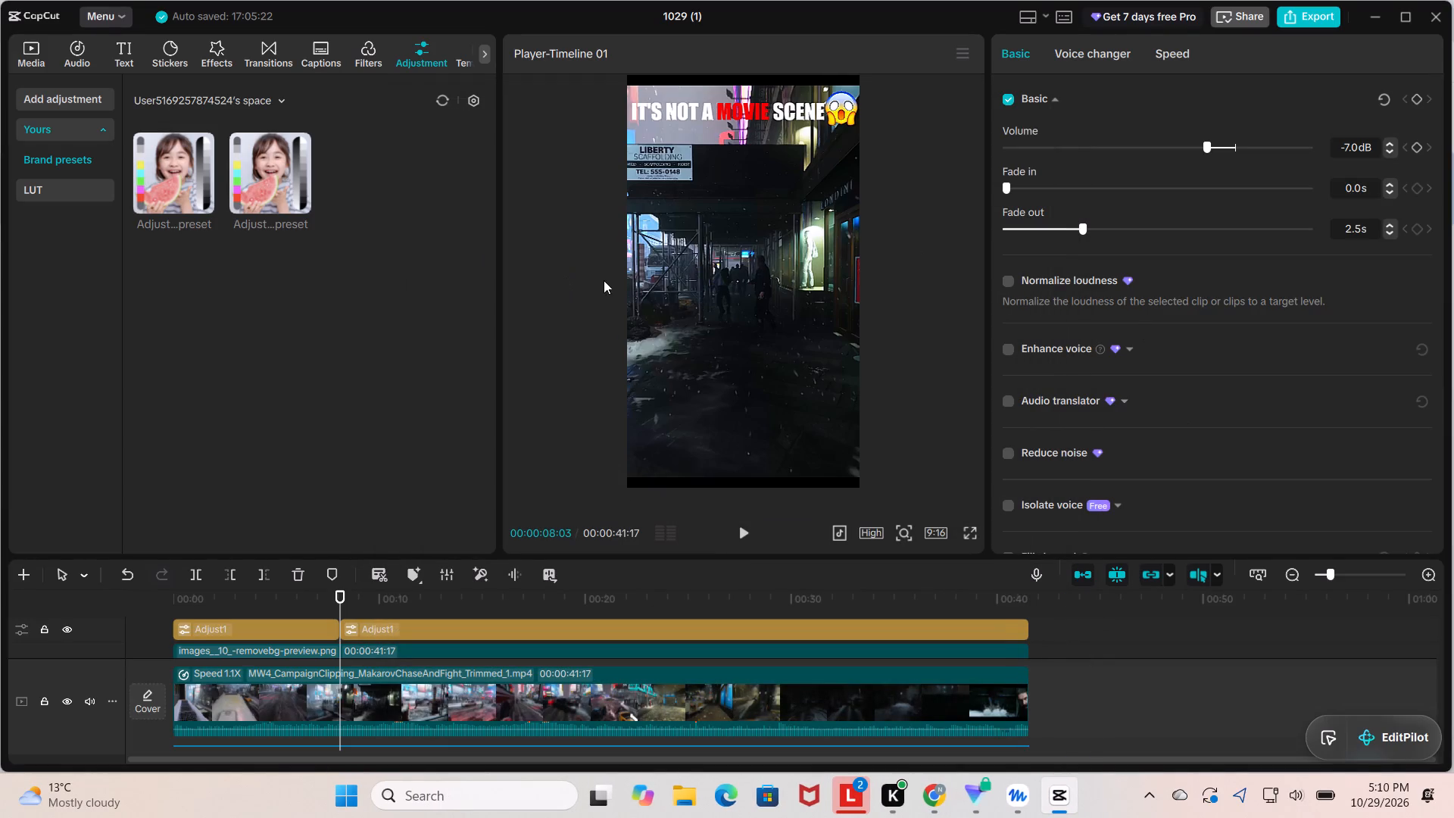
{"action": "left_click", "coordinate": [1423, 11]}
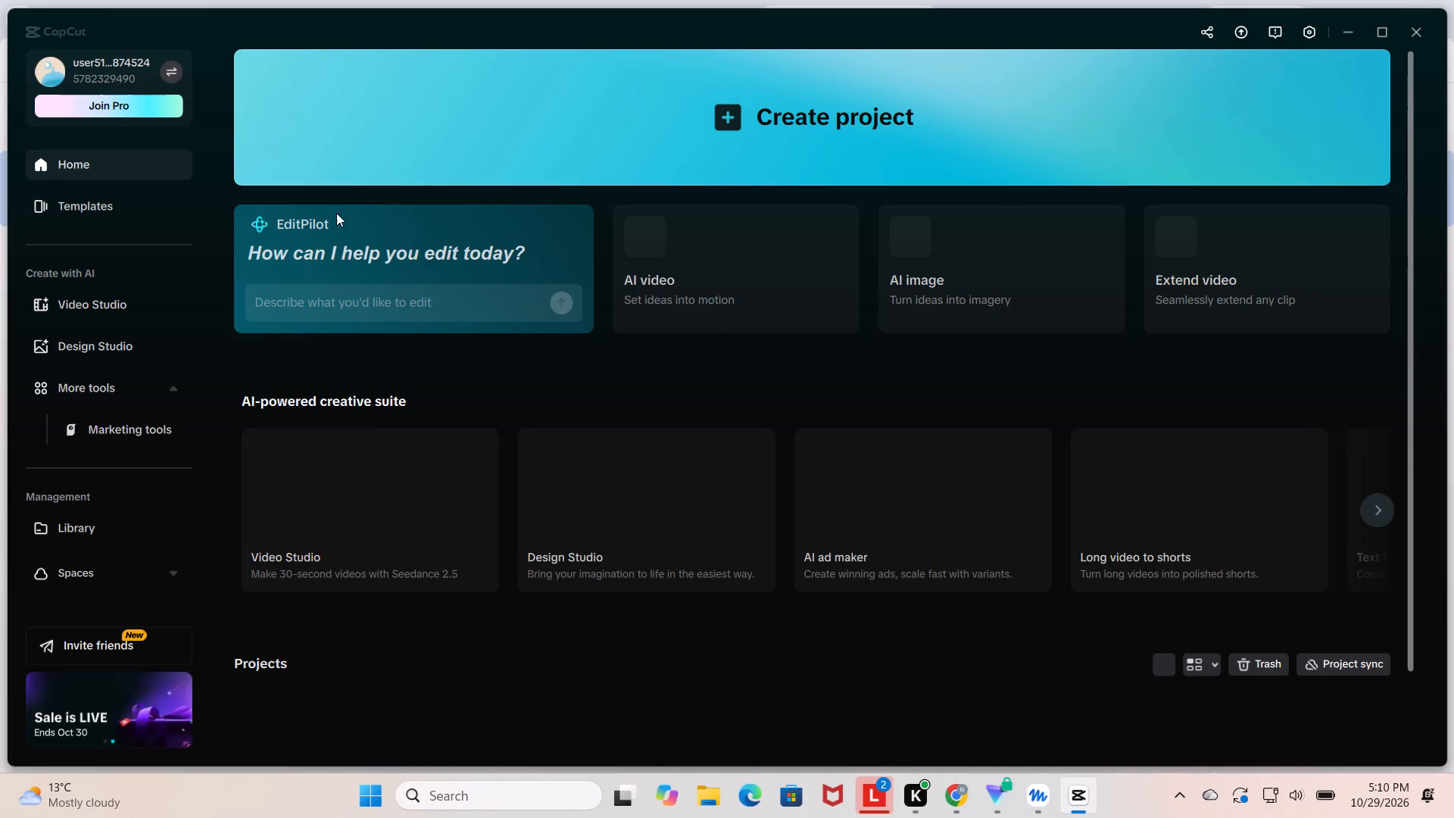
Create a new video project from the home screen.
{"action": "left_click", "coordinate": [723, 158]}
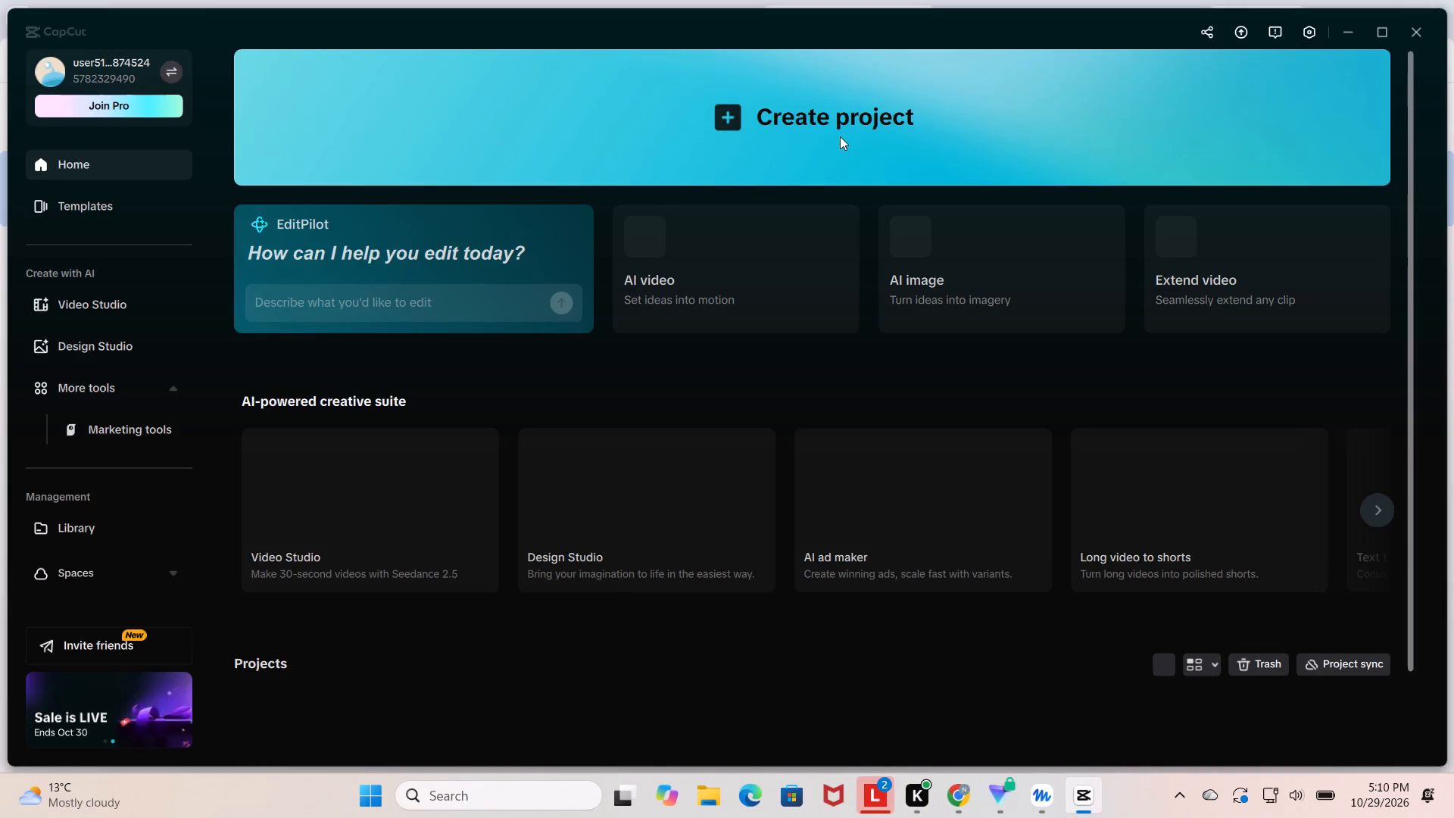
{"action": "left_click", "coordinate": [898, 126]}
{"action": "left_click", "coordinate": [872, 109]}
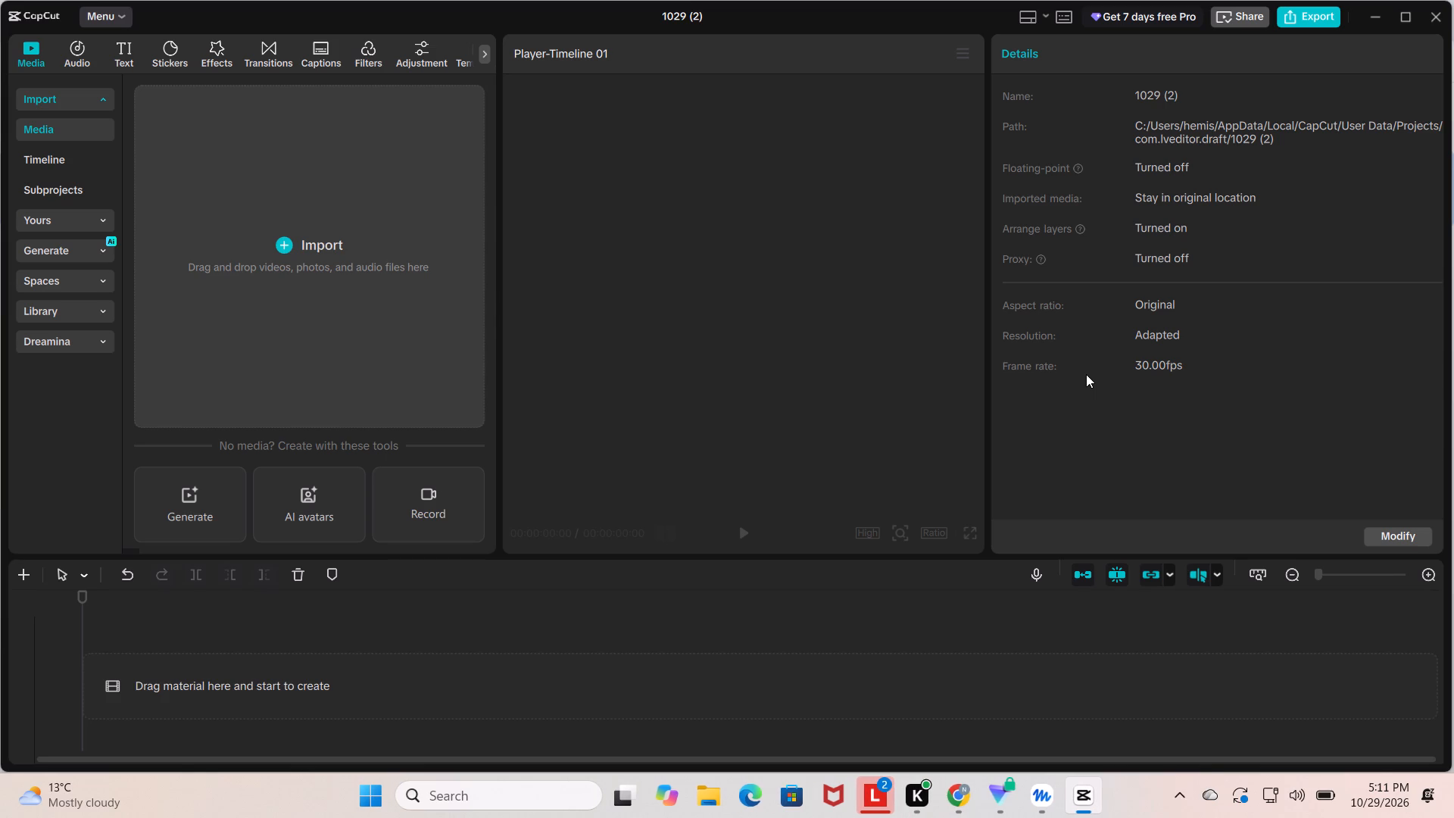
Import the MW4_CampaignClipping_ConvenienceStore_1 video from the device folder Videos > MW4 > mw 4 capm.
{"action": "left_click", "coordinate": [357, 337]}
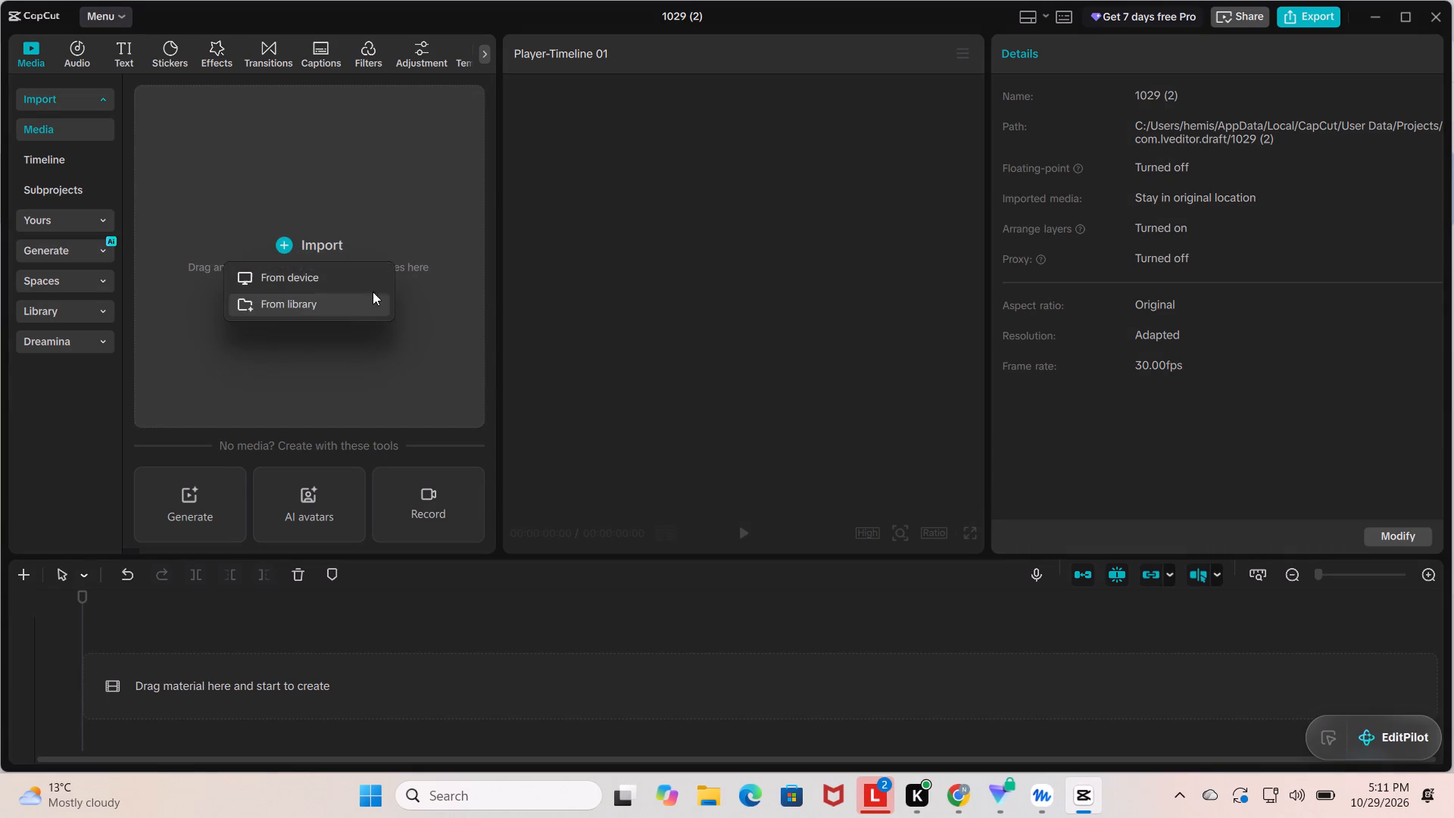
{"action": "left_click", "coordinate": [337, 273]}
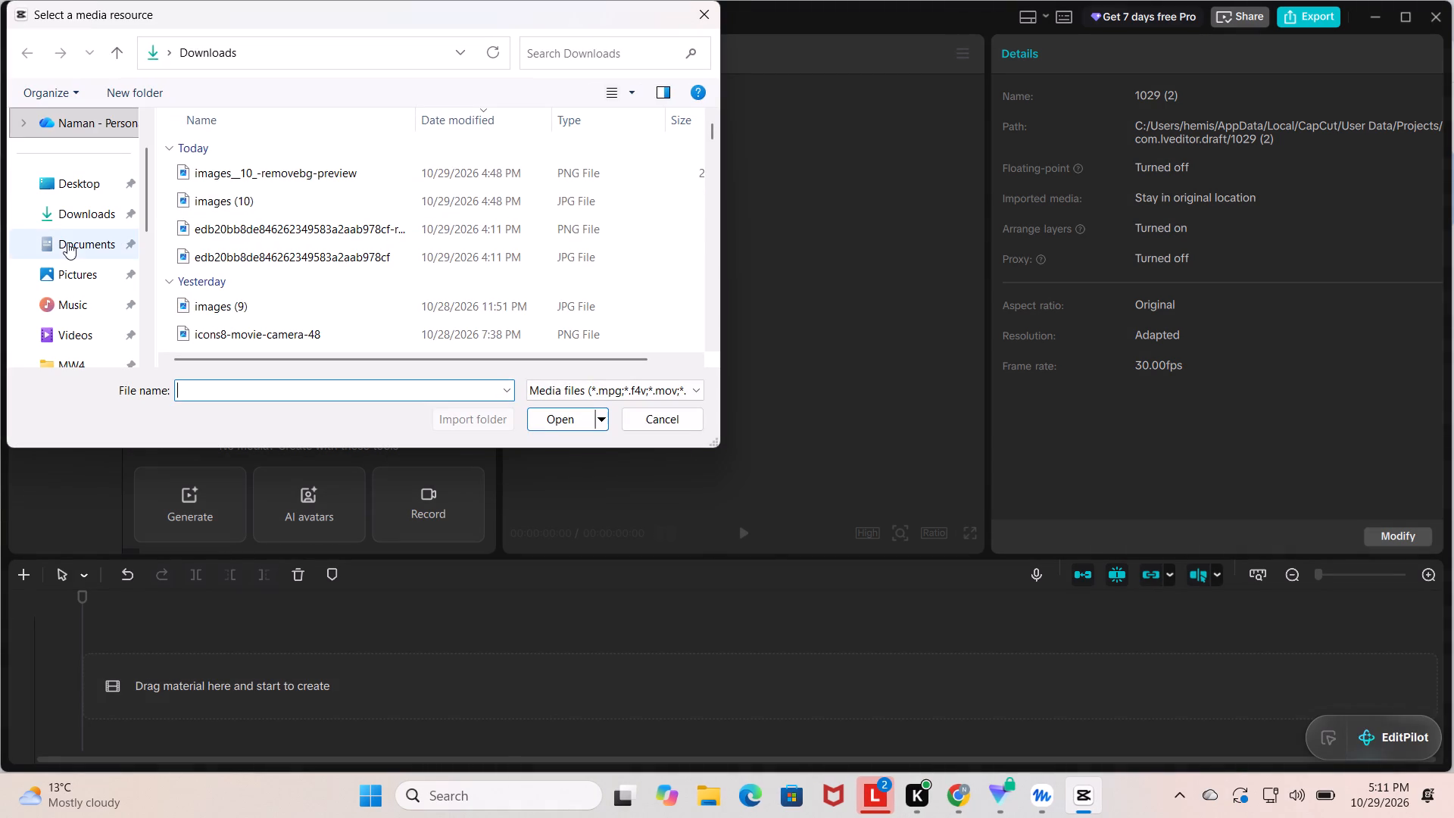
{"action": "left_click", "coordinate": [91, 209]}
{"action": "scroll", "coordinate": [70, 308], "scroll_direction": "down", "scroll_amount": 1}
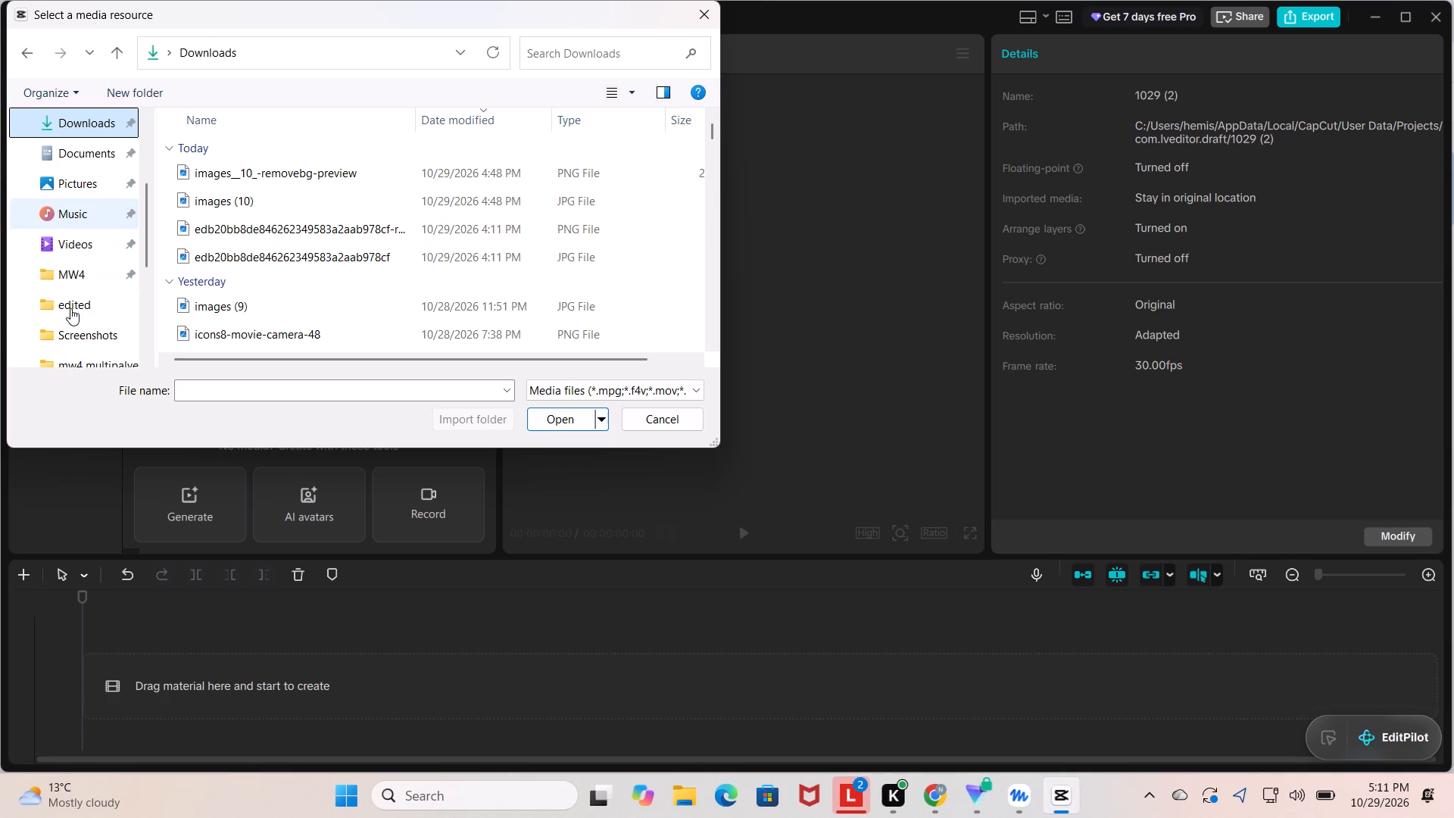
{"action": "left_click", "coordinate": [94, 286]}
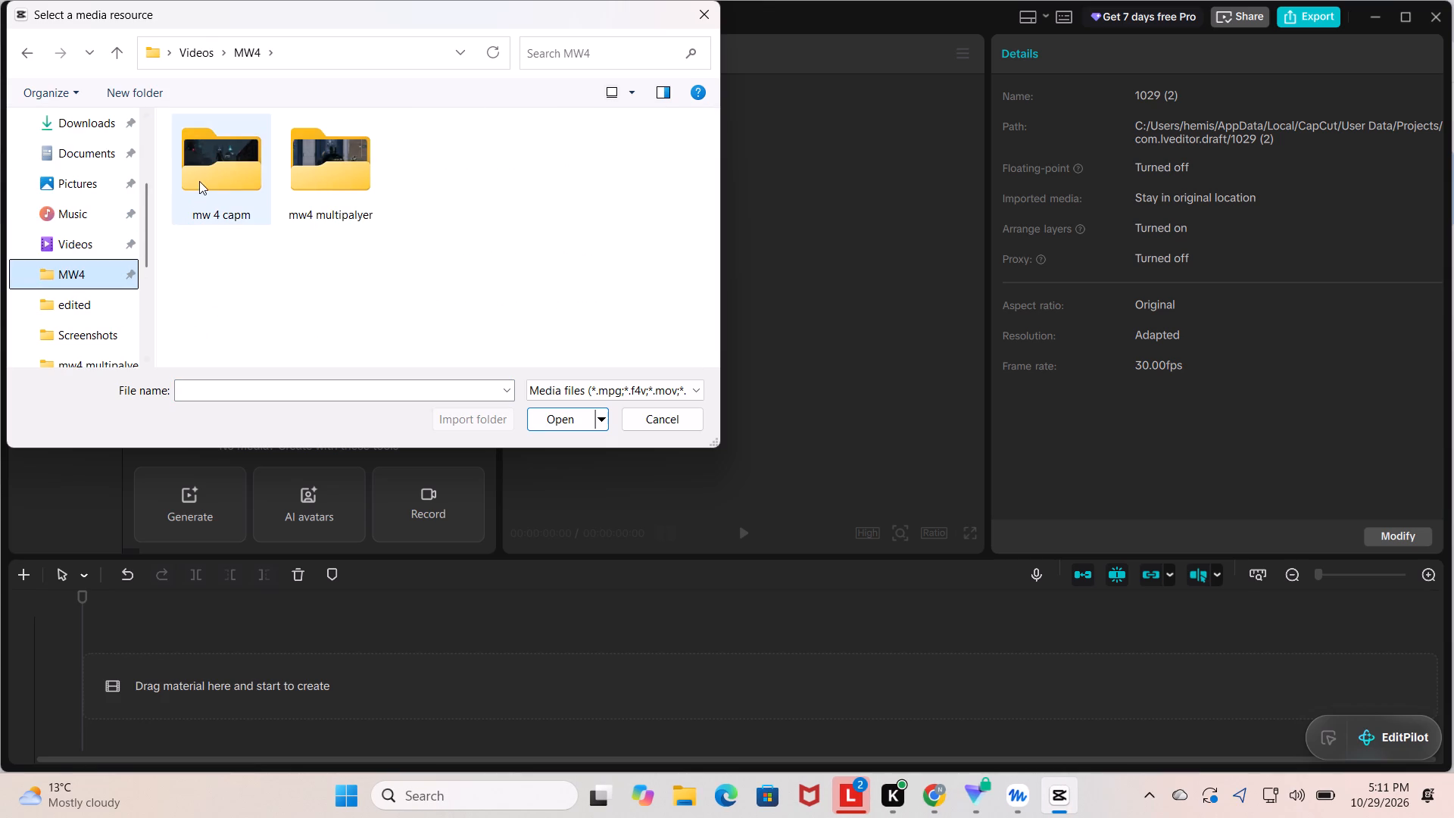
{"action": "double_click", "coordinate": [219, 197]}
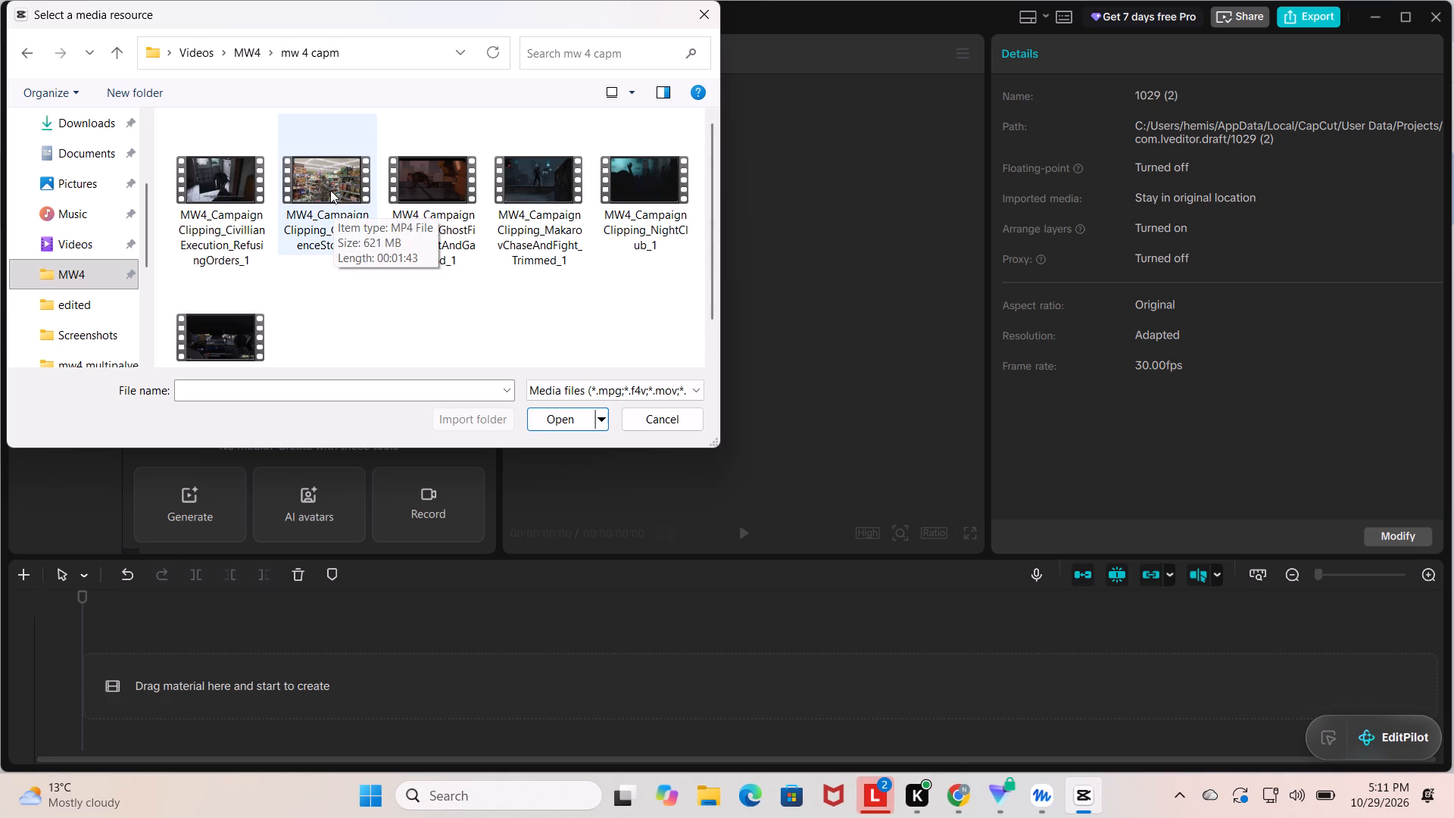
{"action": "double_click", "coordinate": [300, 197]}
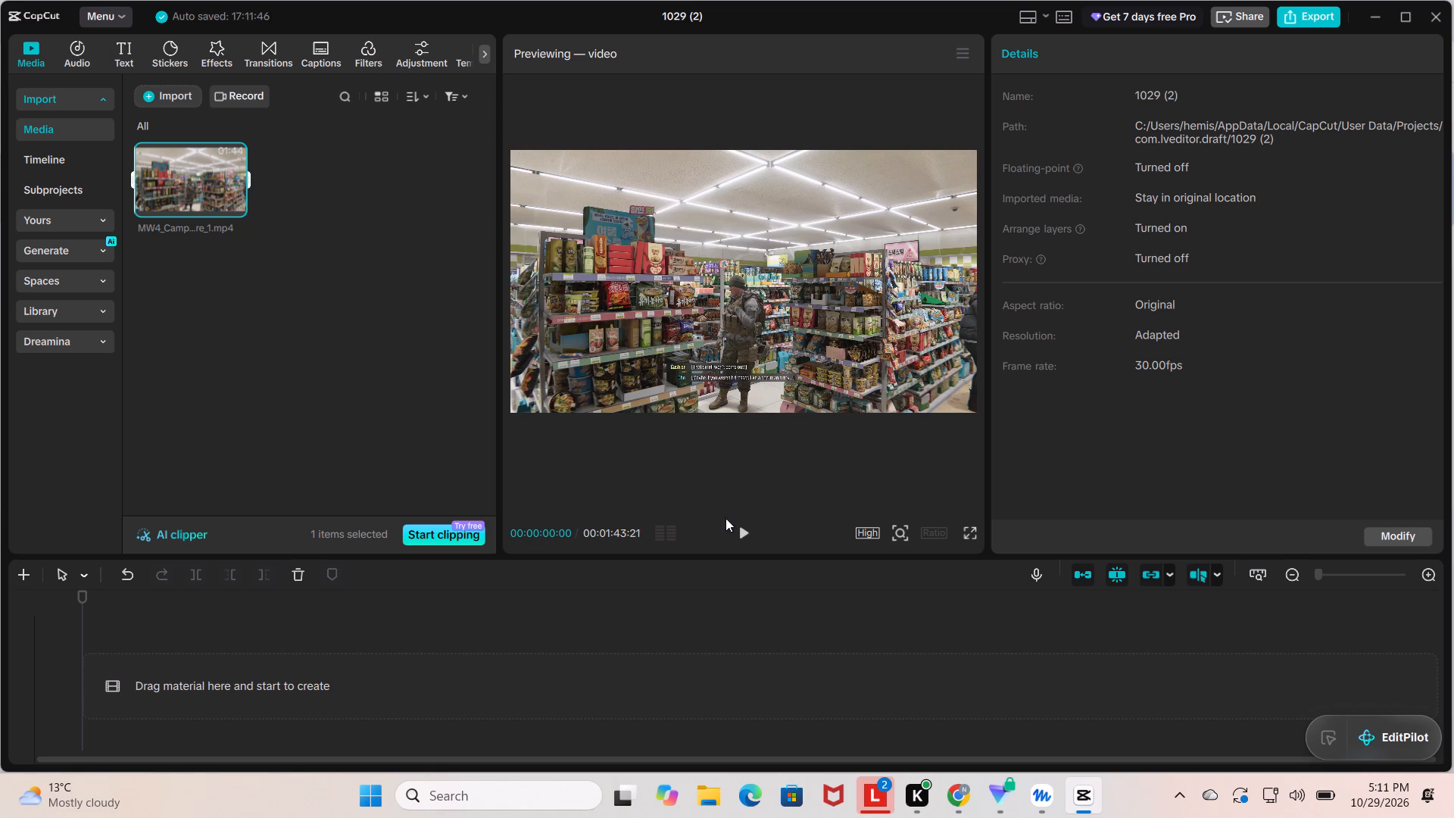
Preview the imported convenience store clip and place it at the start of the timeline.
{"action": "left_click", "coordinate": [738, 529]}
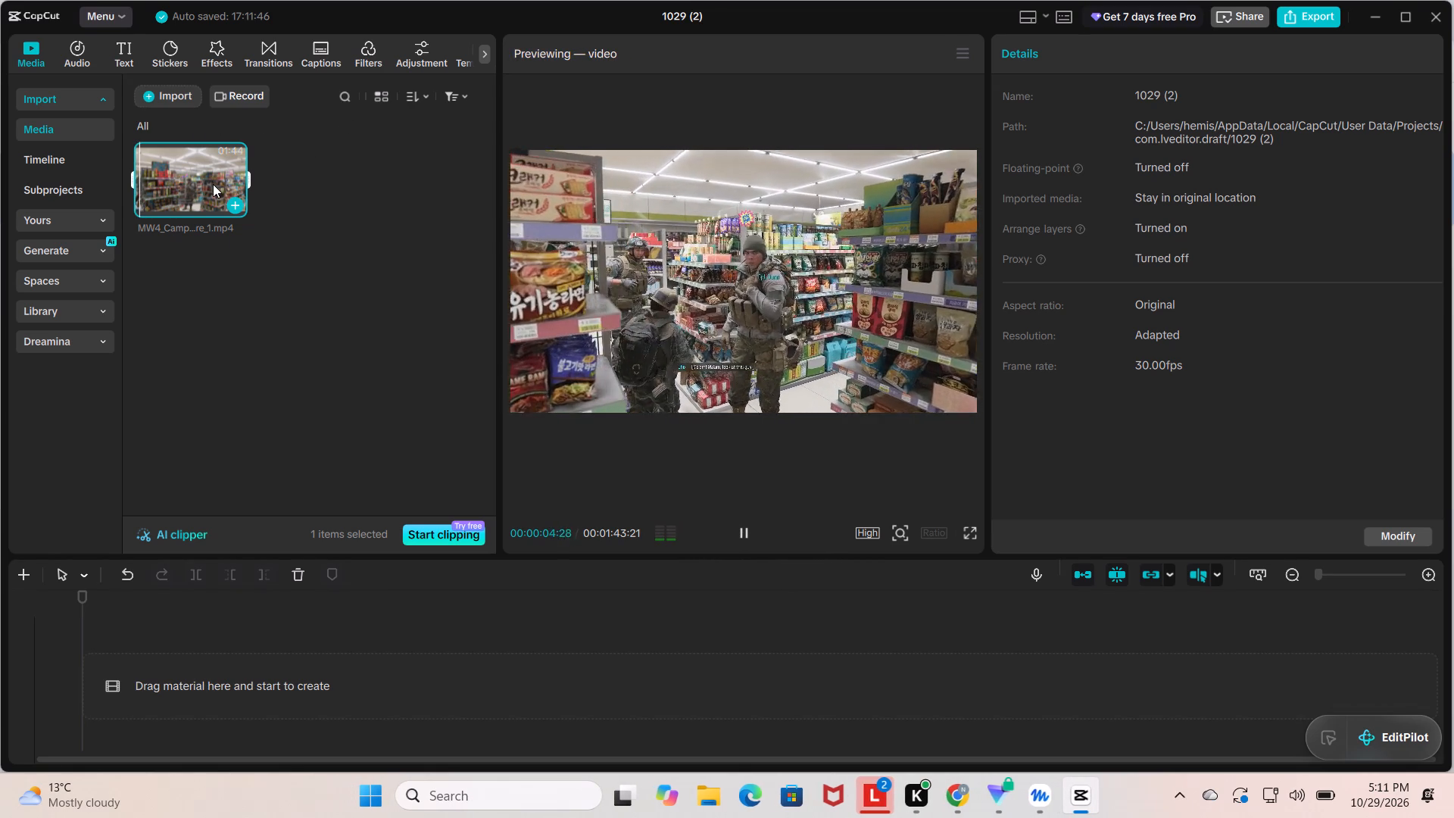
{"action": "left_click_drag", "start_coordinate": [213, 184], "coordinate": [127, 426]}
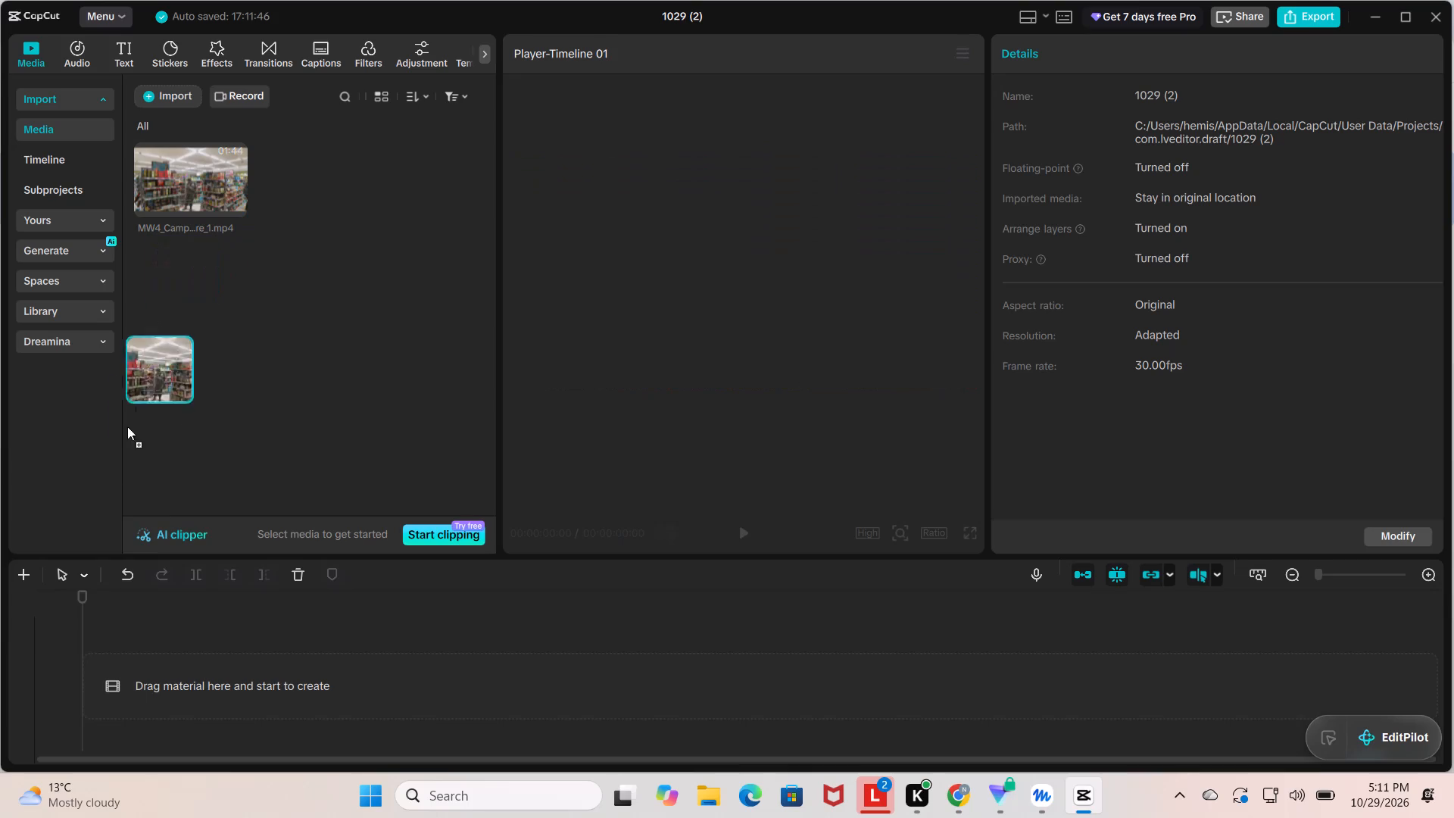
{"action": "left_click_drag", "start_coordinate": [127, 426], "coordinate": [143, 667]}
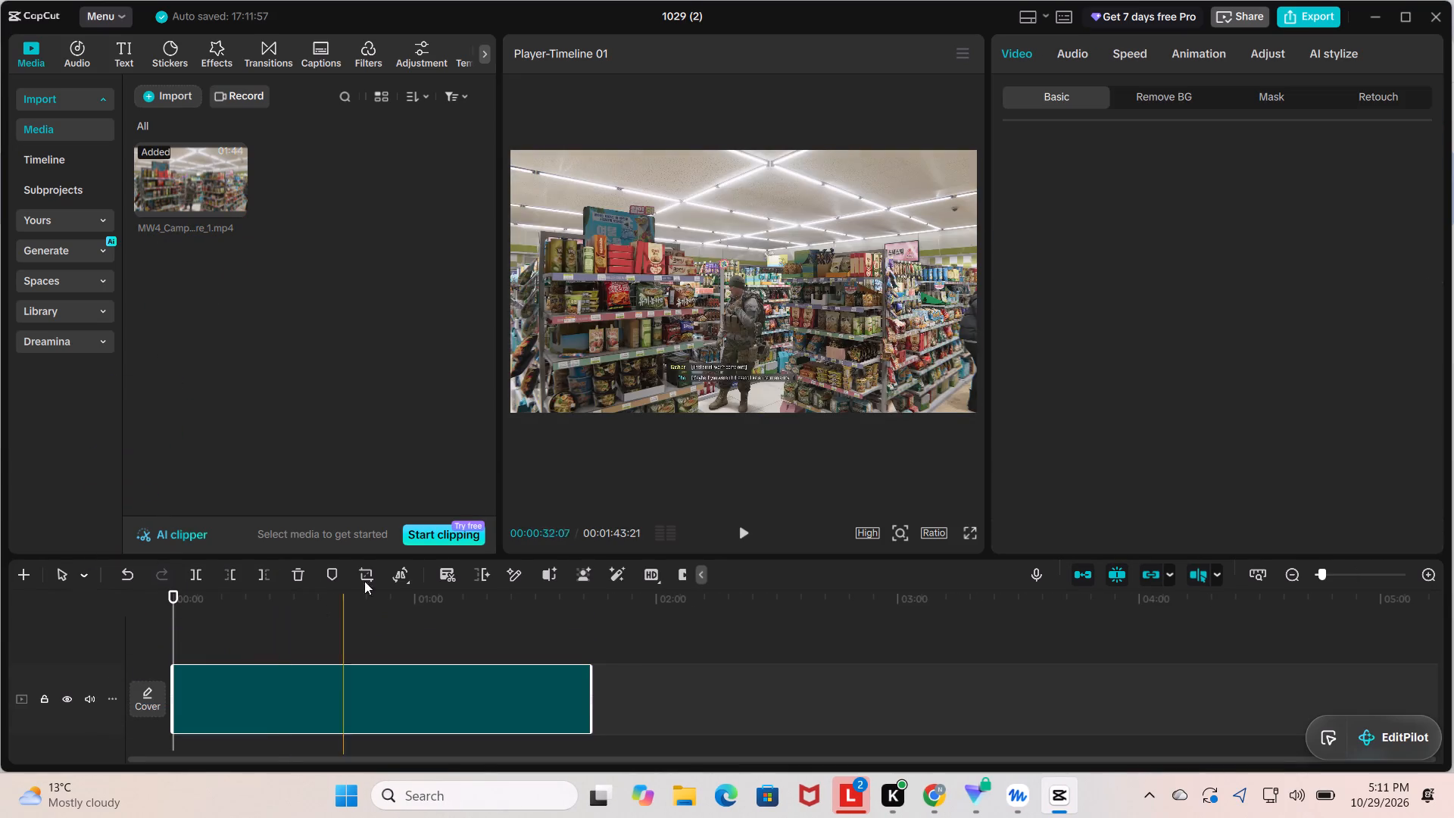
{"action": "key", "text": "space"}
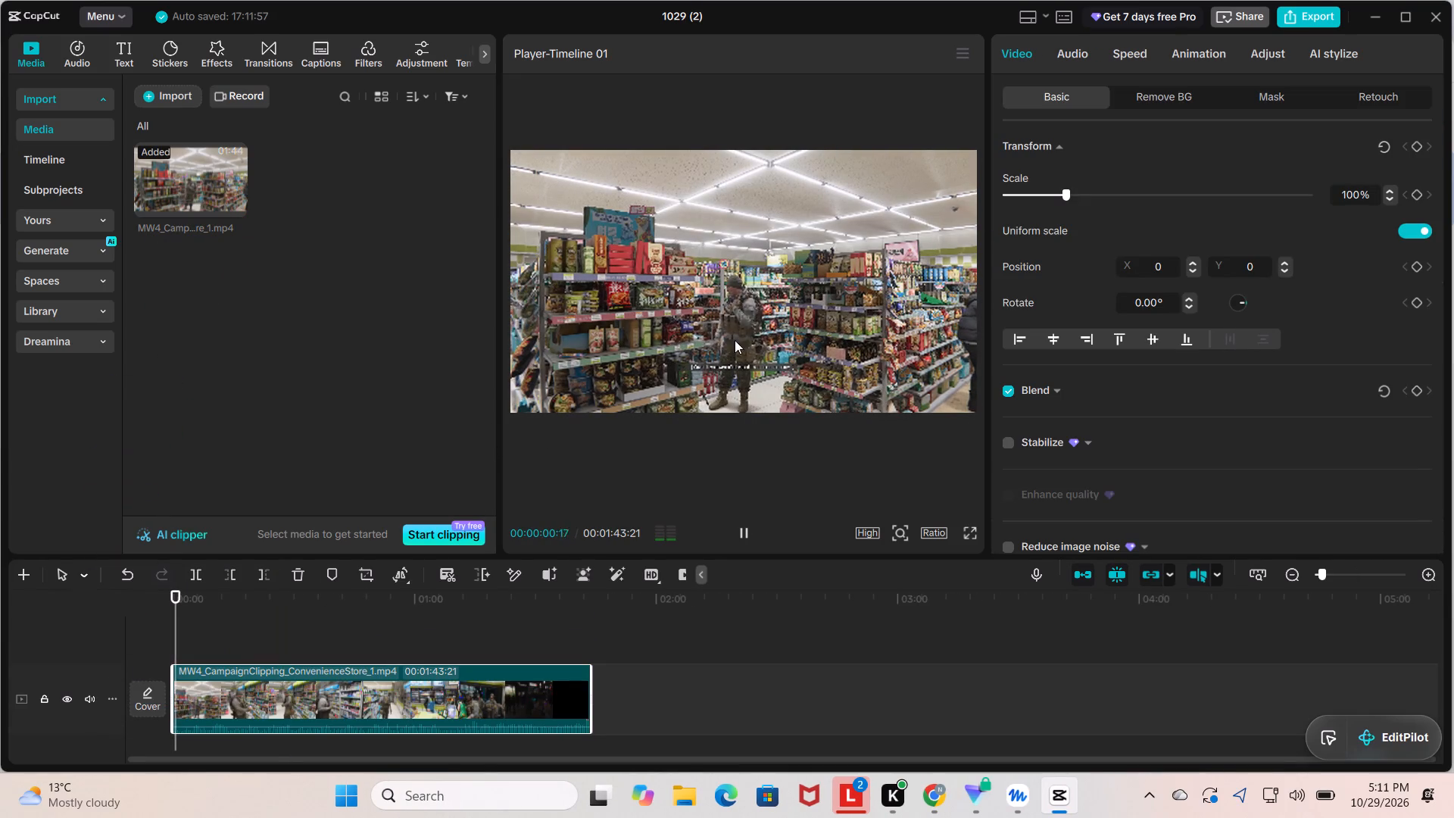
{"action": "key", "text": "space"}
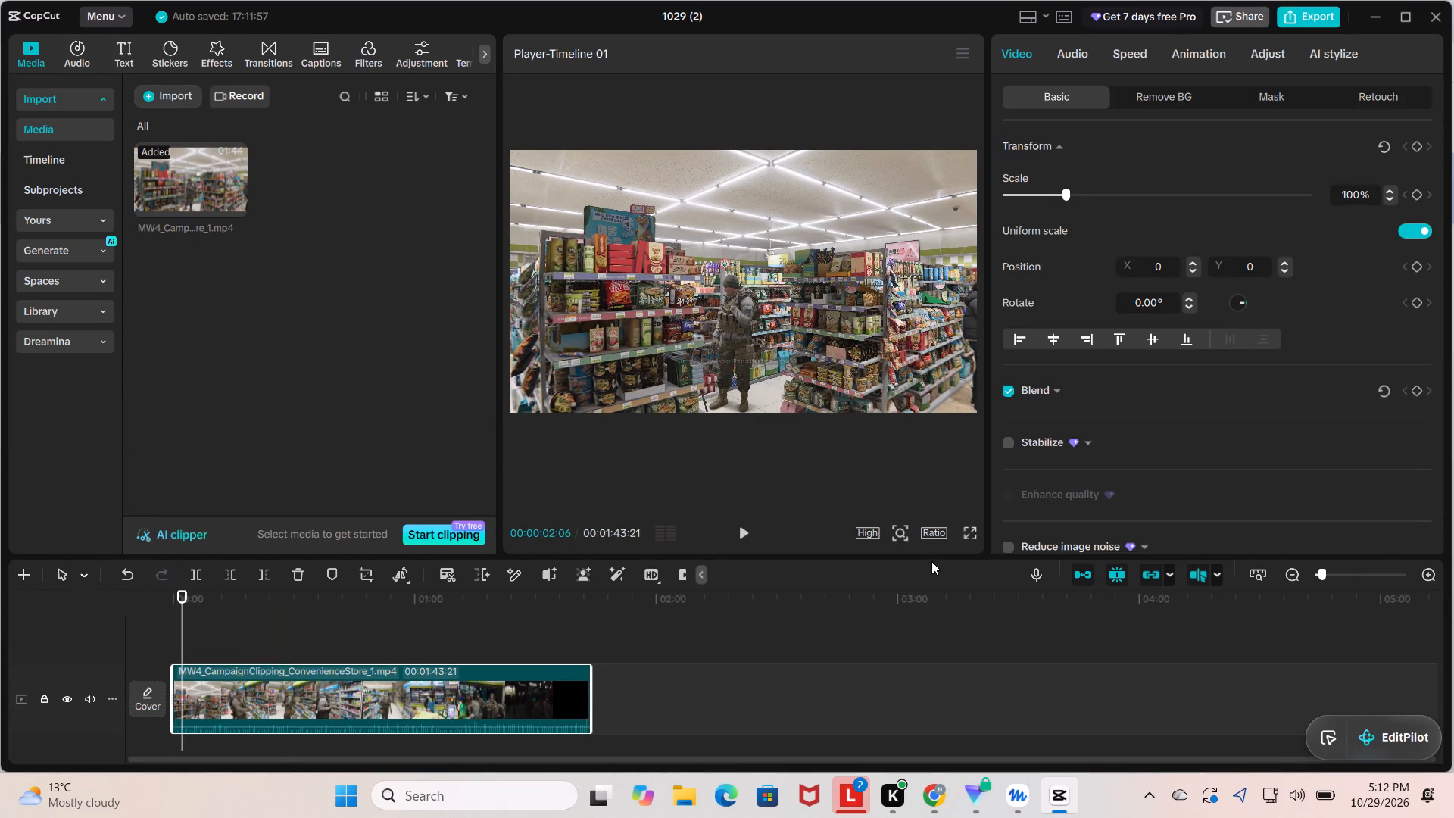
Set the project's aspect ratio to 9:16.
{"action": "left_click", "coordinate": [934, 539]}
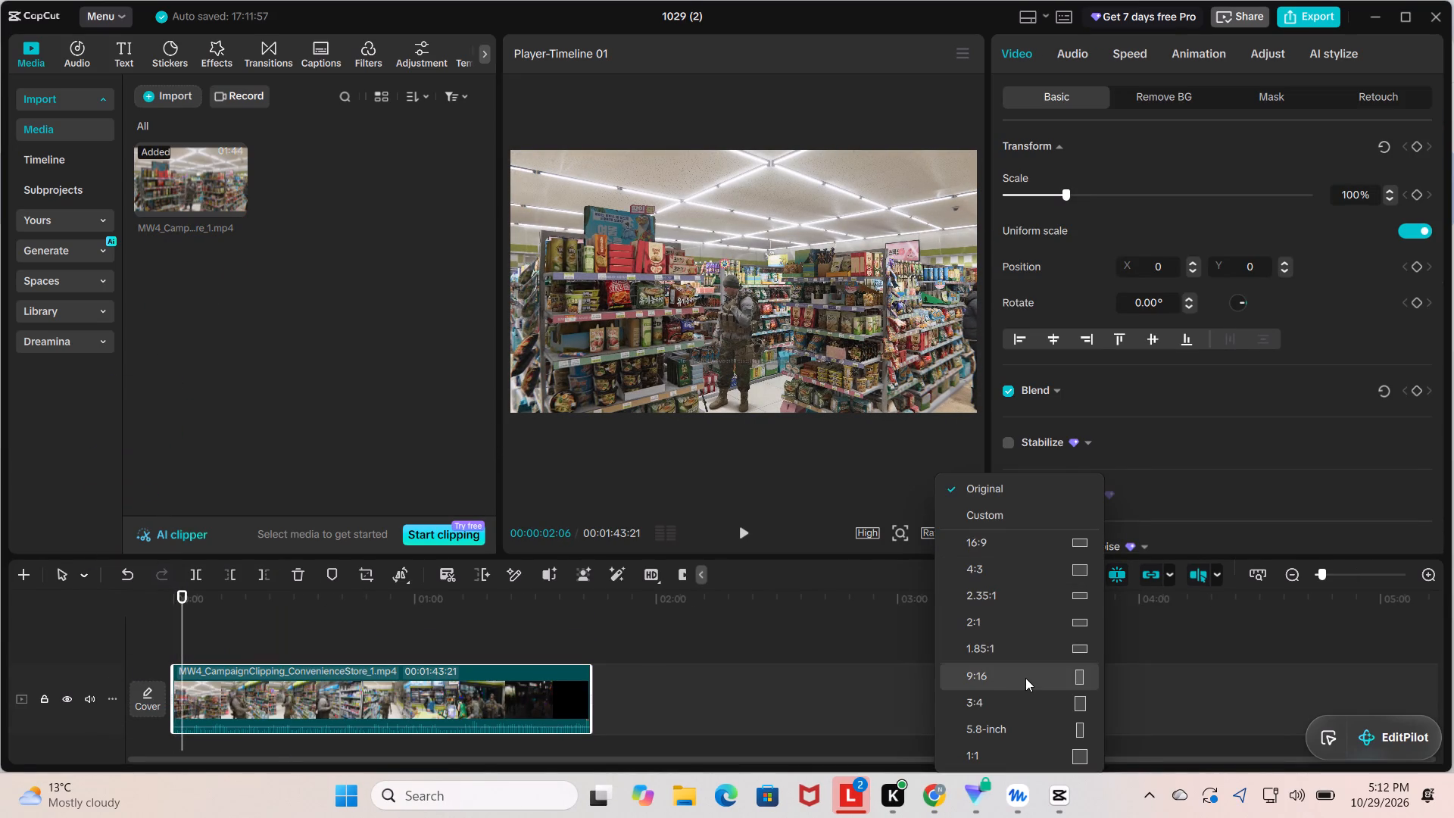
{"action": "left_click", "coordinate": [1026, 677]}
{"action": "left_click", "coordinate": [747, 280]}
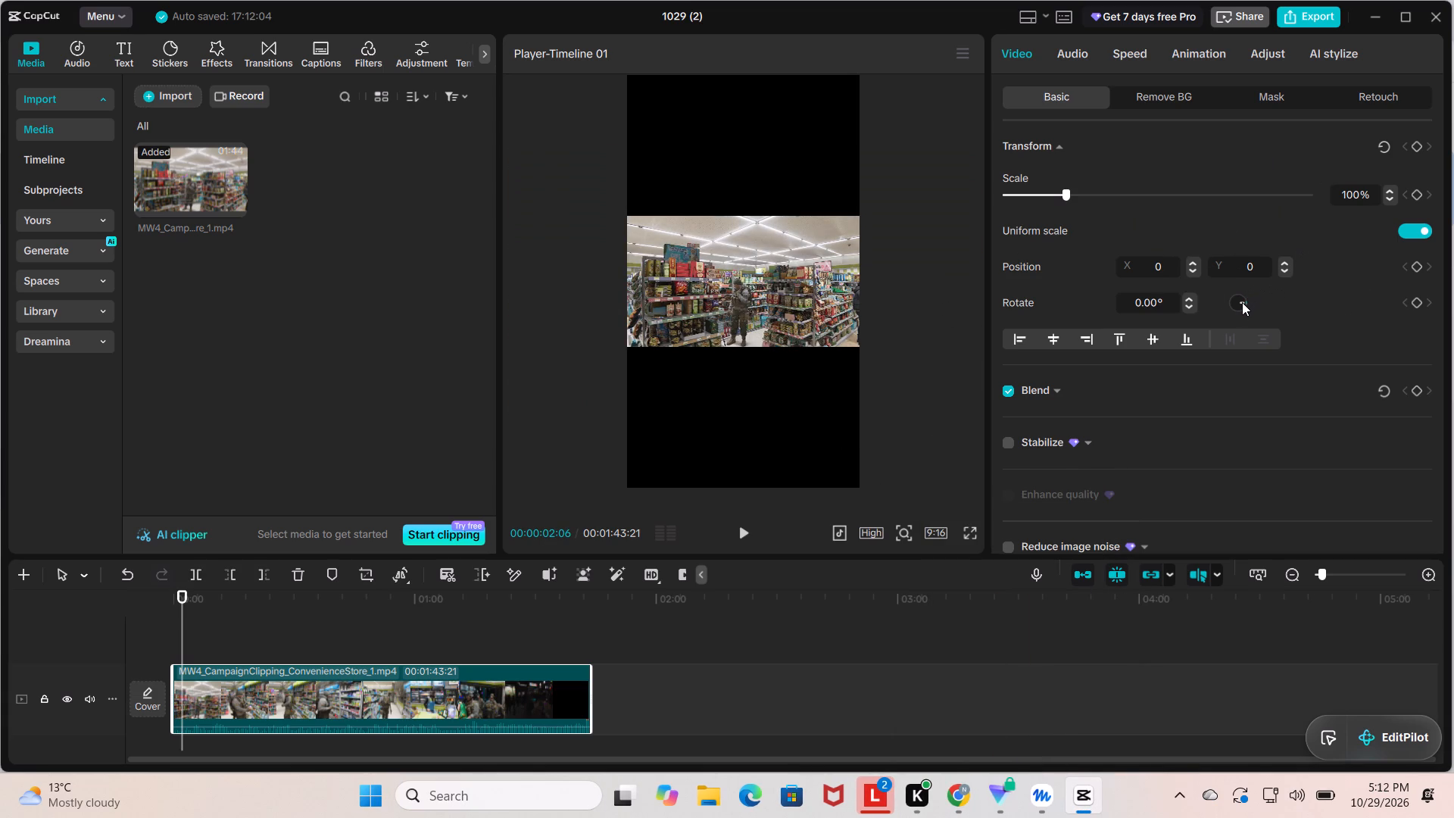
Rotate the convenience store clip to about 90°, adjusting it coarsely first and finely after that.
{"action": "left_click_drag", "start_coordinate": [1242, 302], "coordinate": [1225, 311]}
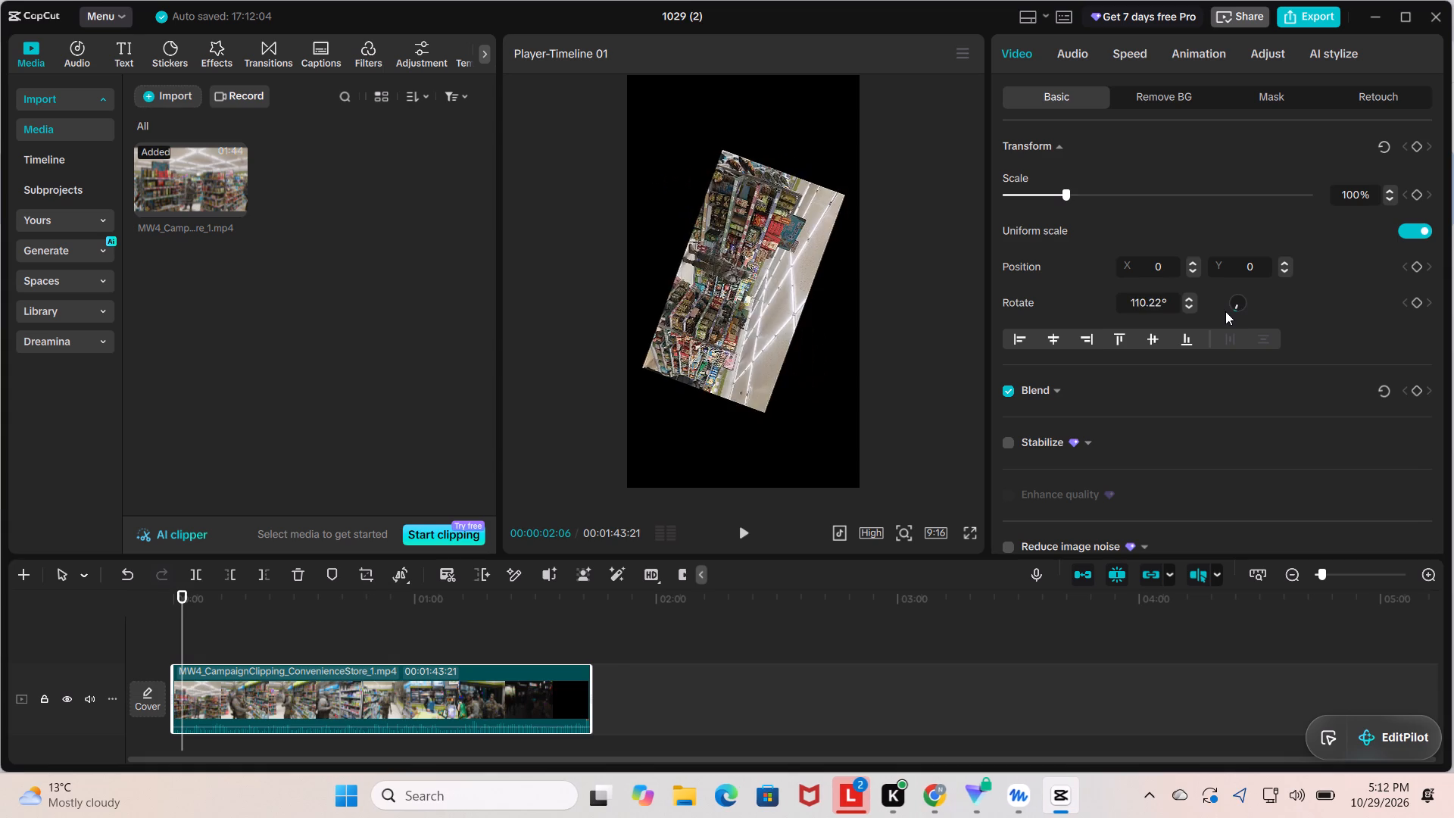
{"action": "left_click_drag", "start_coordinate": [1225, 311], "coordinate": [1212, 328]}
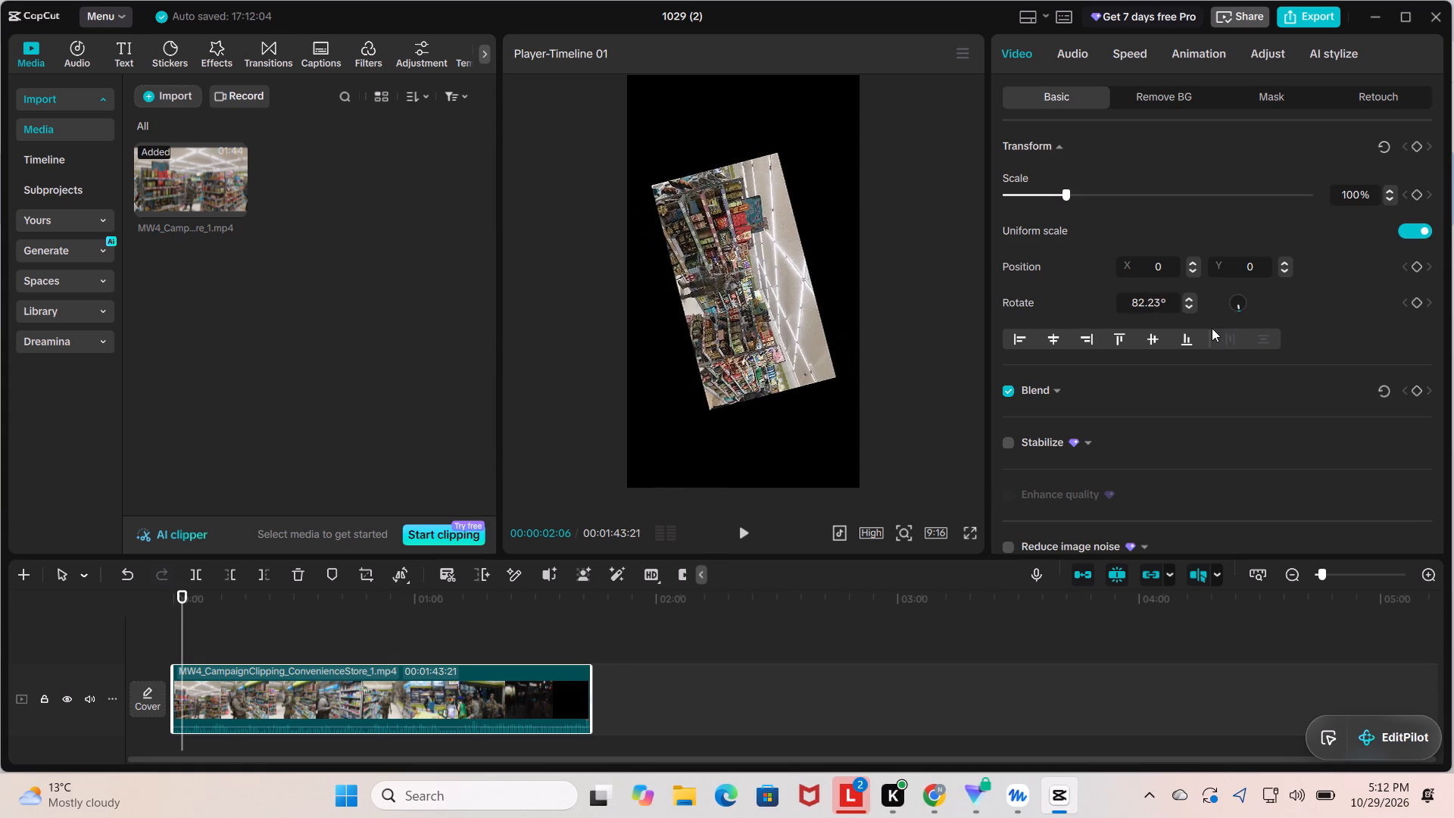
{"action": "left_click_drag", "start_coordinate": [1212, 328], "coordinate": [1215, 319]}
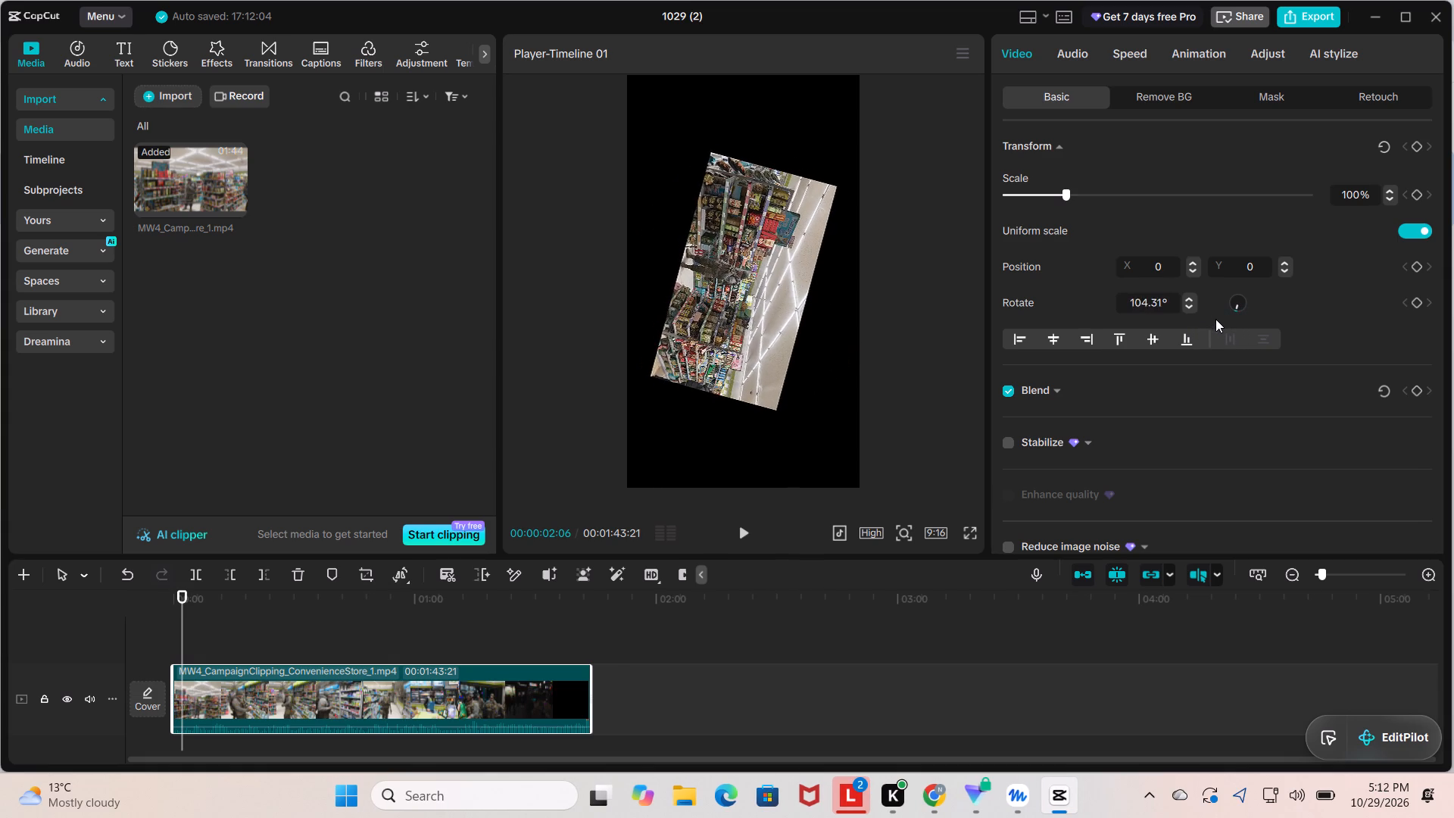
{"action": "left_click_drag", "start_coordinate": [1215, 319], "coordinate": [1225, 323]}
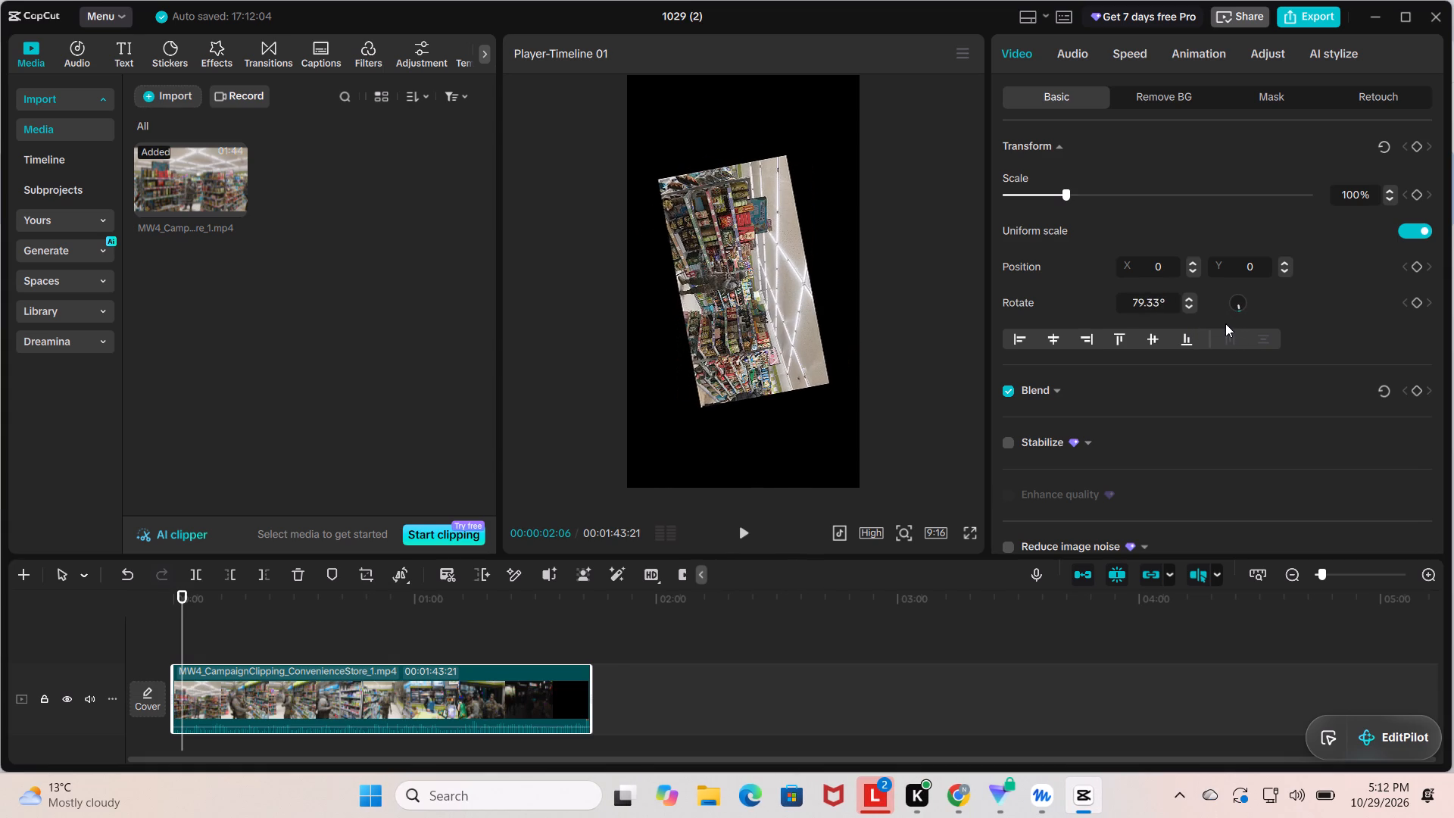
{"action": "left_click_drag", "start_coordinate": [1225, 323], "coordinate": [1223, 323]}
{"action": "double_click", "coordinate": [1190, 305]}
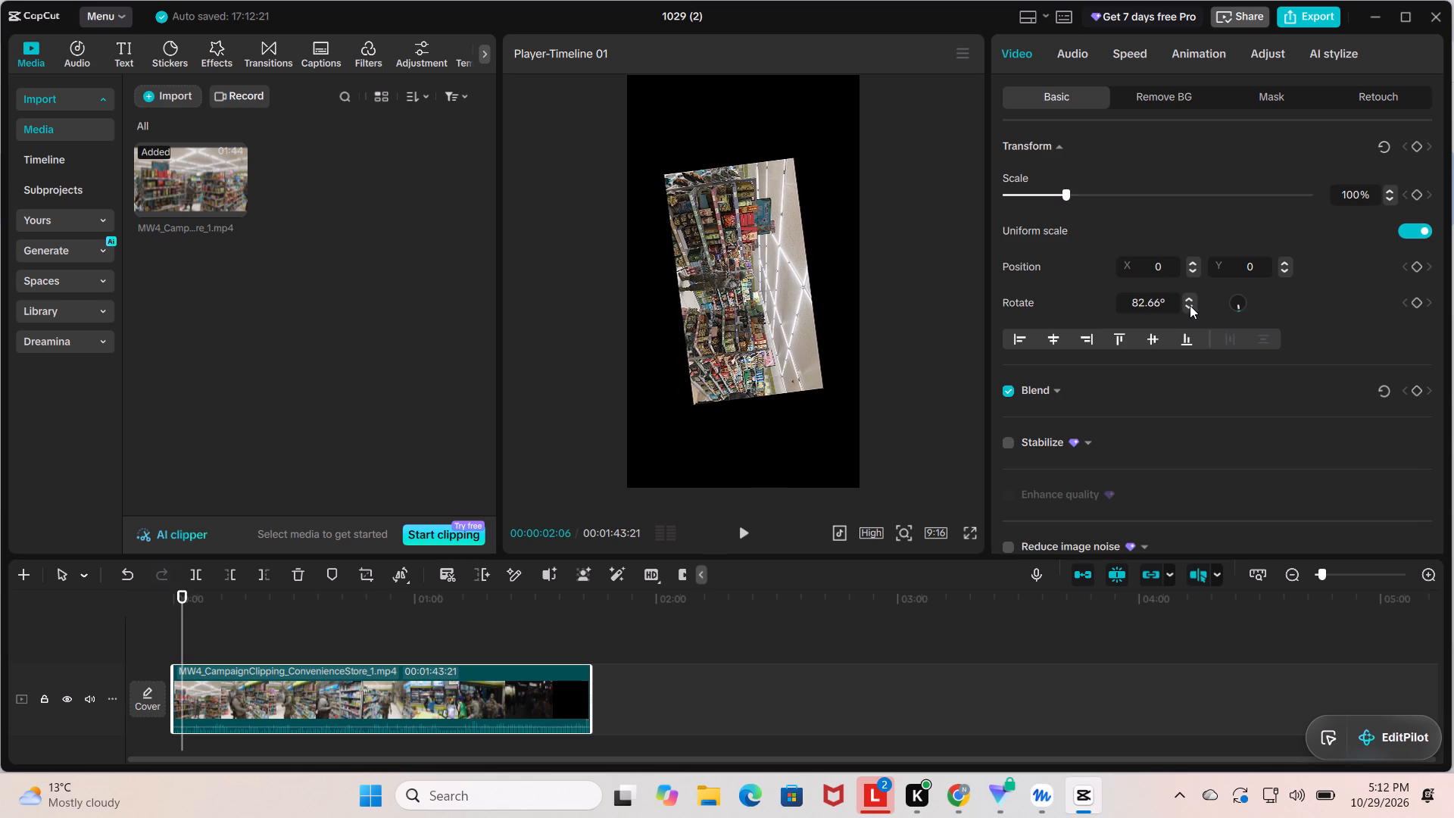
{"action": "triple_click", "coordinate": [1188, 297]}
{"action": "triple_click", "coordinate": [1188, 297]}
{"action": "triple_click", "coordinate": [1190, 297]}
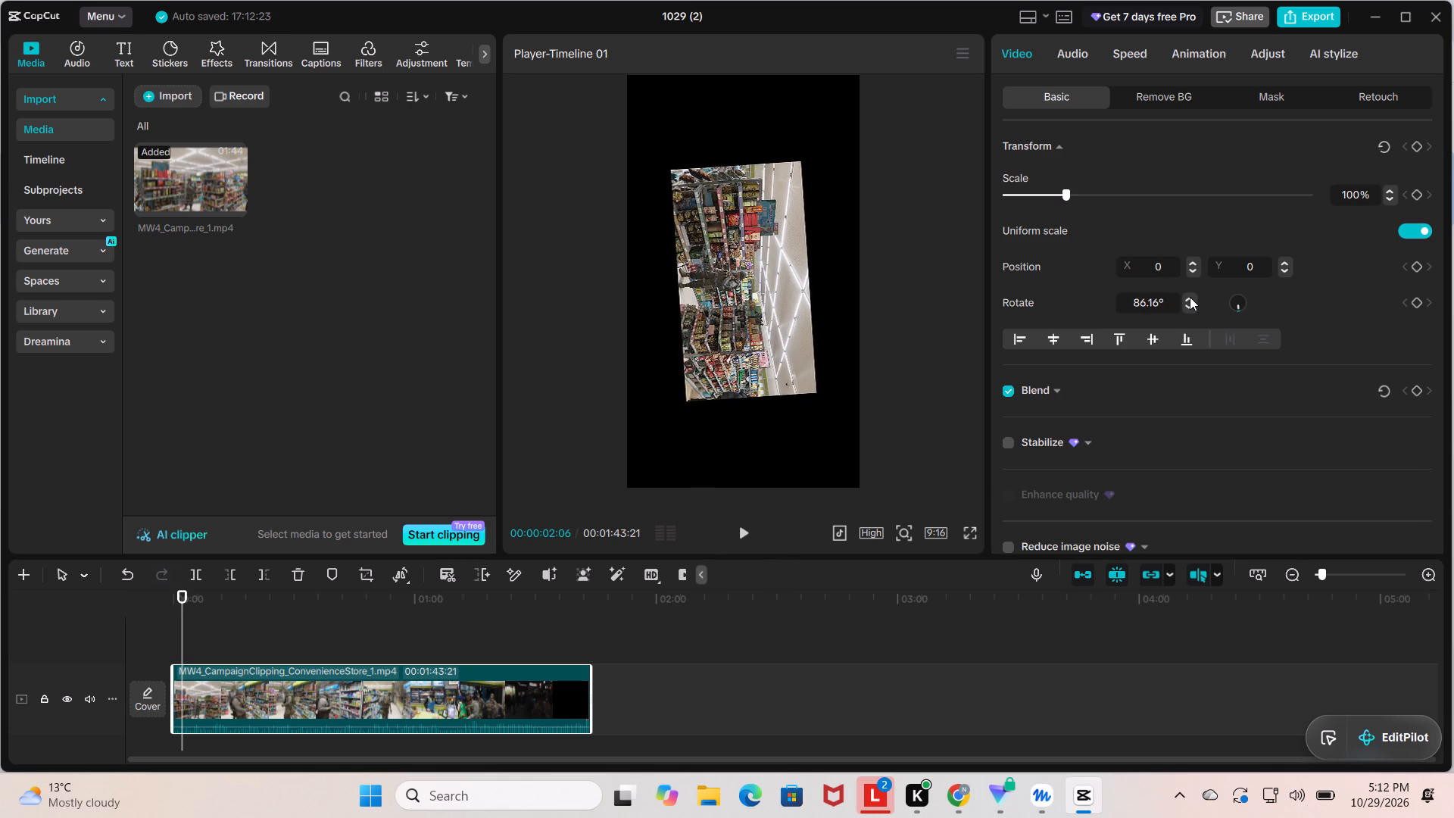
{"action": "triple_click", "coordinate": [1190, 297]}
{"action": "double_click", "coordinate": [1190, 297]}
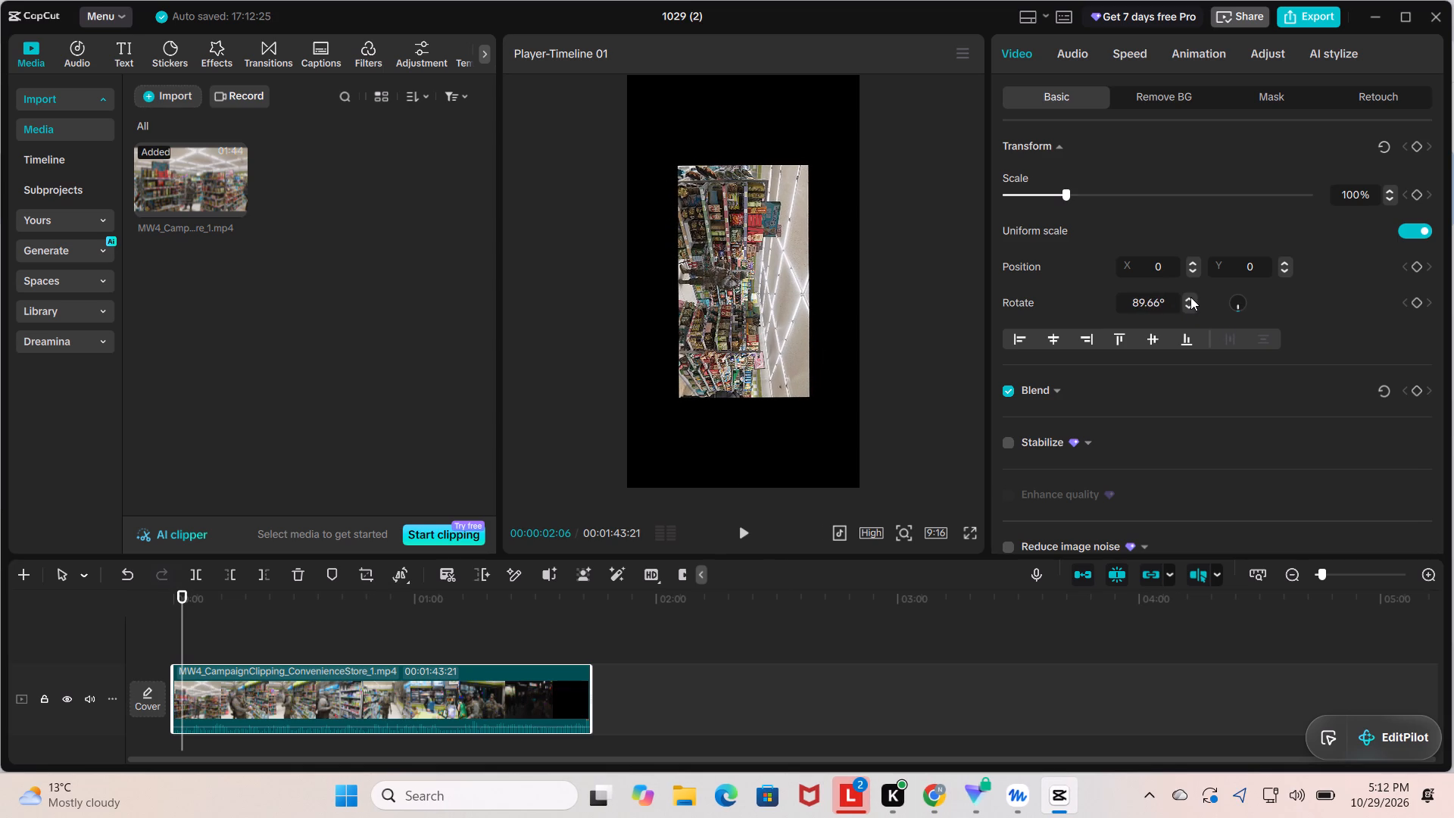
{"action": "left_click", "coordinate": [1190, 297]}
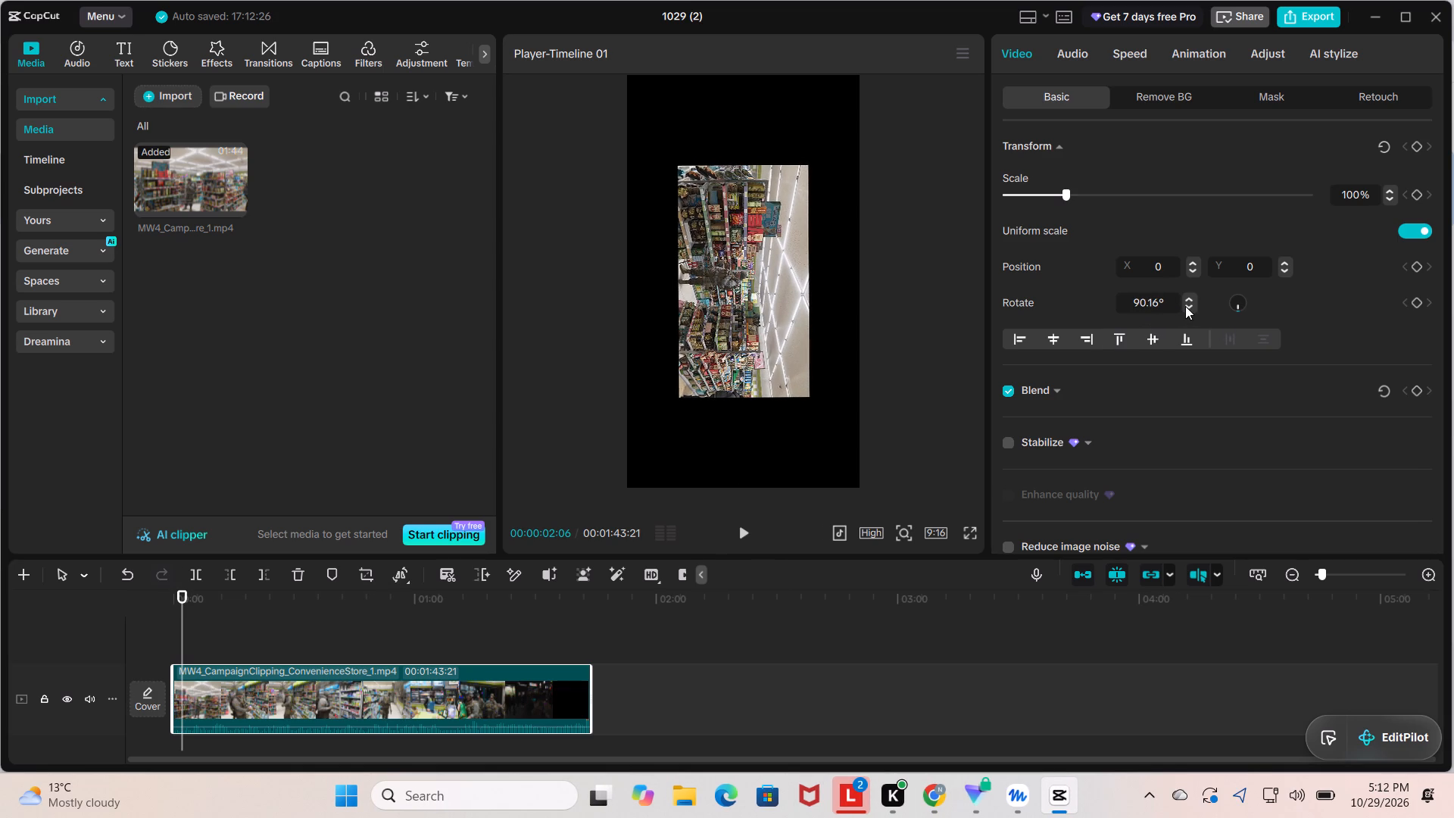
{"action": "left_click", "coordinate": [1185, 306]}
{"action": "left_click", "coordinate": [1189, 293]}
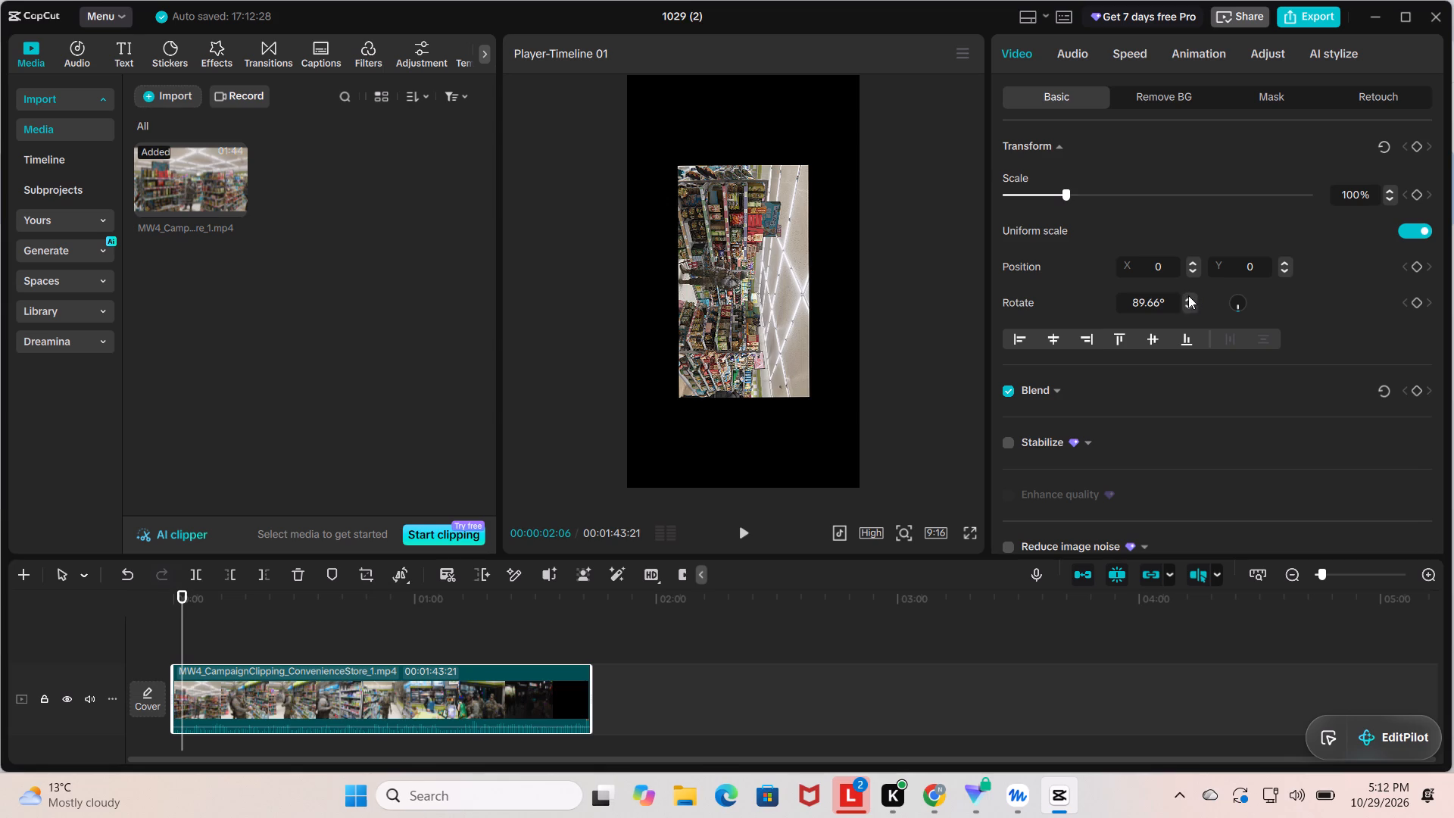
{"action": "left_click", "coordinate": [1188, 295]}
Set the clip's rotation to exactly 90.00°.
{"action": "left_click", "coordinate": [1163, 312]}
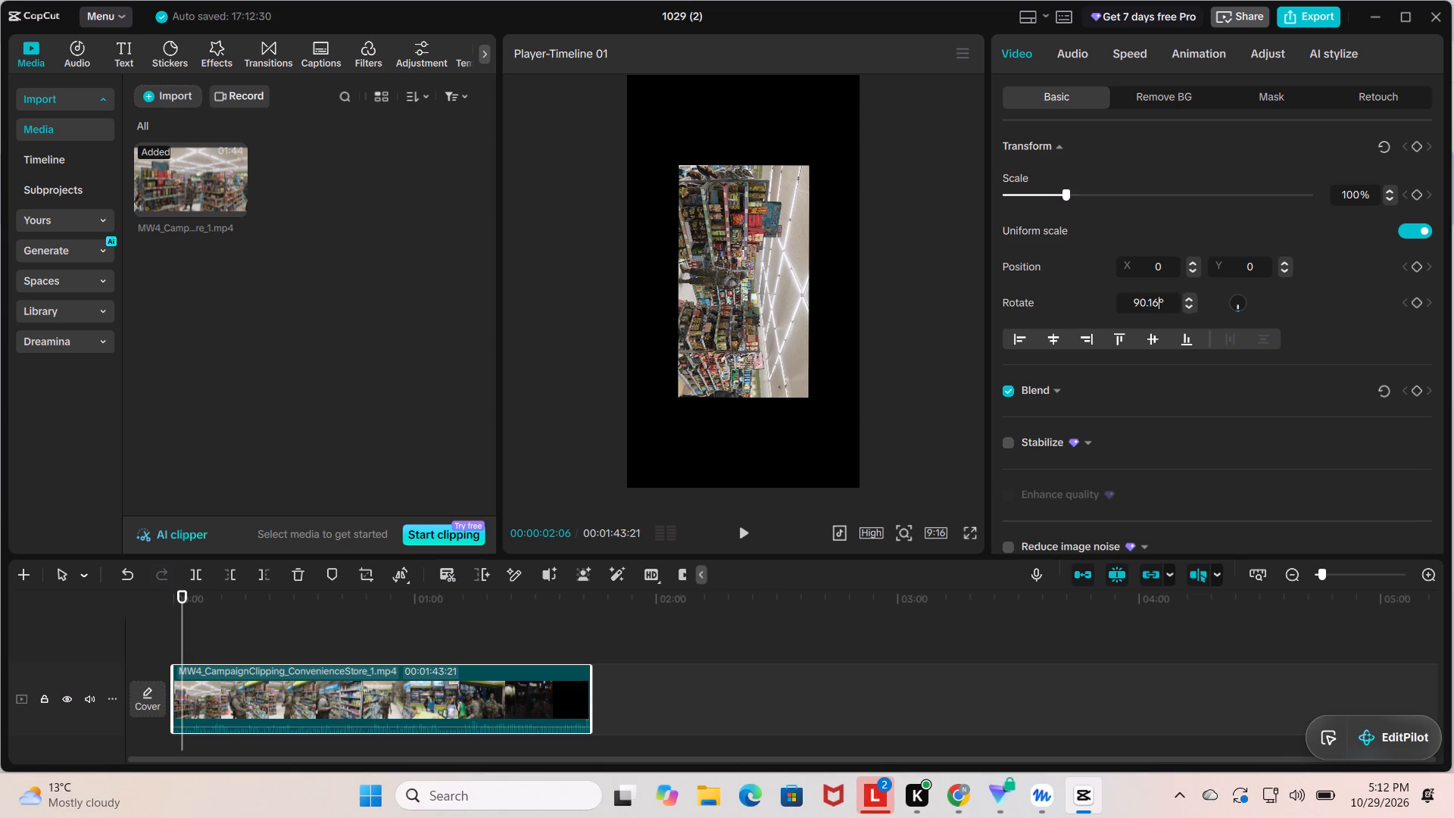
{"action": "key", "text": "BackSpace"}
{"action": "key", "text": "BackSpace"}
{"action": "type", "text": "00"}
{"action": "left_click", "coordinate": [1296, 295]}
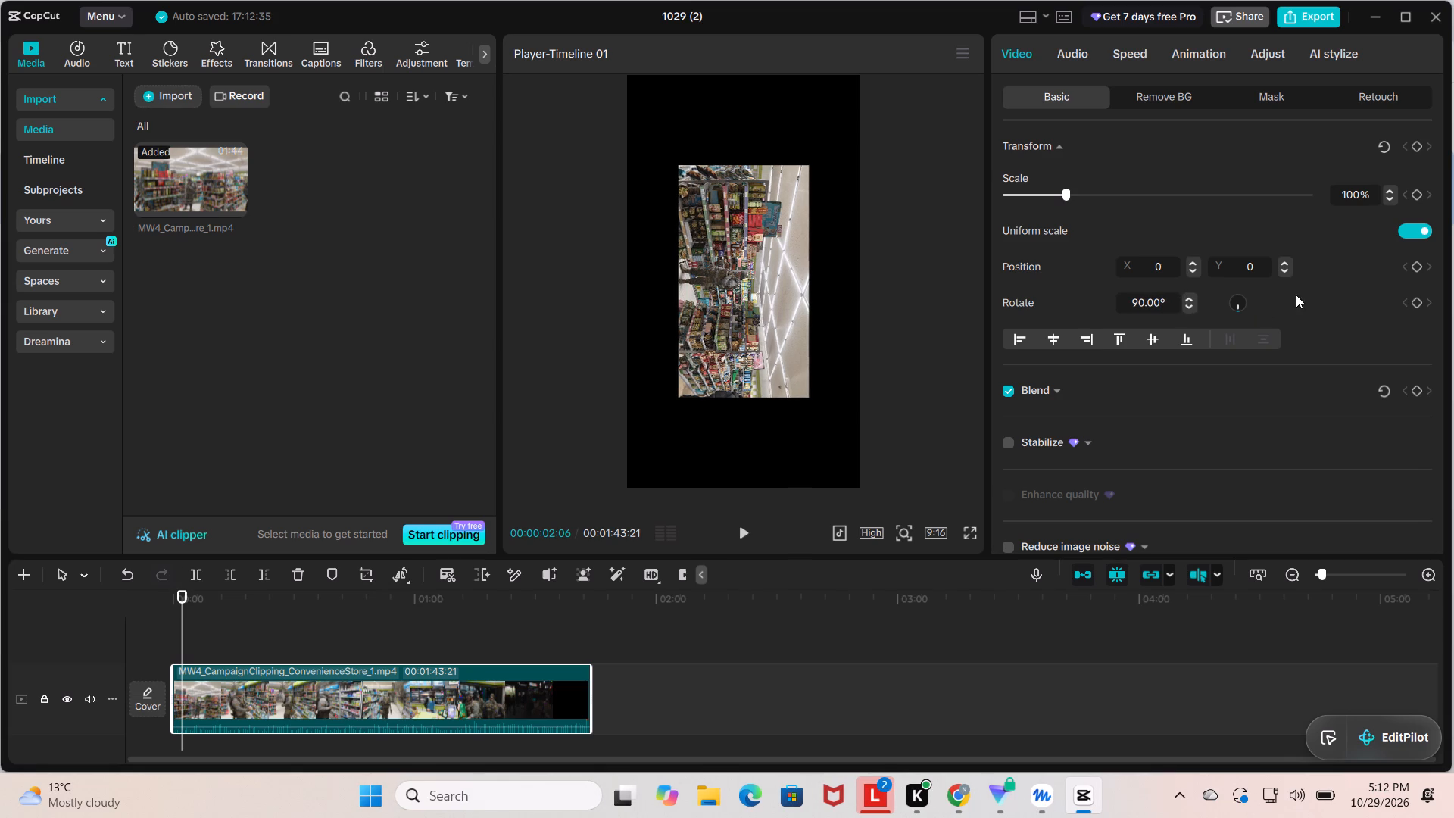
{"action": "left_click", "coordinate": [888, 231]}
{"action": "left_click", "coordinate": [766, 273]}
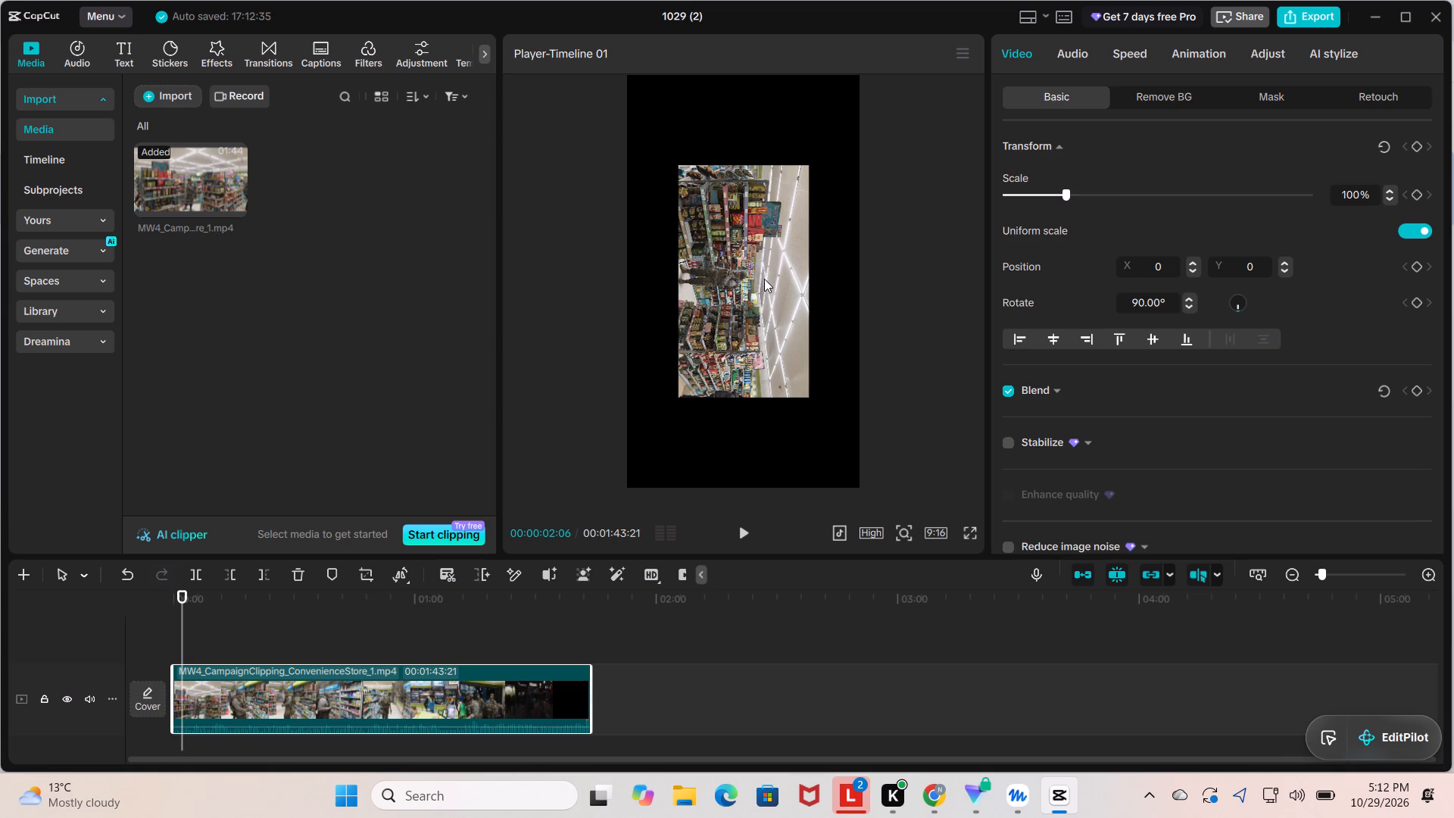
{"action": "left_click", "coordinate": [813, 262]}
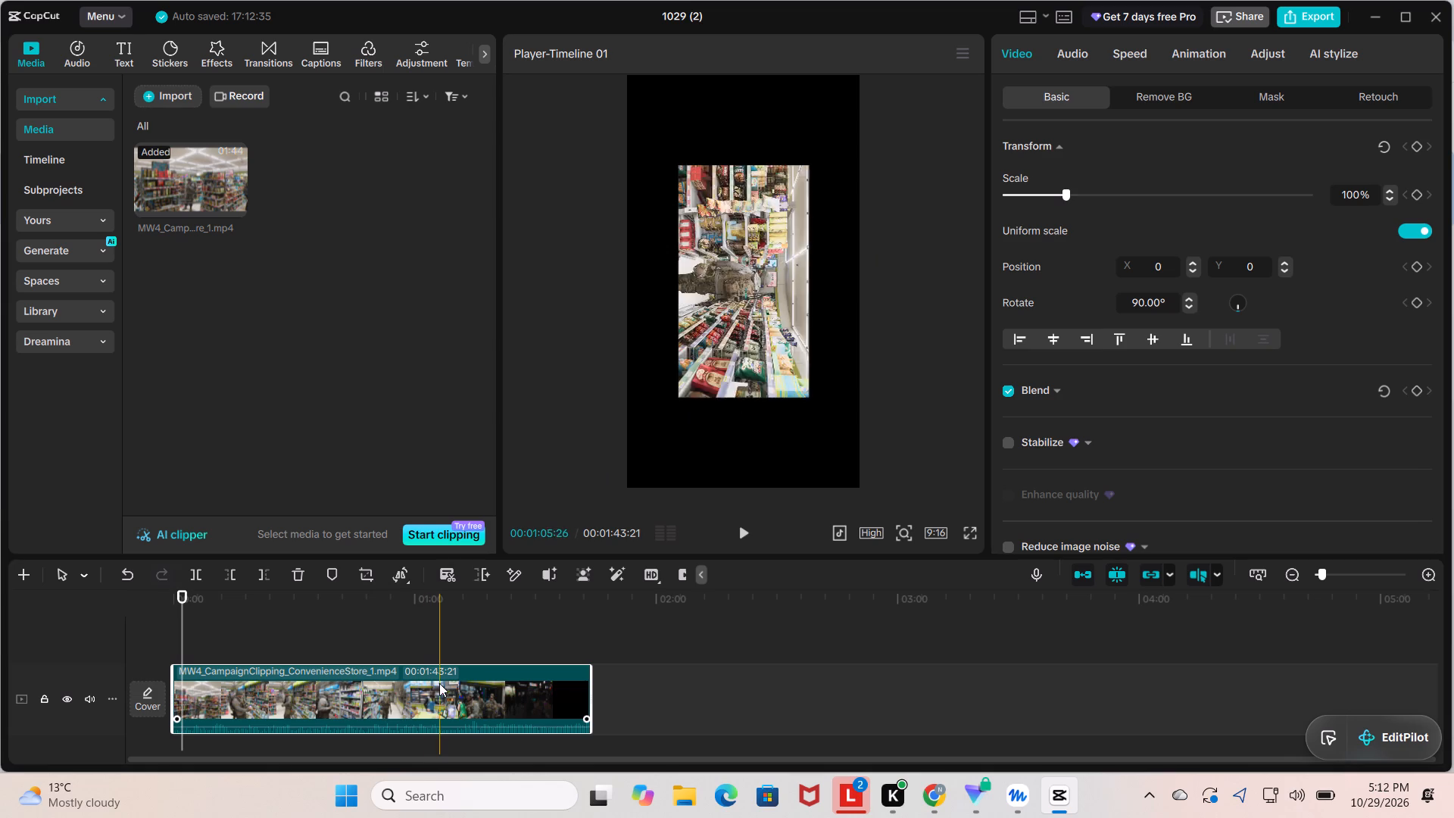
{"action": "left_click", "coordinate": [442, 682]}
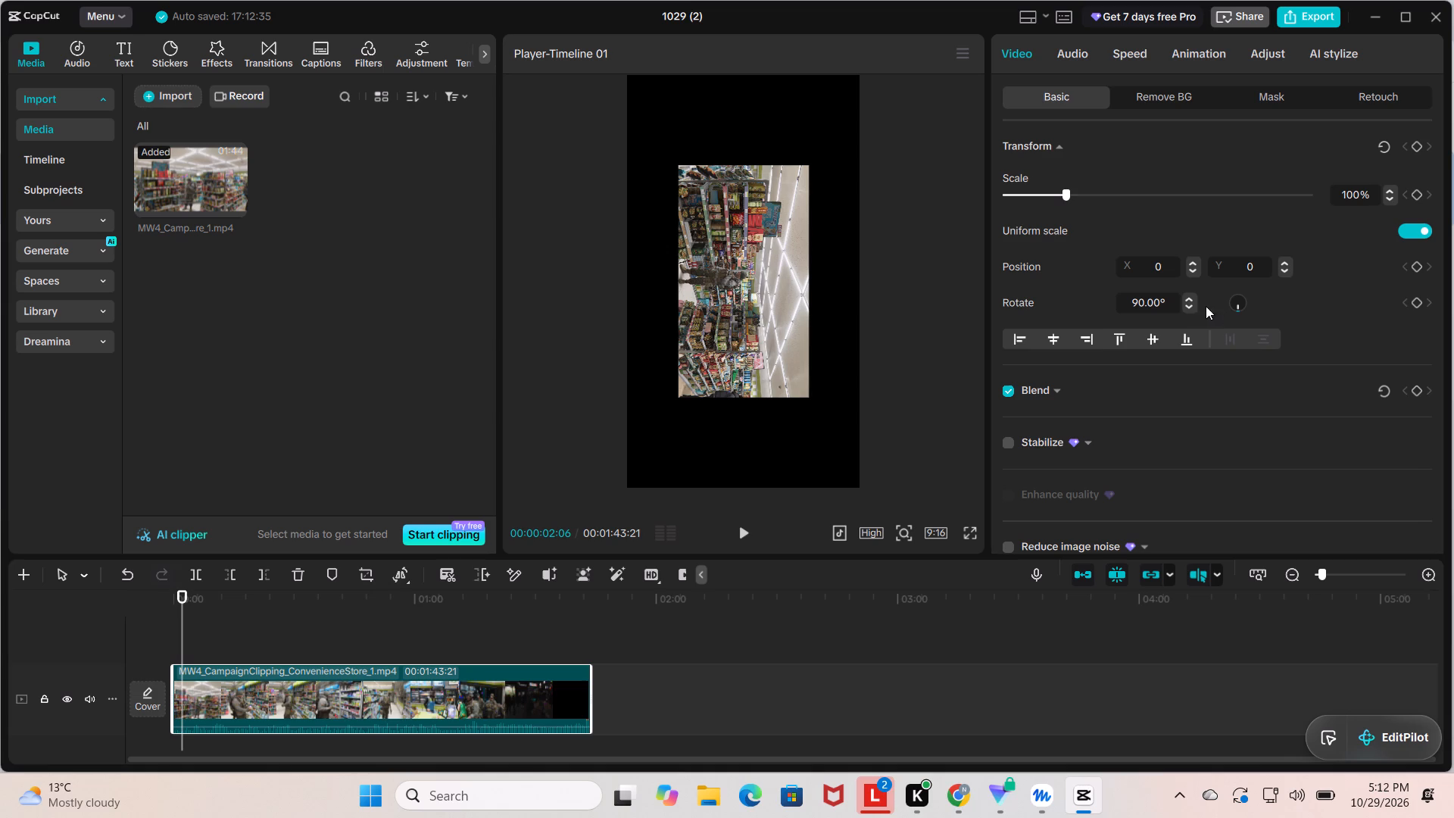
Return the convenience store clip to its upright landscape orientation by setting its rotation to 0.00°.
{"action": "left_click", "coordinate": [1187, 295]}
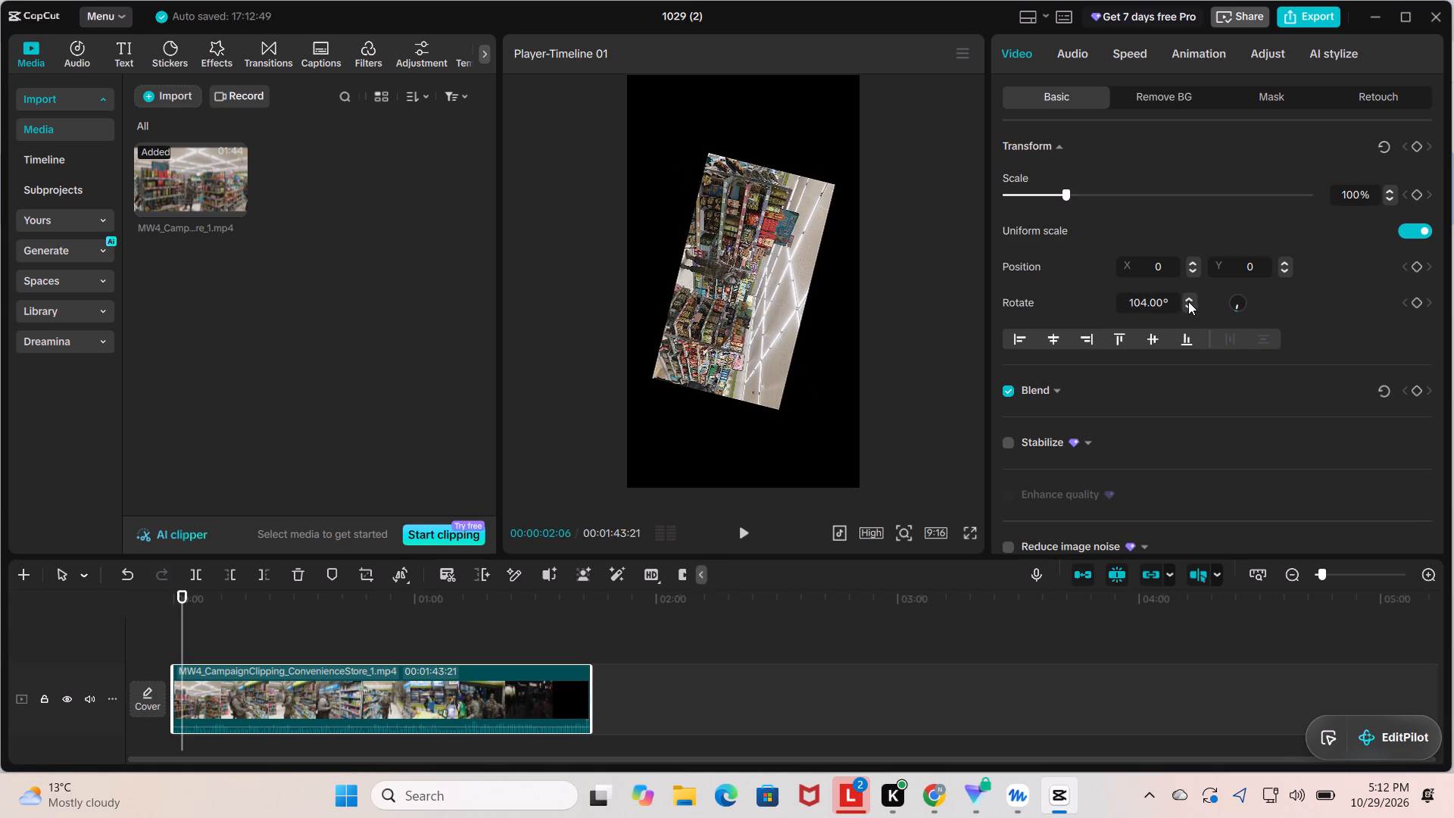
{"action": "left_click", "coordinate": [1188, 304]}
{"action": "left_click_drag", "start_coordinate": [1237, 305], "coordinate": [1254, 298]}
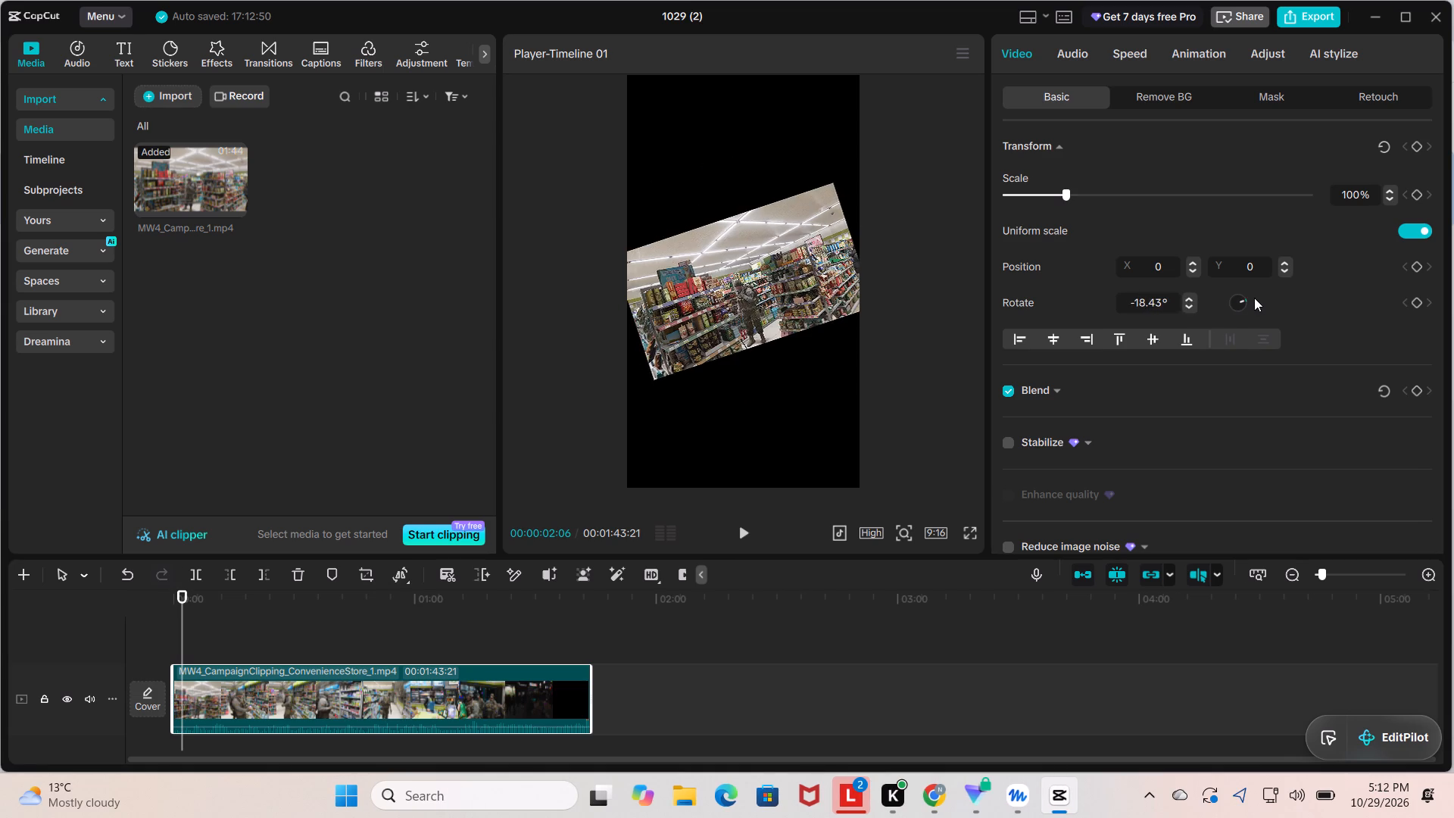
{"action": "left_click_drag", "start_coordinate": [1254, 298], "coordinate": [1254, 303]}
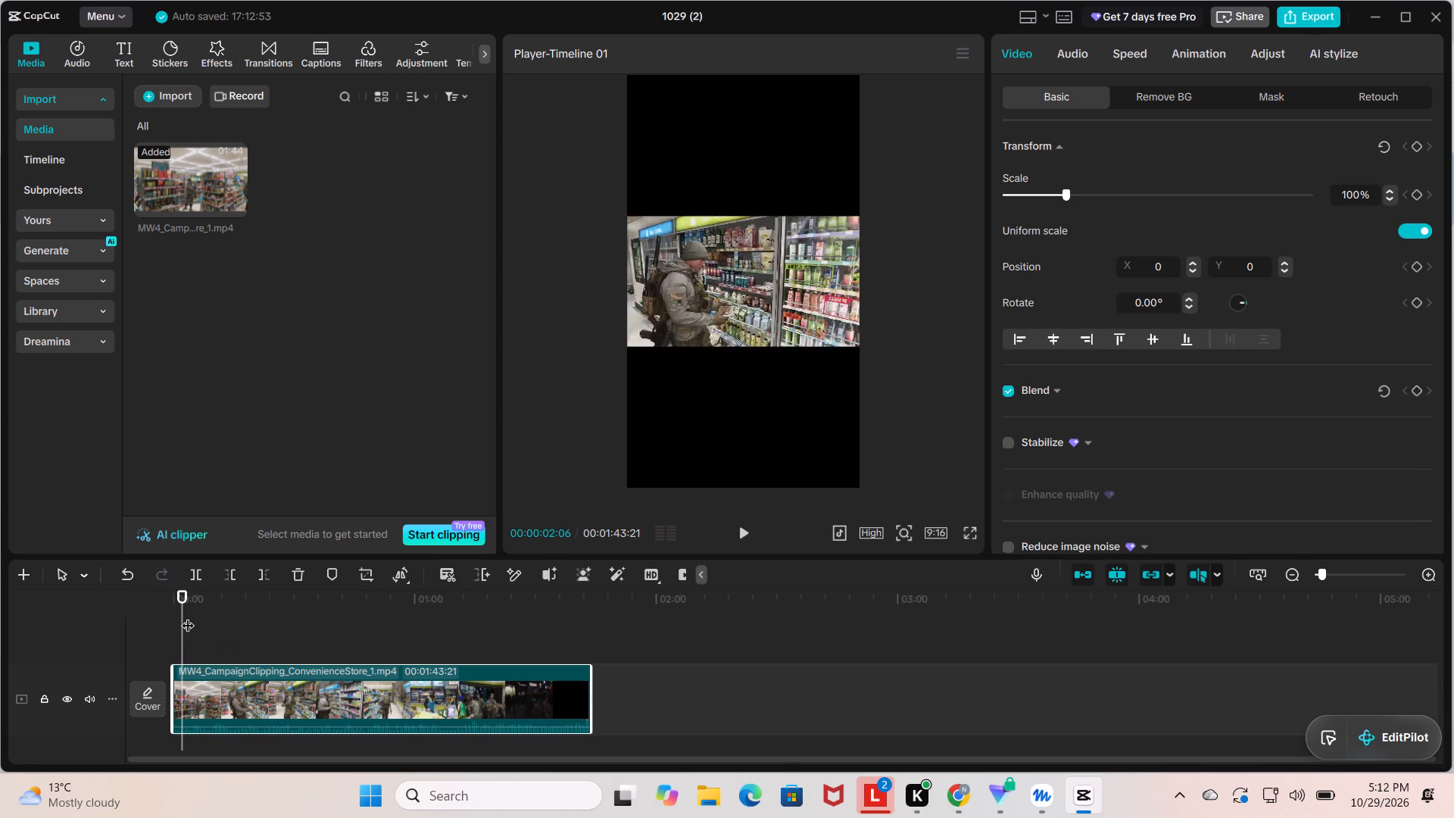
Split the convenience store clip at 00:00:03:17 and delete the short opening piece.
{"action": "left_click_drag", "start_coordinate": [182, 607], "coordinate": [173, 606]}
{"action": "key", "text": "space"}
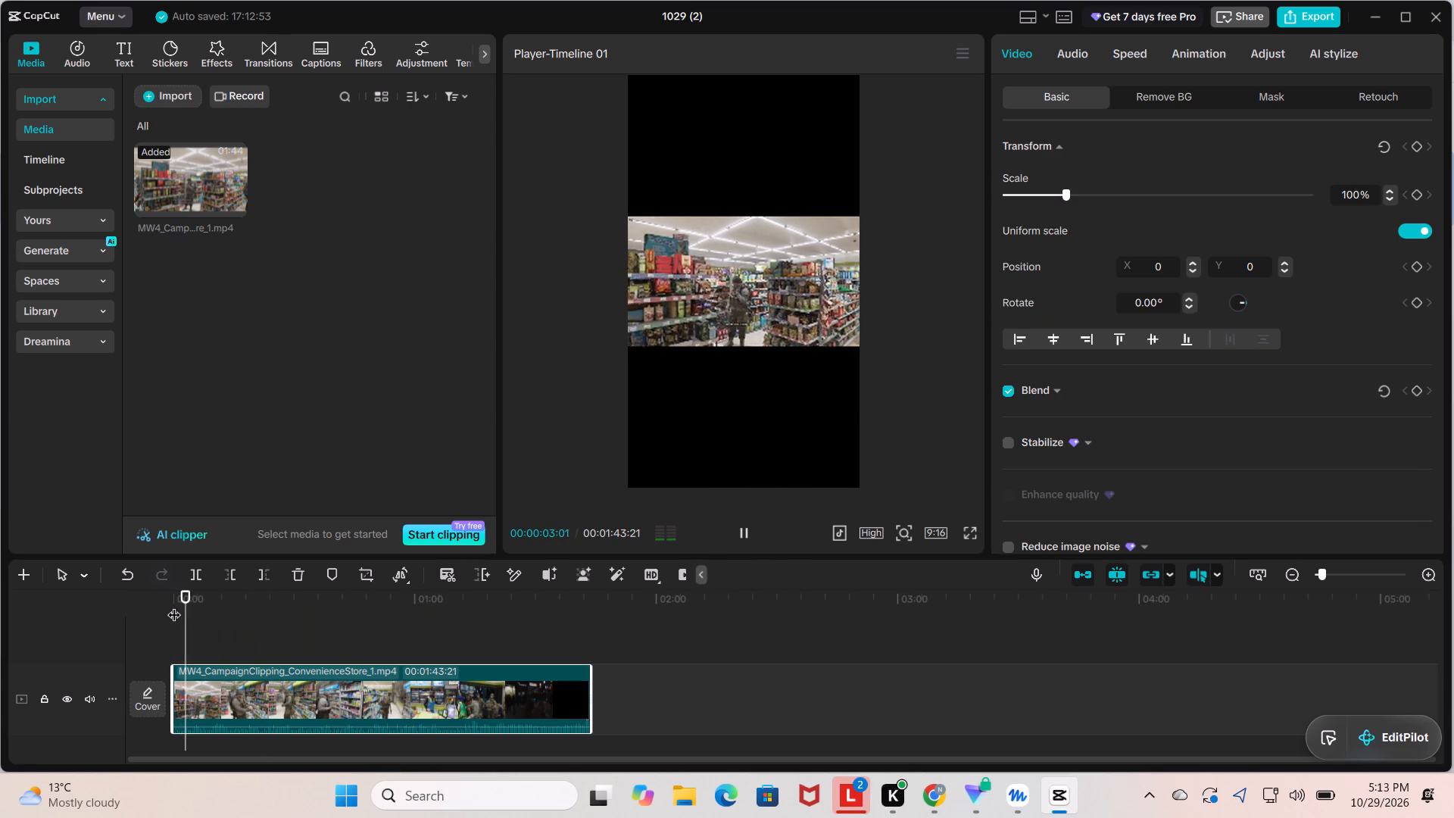
{"action": "key", "text": "space"}
{"action": "key", "text": "space"}
{"action": "key", "text": "space"}
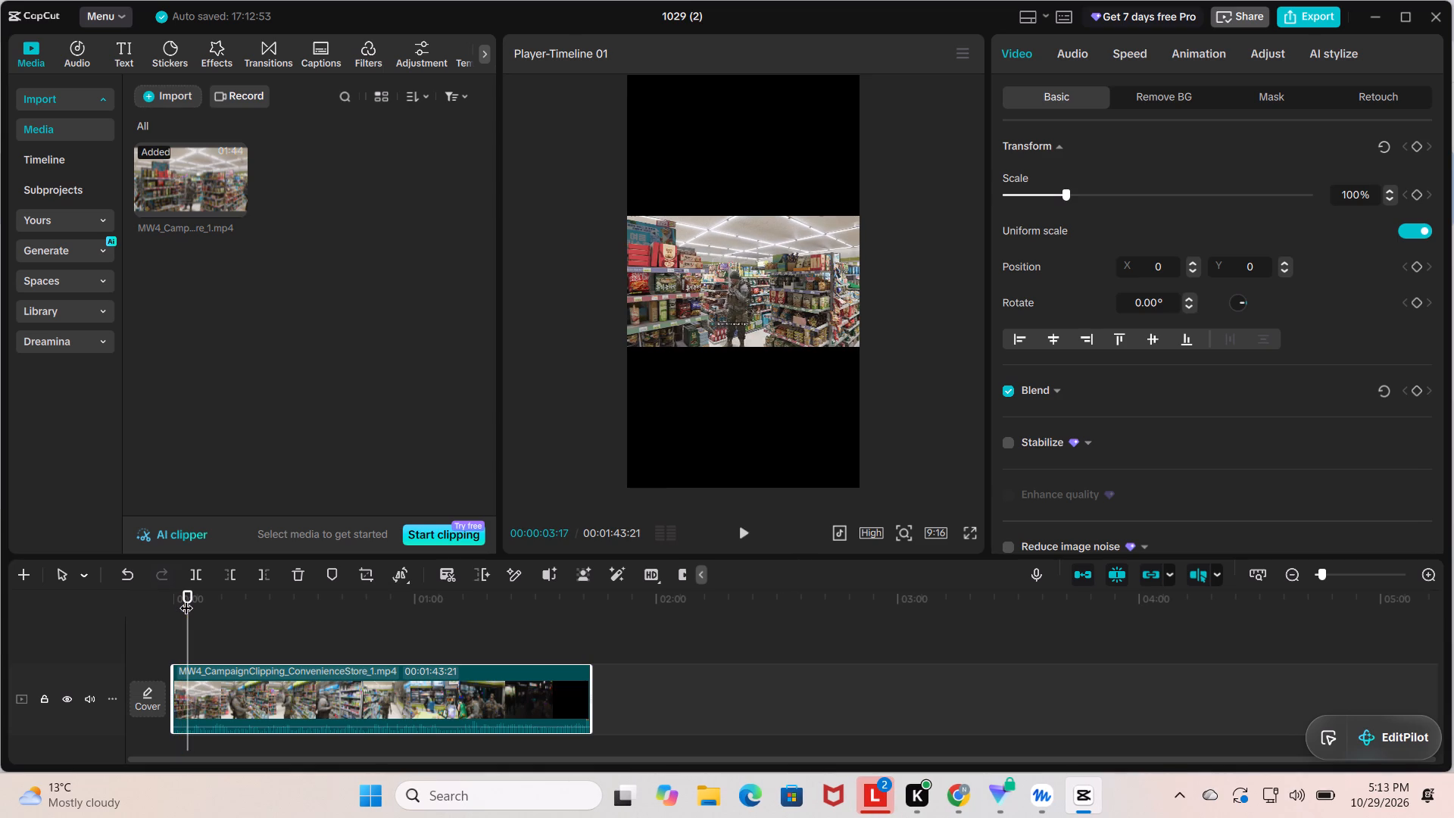
{"action": "key", "text": "ctrl+b"}
{"action": "left_click", "coordinate": [183, 688]}
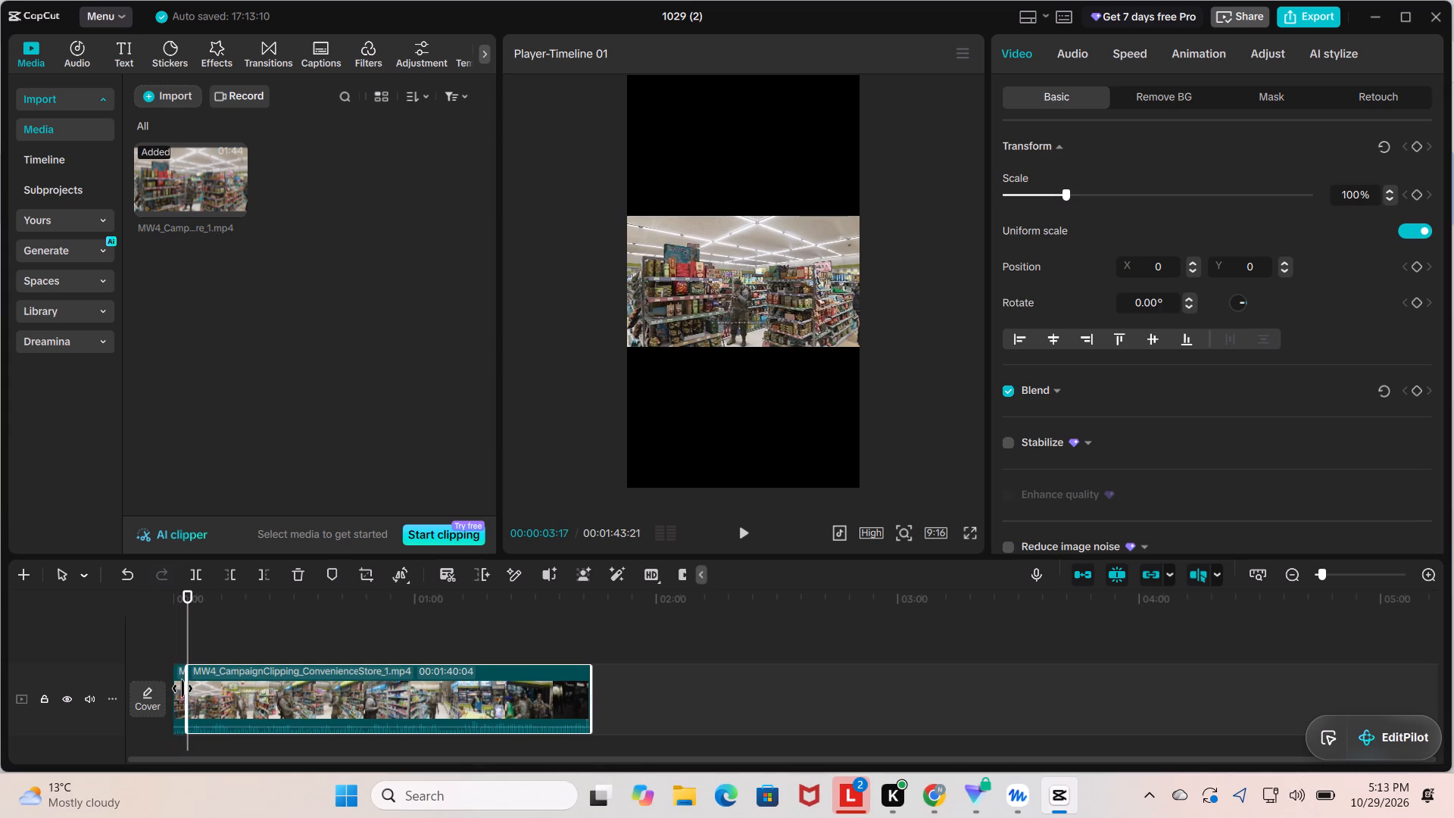
{"action": "left_click", "coordinate": [181, 690]}
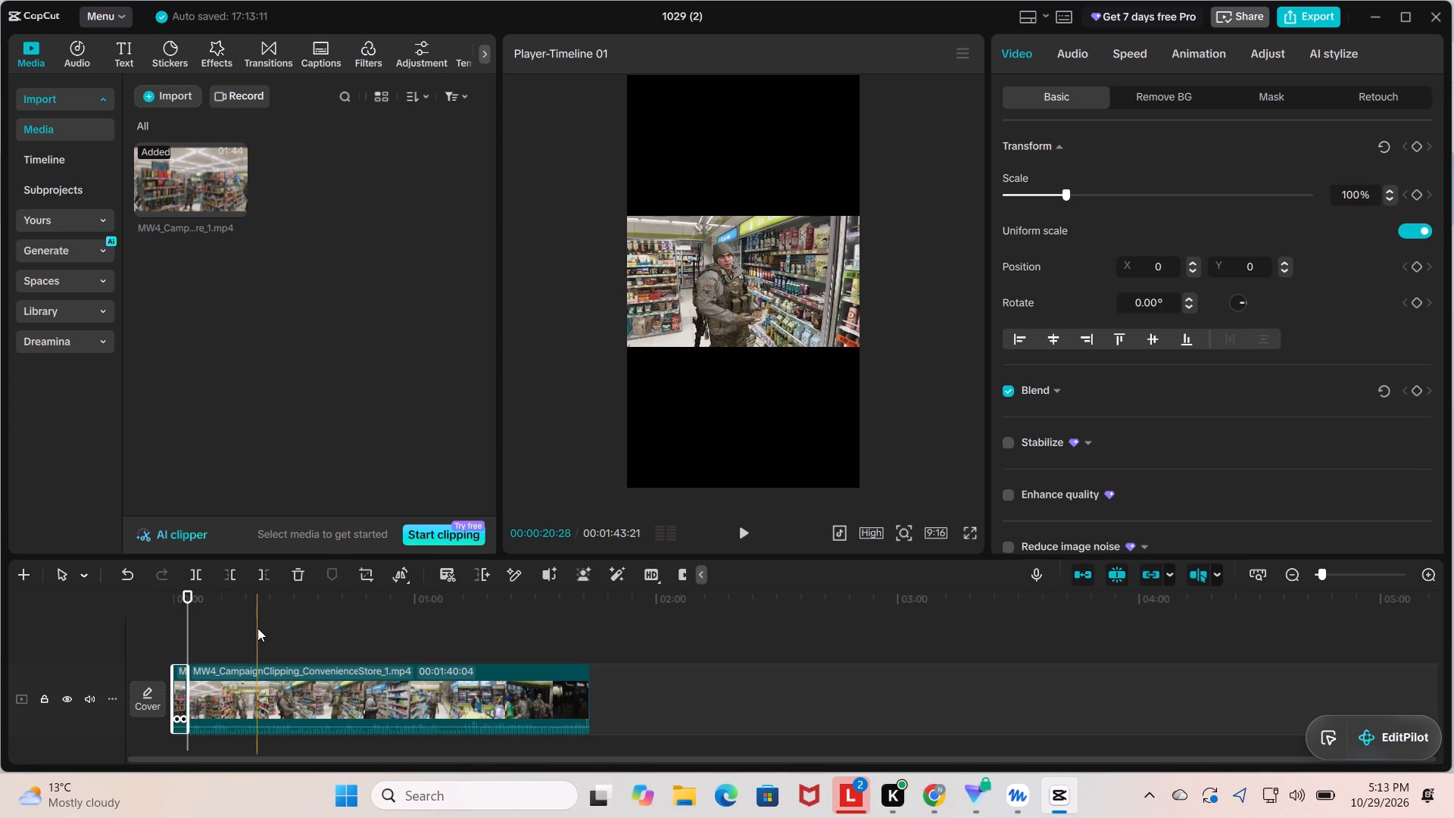
{"action": "key", "text": "BackSpace"}
Play the trimmed clip from its start through to about 44 seconds, looking for the next cut point.
{"action": "left_click_drag", "start_coordinate": [183, 623], "coordinate": [158, 620]}
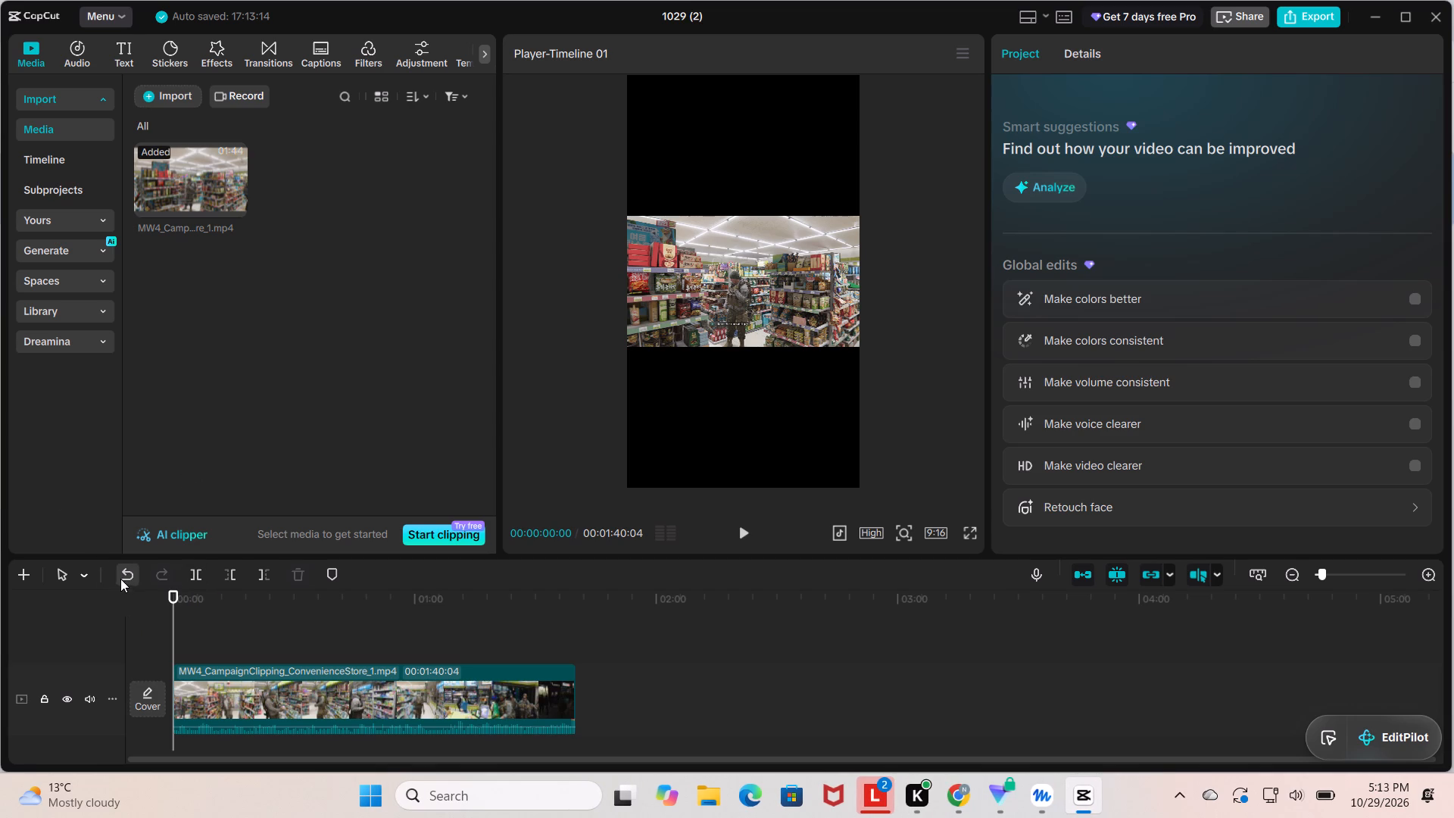
{"action": "key", "text": "space"}
{"action": "key", "text": "space"}
{"action": "key", "text": "space"}
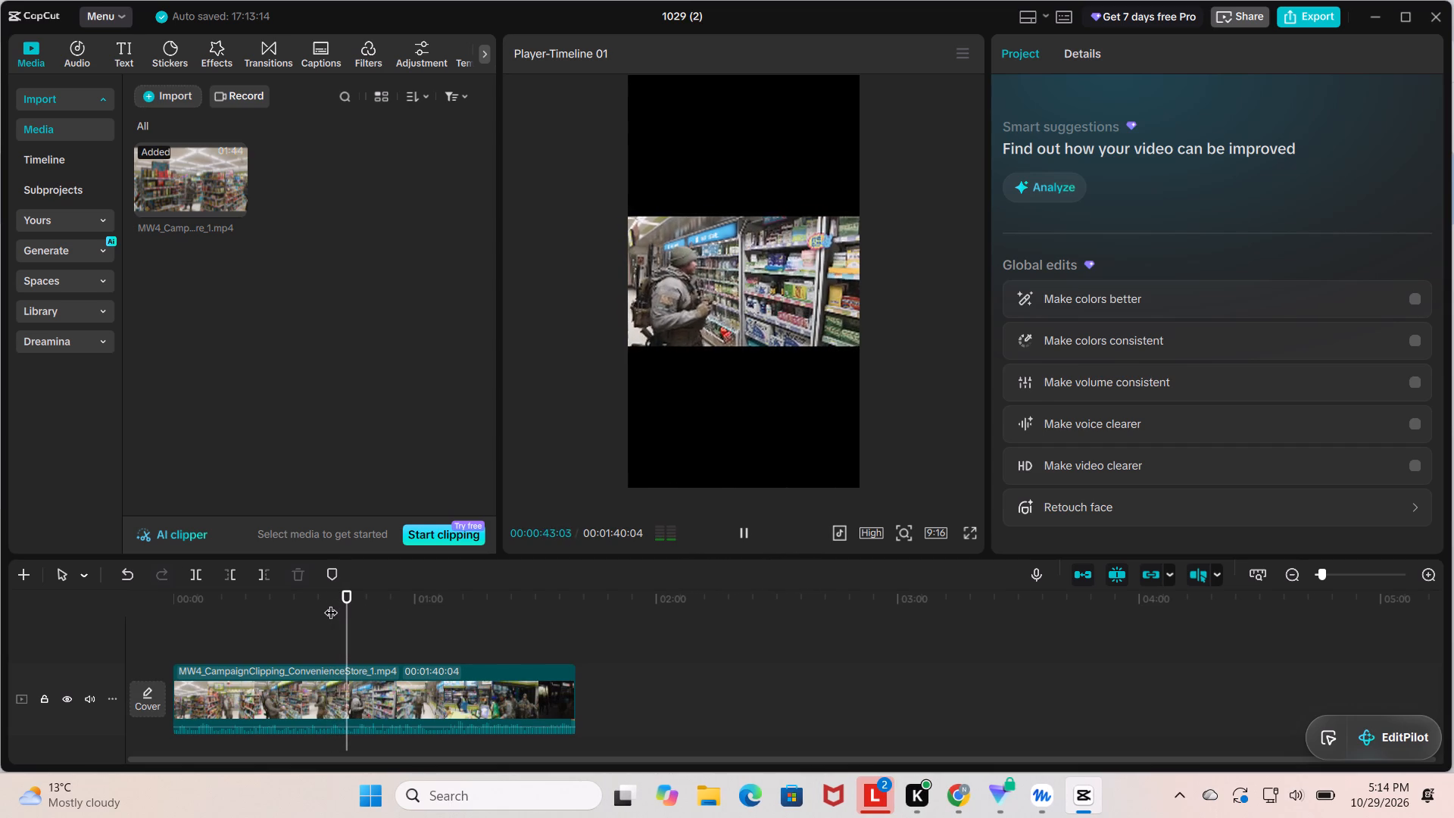
{"action": "key", "text": "space"}
{"action": "key", "text": "space"}
{"action": "key", "text": "space"}
{"action": "key", "text": "space"}
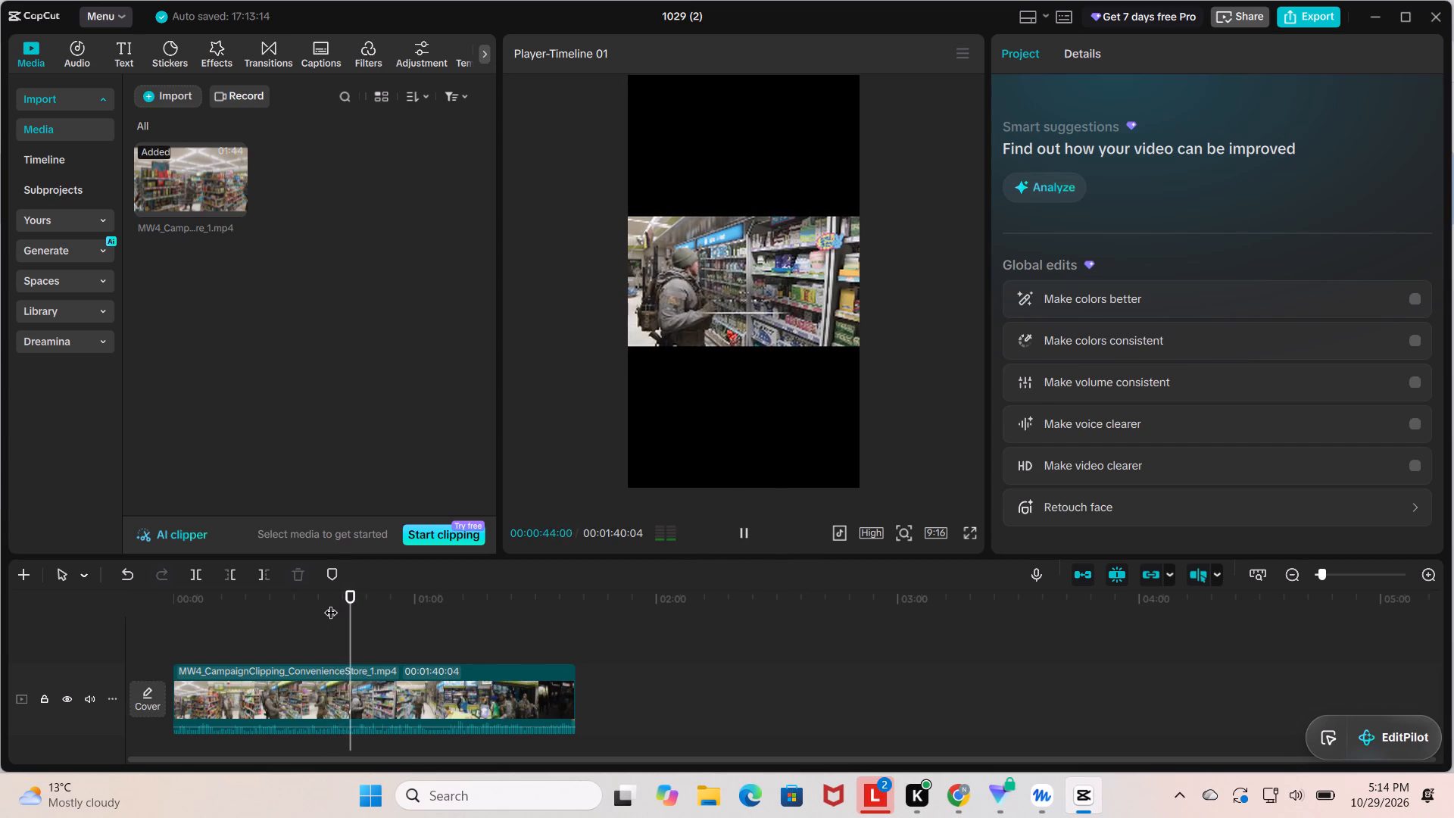
{"action": "key", "text": "space"}
Locate the frame at 00:00:42:00 precisely and split the convenience store clip there.
{"action": "left_click_drag", "start_coordinate": [355, 603], "coordinate": [342, 614]}
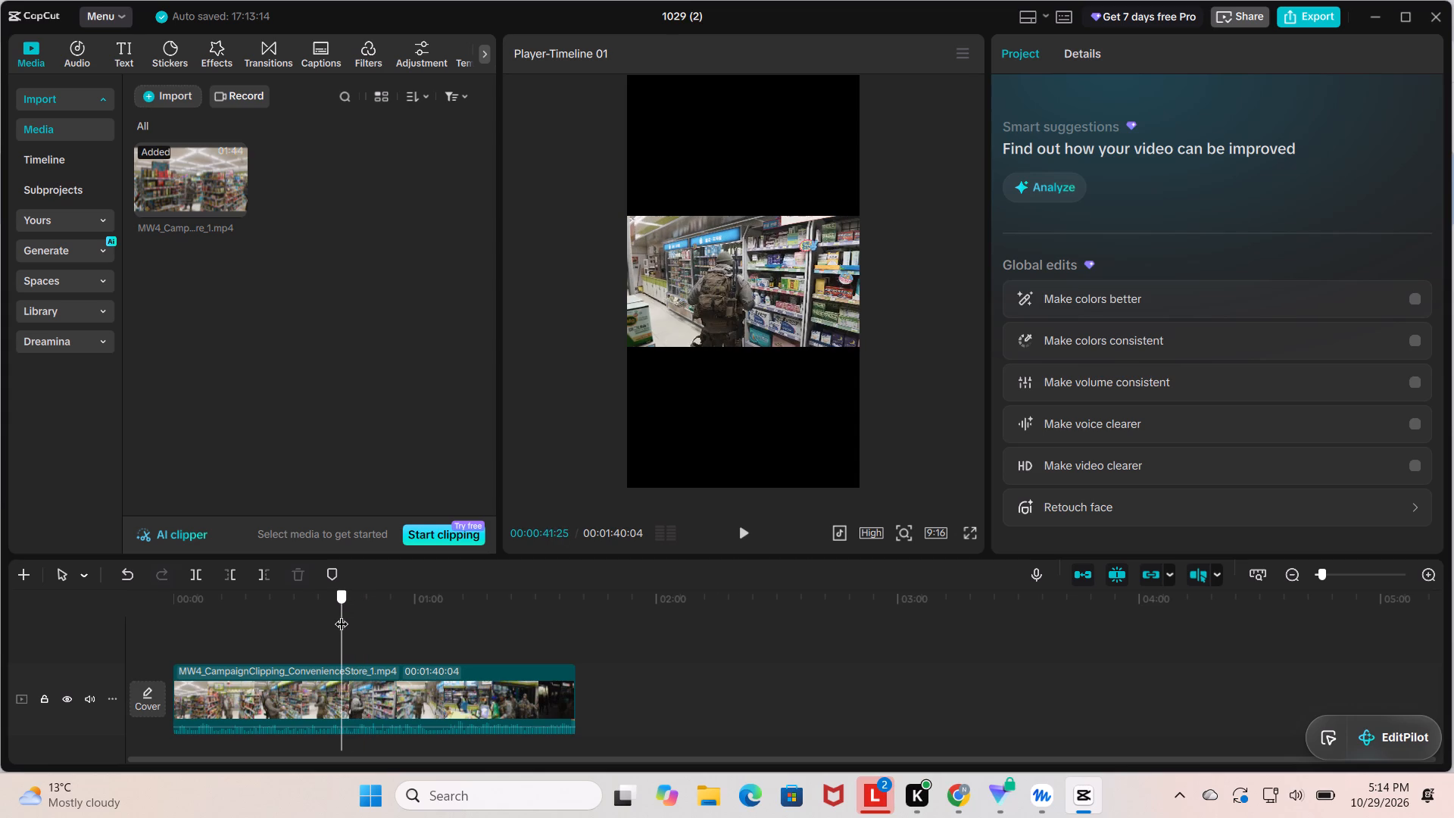
{"action": "left_click_drag", "start_coordinate": [342, 614], "coordinate": [346, 613]}
{"action": "key", "text": "space"}
{"action": "key", "text": "space"}
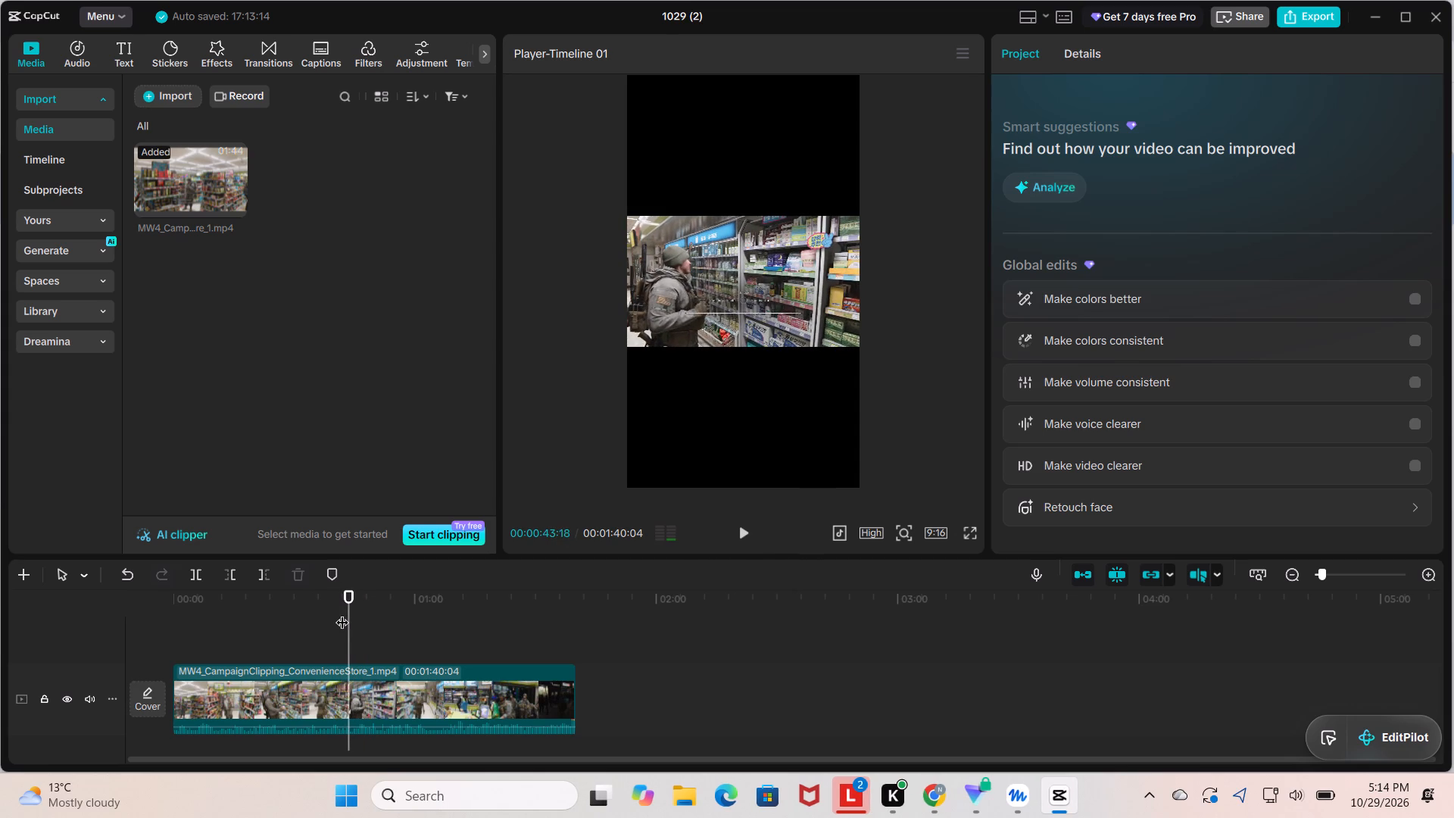
{"action": "key", "text": "Left"}
{"action": "key", "text": "Left"}
{"action": "key", "text": "Left"}
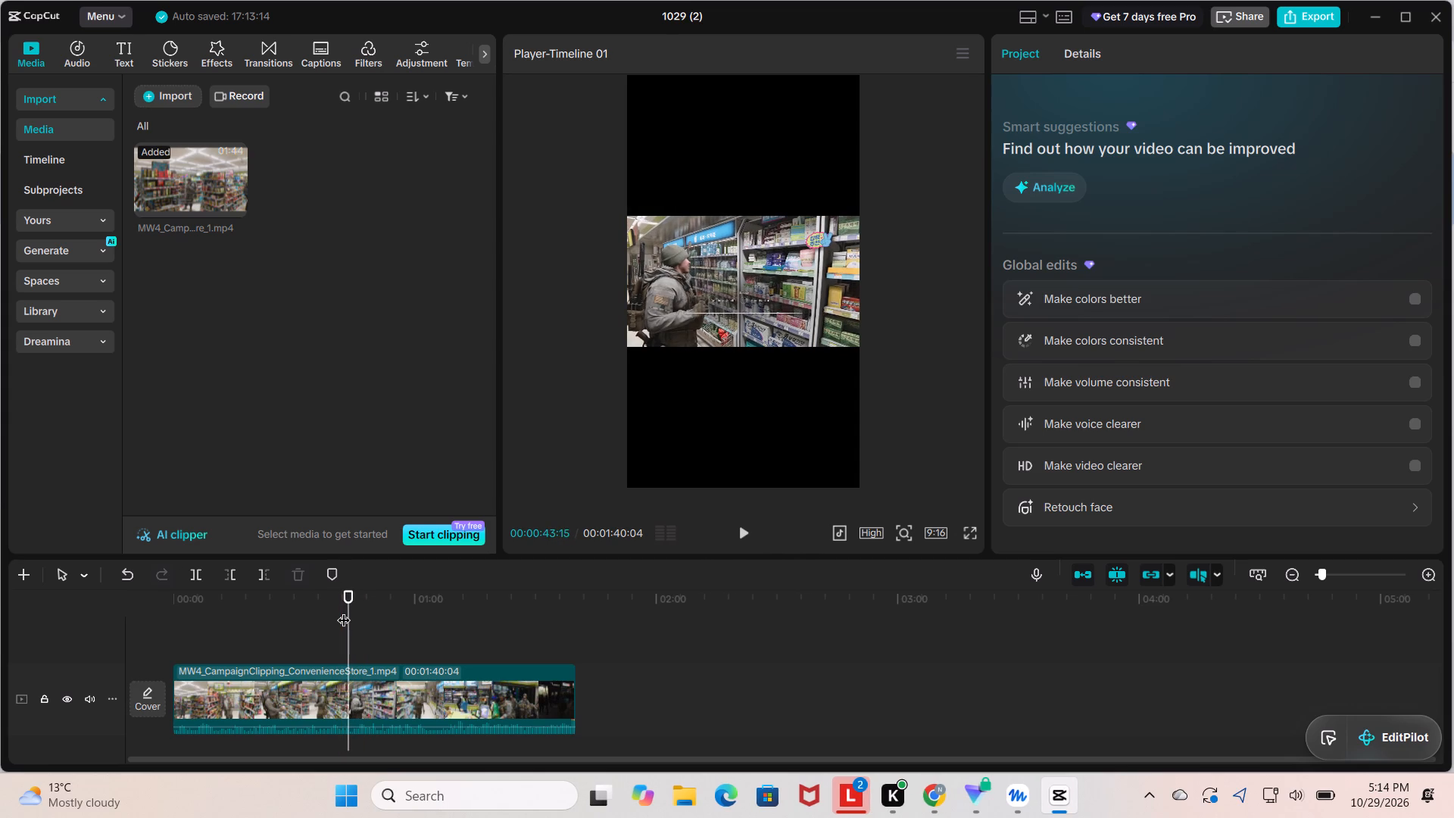
{"action": "key", "text": "Left"}
{"action": "key", "text": "Left"}
{"action": "key", "text": "Left"}
{"action": "key", "text": "Left"}
{"action": "key", "text": "Left"}
{"action": "key", "text": "Left"}
{"action": "key", "text": "Left"}
{"action": "key", "text": "Left"}
{"action": "key", "text": "Left"}
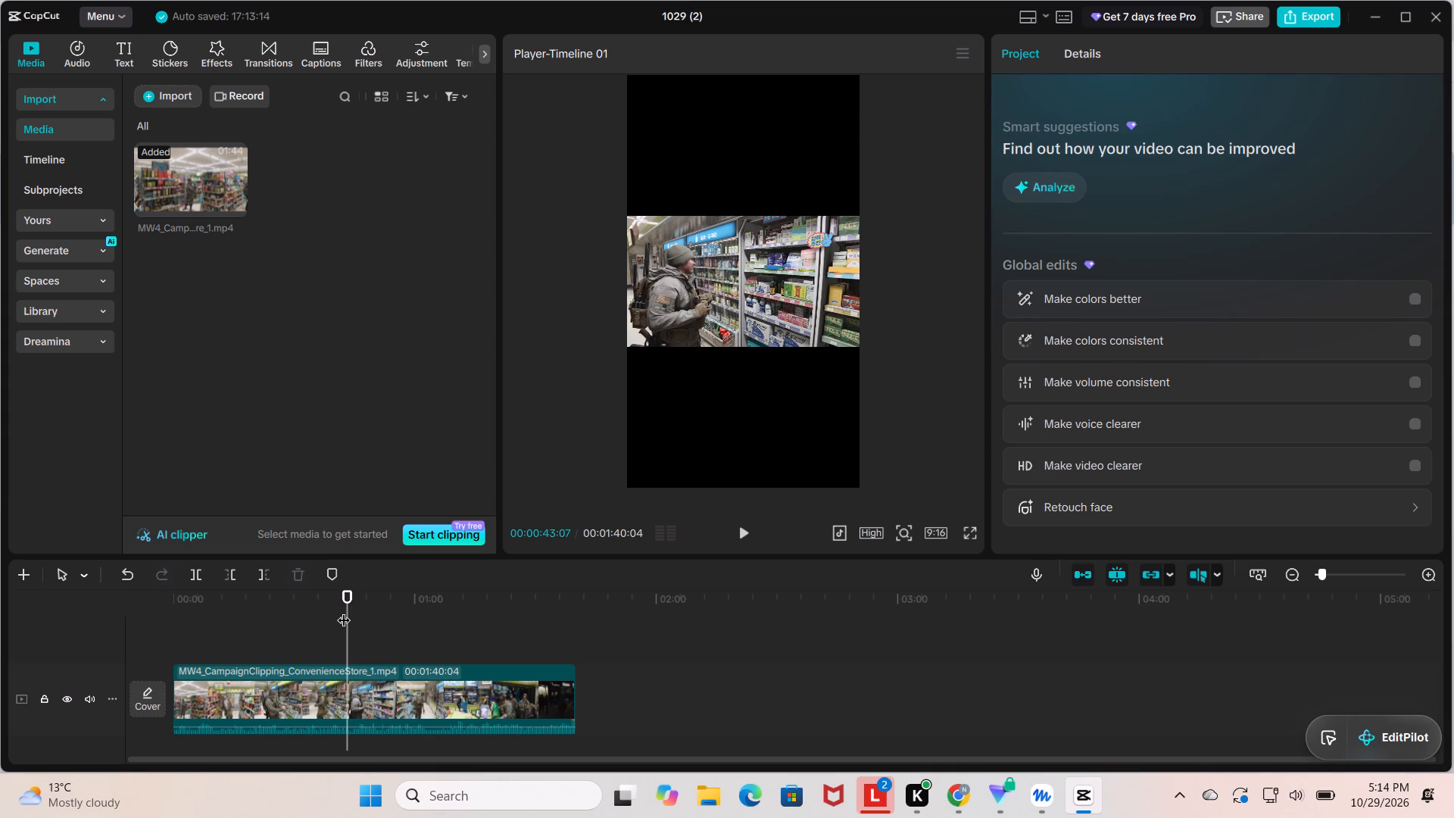
{"action": "key", "text": "Left"}
{"action": "key", "text": "Left"}
{"action": "key", "text": "Left"}
{"action": "key", "text": "Left"}
{"action": "key", "text": "Left"}
{"action": "key", "text": "Left"}
{"action": "key", "text": "Left"}
{"action": "key", "text": "Left"}
{"action": "key", "text": "Left"}
{"action": "key", "text": "Left"}
{"action": "key", "text": "Left"}
{"action": "key", "text": "Left"}
{"action": "key", "text": "Left"}
{"action": "key", "text": "Left"}
{"action": "key", "text": "Left"}
{"action": "key", "text": "Left"}
{"action": "key", "text": "Left"}
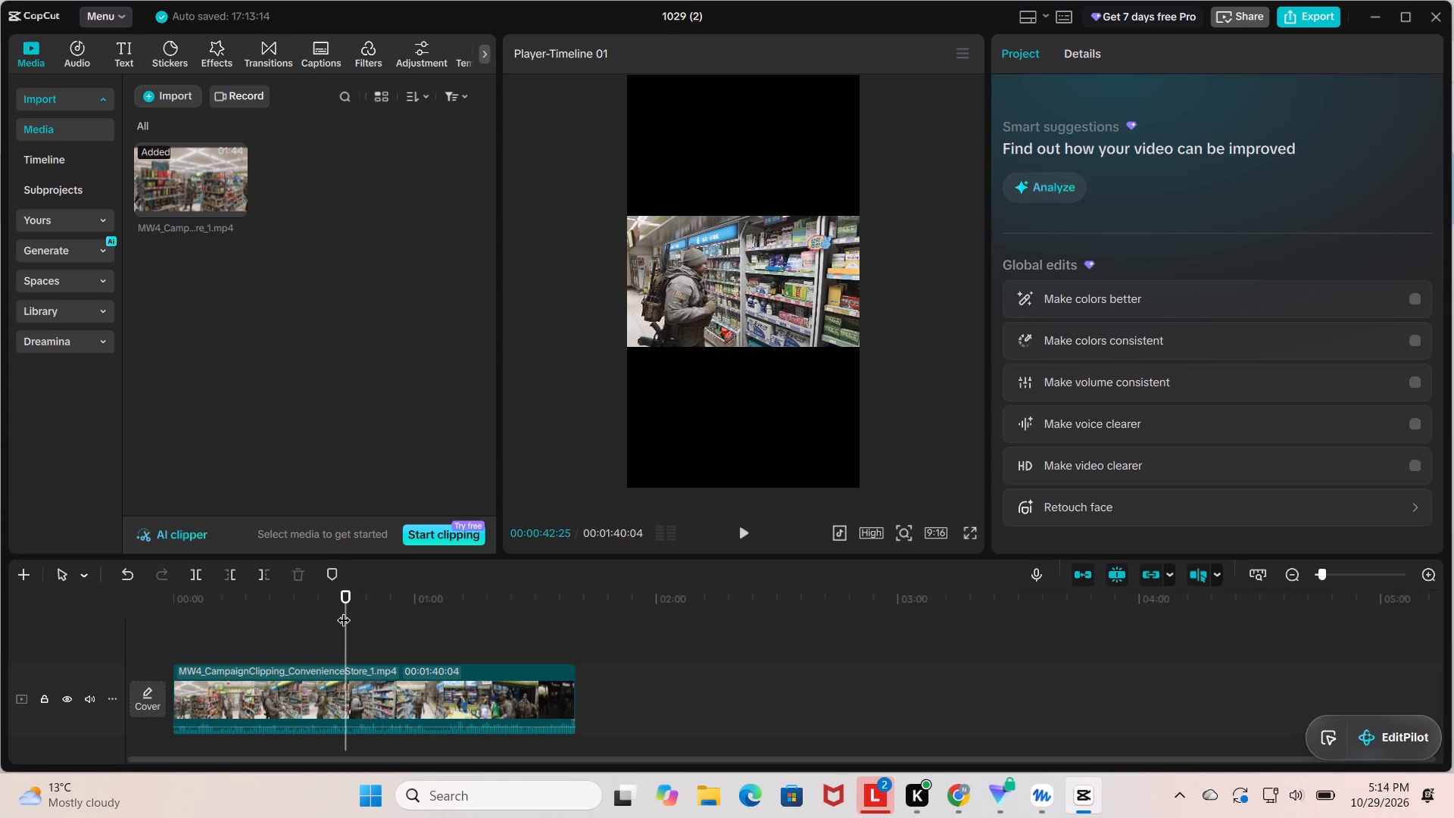
{"action": "key", "text": "Left"}
{"action": "key", "text": "Left"}
{"action": "key", "text": "Left"}
{"action": "key", "text": "Left"}
{"action": "key", "text": "Left"}
{"action": "key", "text": "Left"}
{"action": "key", "text": "Left"}
{"action": "key", "text": "Left"}
{"action": "key", "text": "Left"}
{"action": "key", "text": "Left"}
{"action": "key", "text": "Left"}
{"action": "key", "text": "Left"}
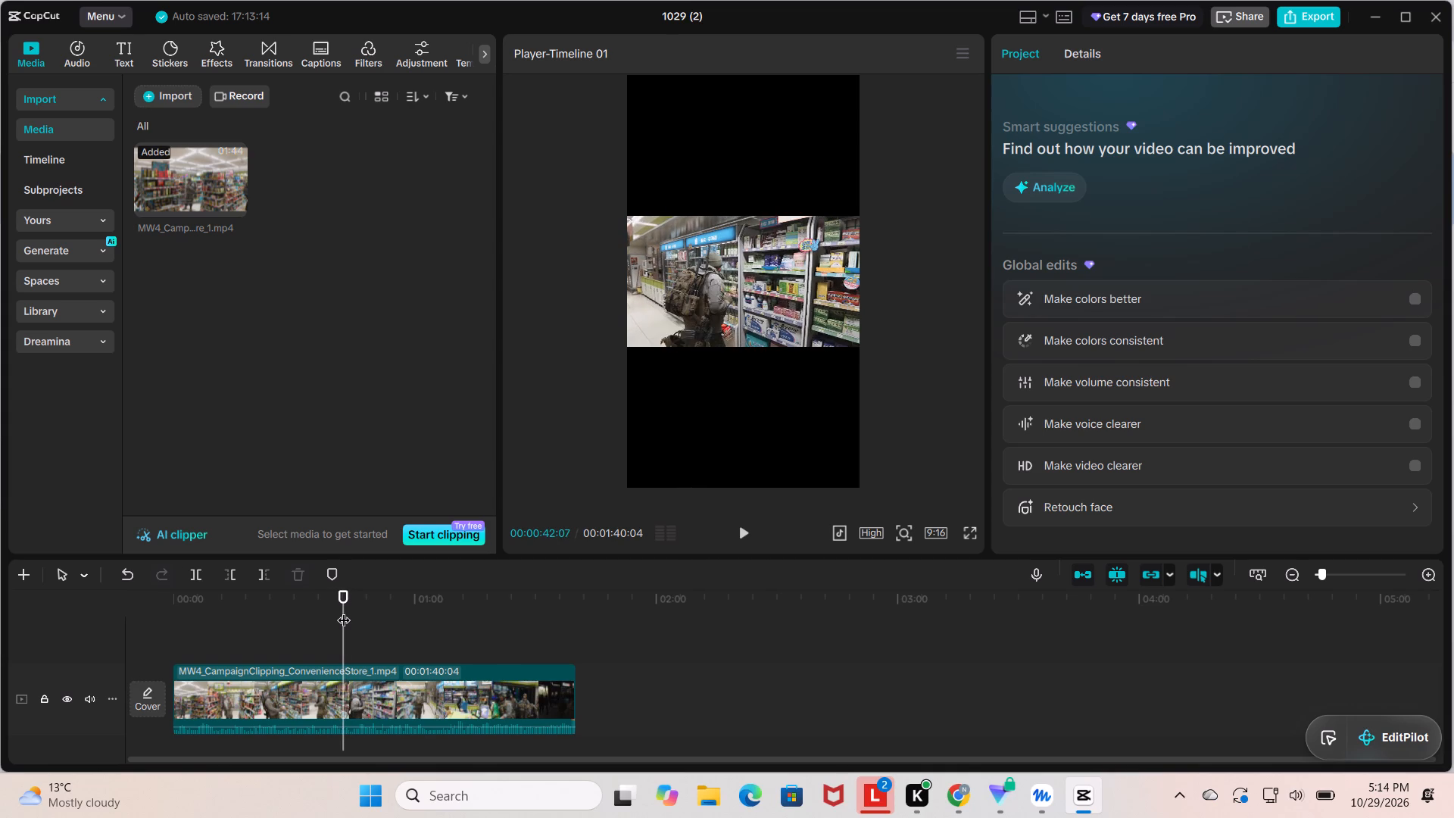
{"action": "key", "text": "Left"}
{"action": "key", "text": "Left"}
{"action": "key", "text": "Left"}
{"action": "key", "text": "Left"}
{"action": "key", "text": "Left"}
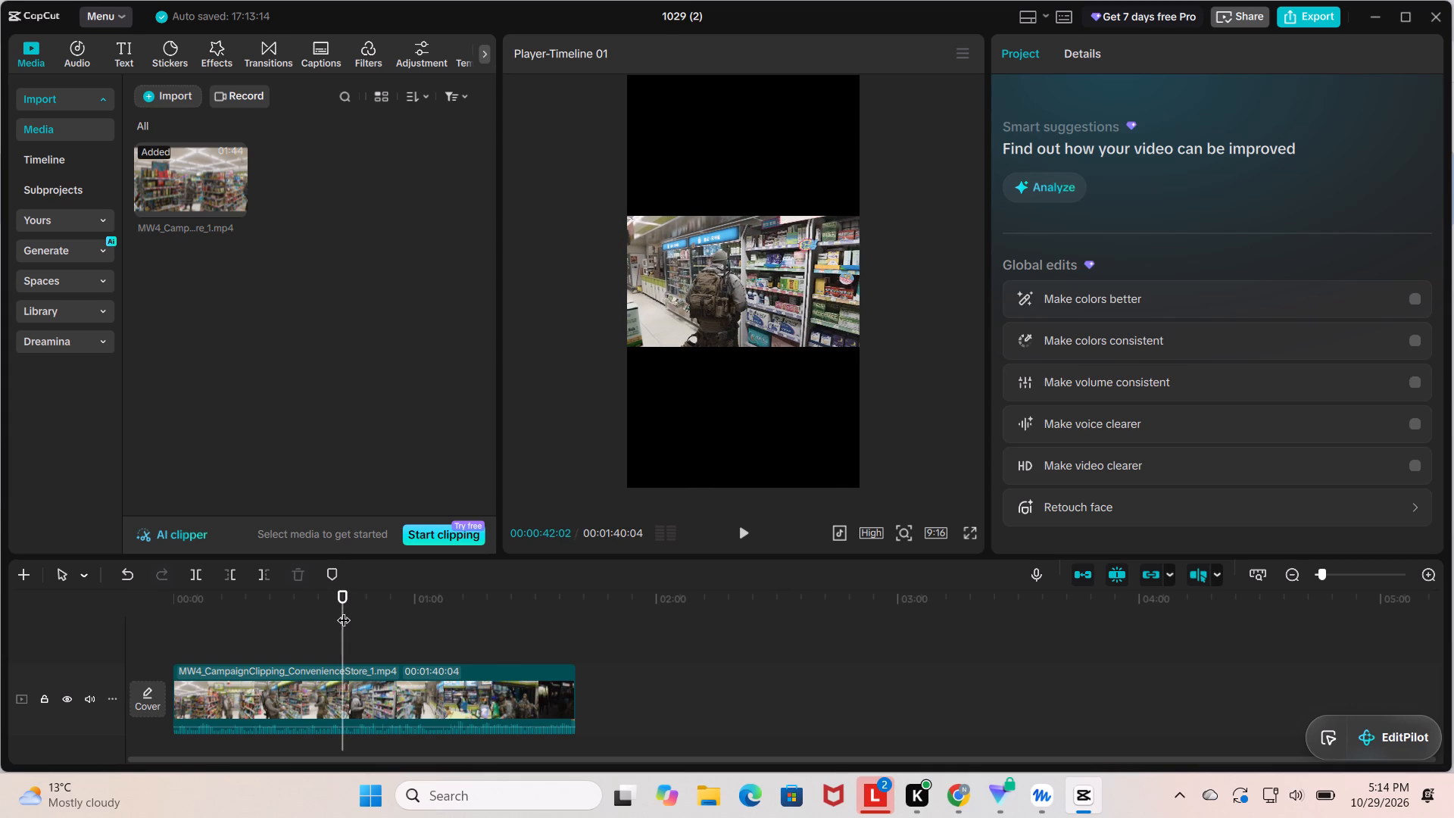
{"action": "key", "text": "Left"}
{"action": "key", "text": "Left"}
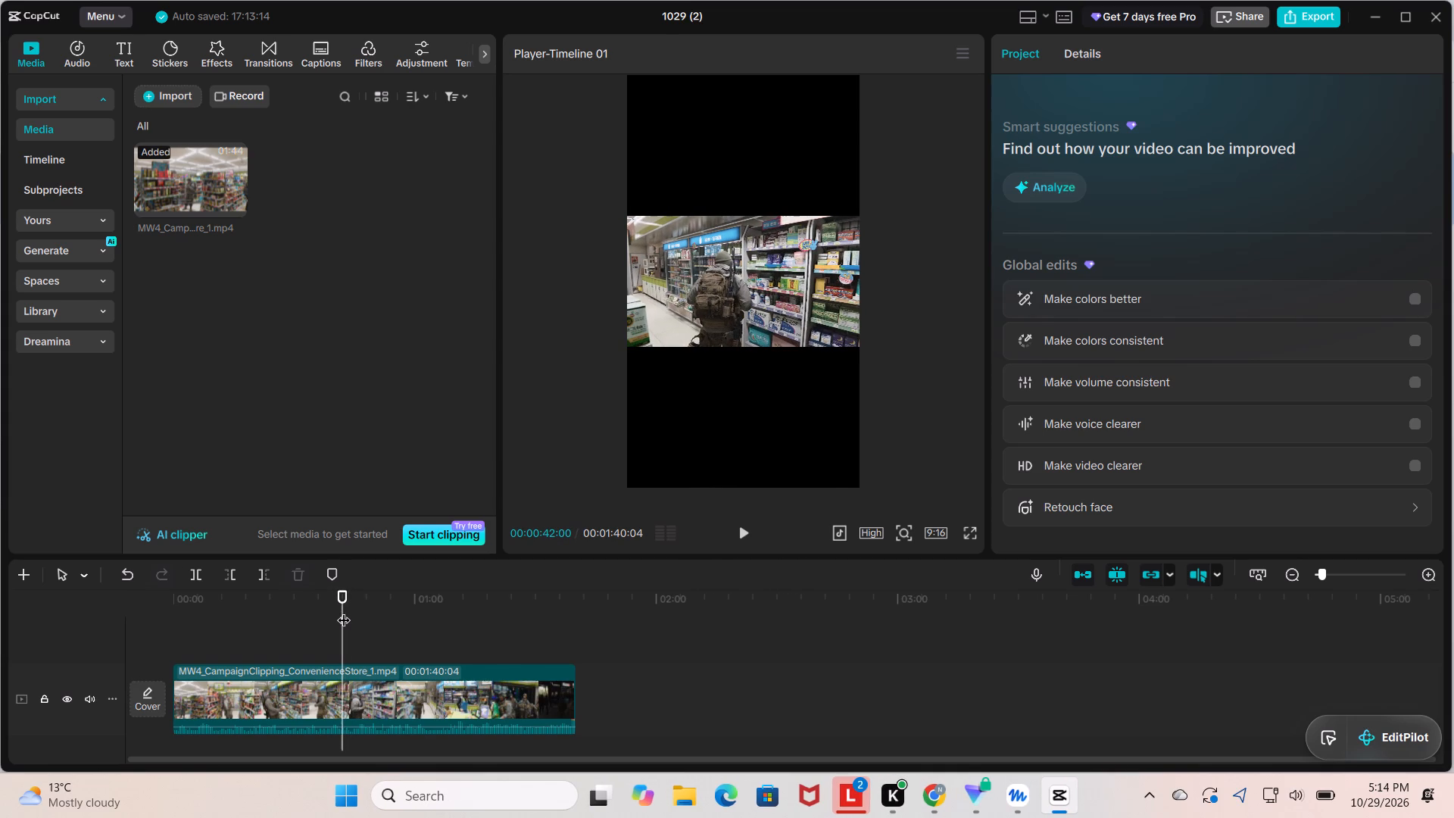
{"action": "key", "text": "ctrl+b"}
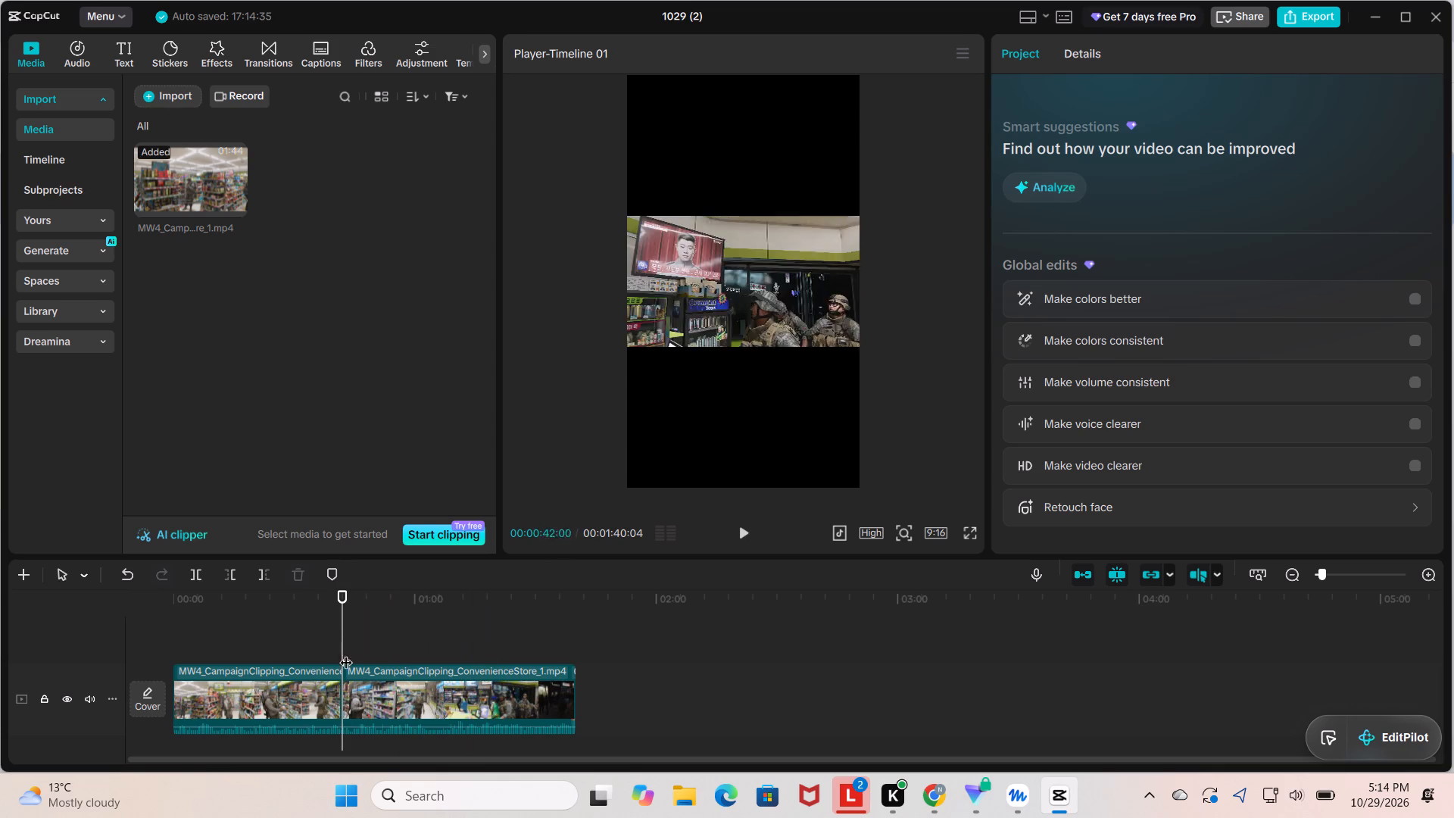
Review the convenience store clip between about 42 seconds and 1:16, looking for where the kept section should begin.
{"action": "left_click_drag", "start_coordinate": [335, 635], "coordinate": [399, 640]}
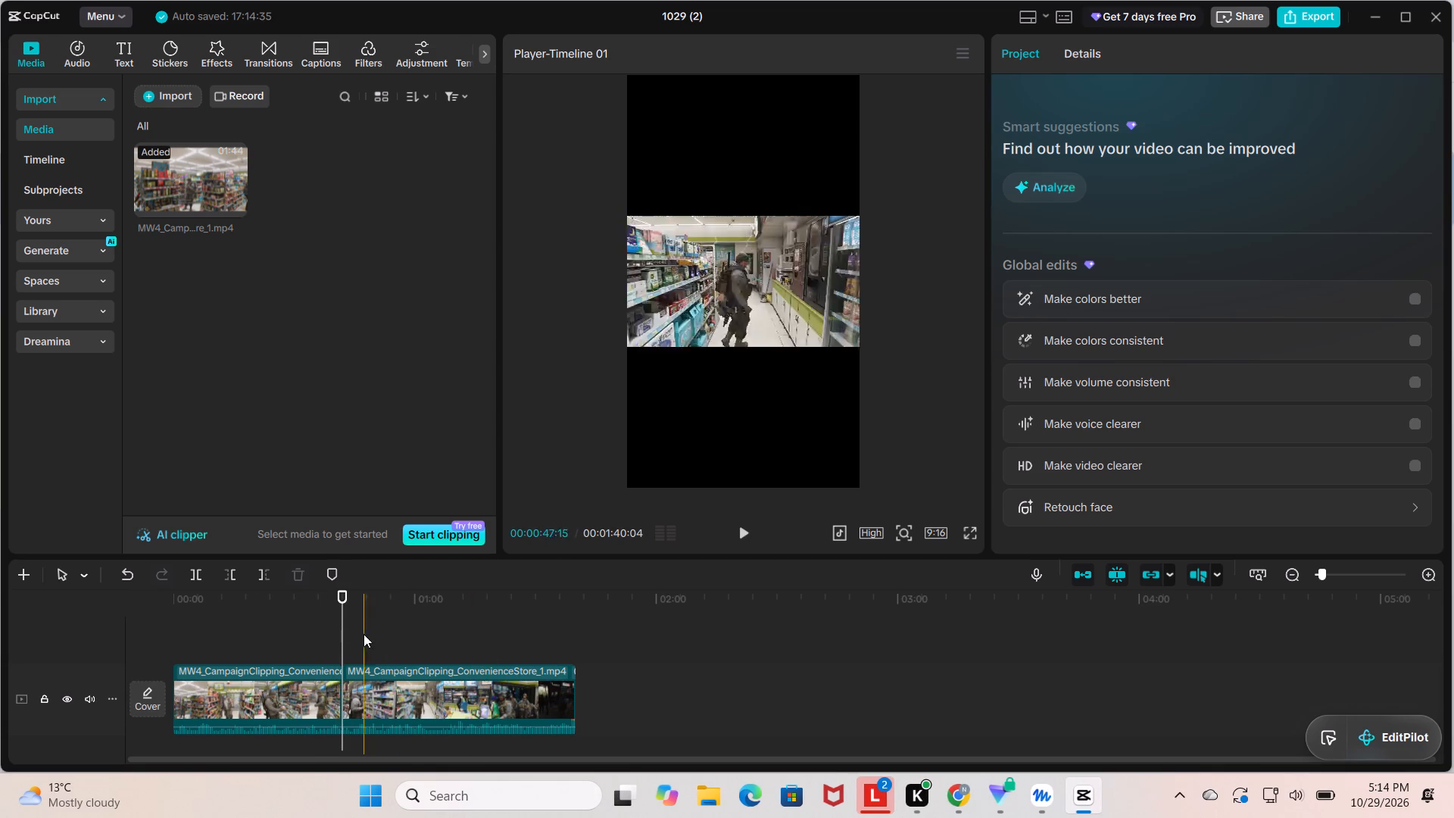
{"action": "left_click_drag", "start_coordinate": [345, 610], "coordinate": [479, 623]}
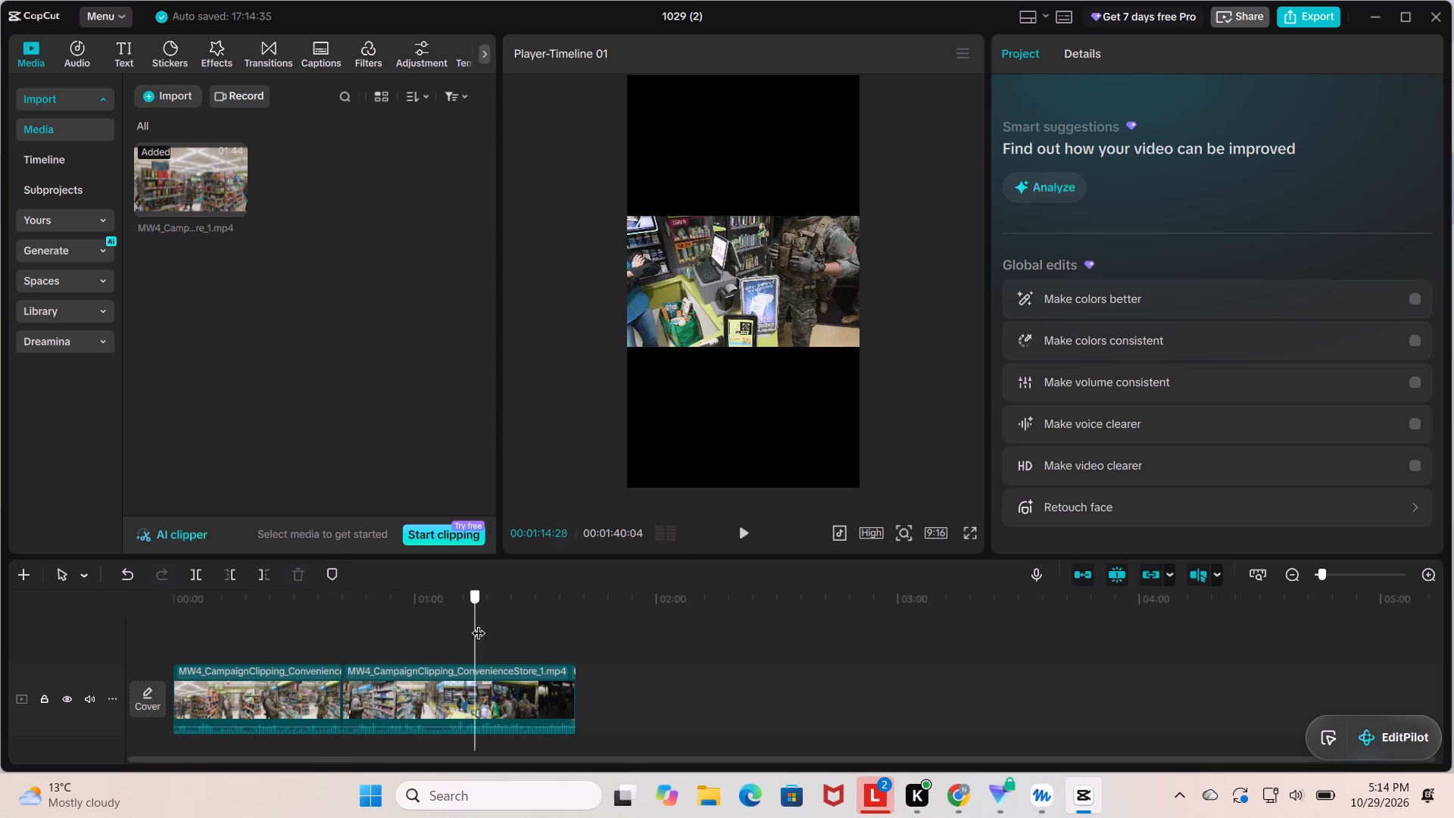
{"action": "left_click_drag", "start_coordinate": [479, 623], "coordinate": [417, 635]}
{"action": "key", "text": "space"}
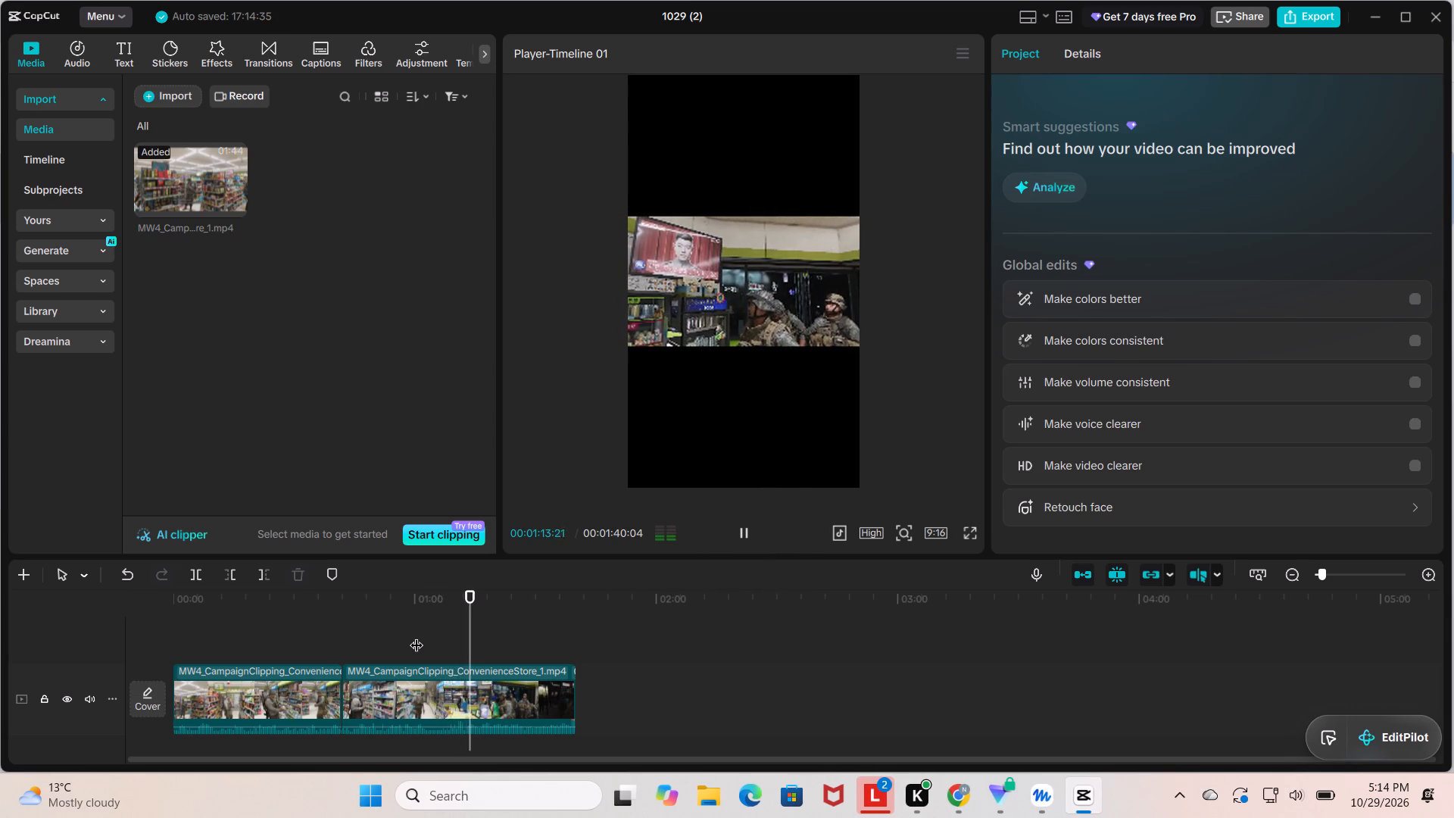
{"action": "left_click_drag", "start_coordinate": [479, 601], "coordinate": [474, 604]}
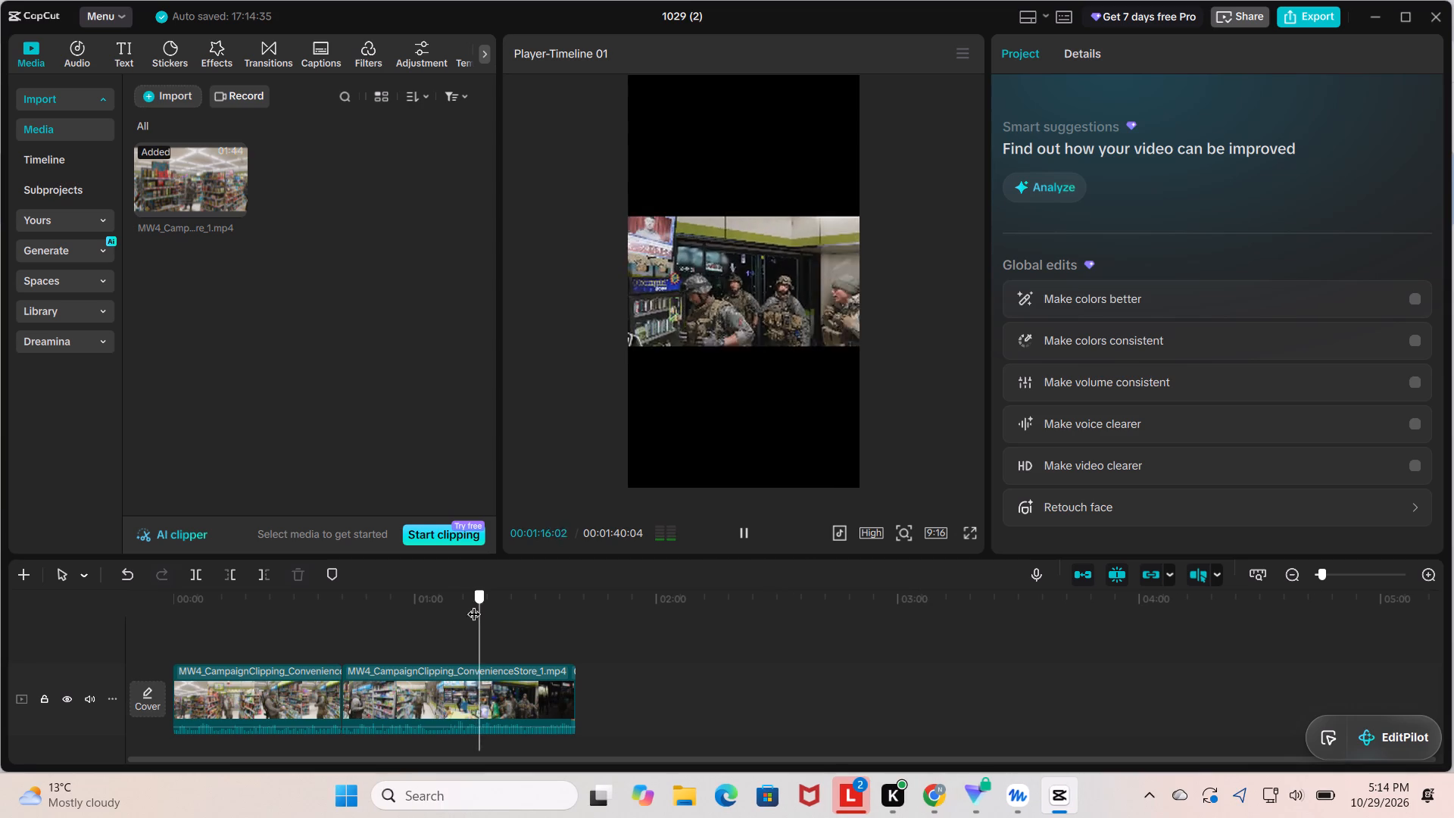
{"action": "left_click_drag", "start_coordinate": [474, 604], "coordinate": [445, 615]}
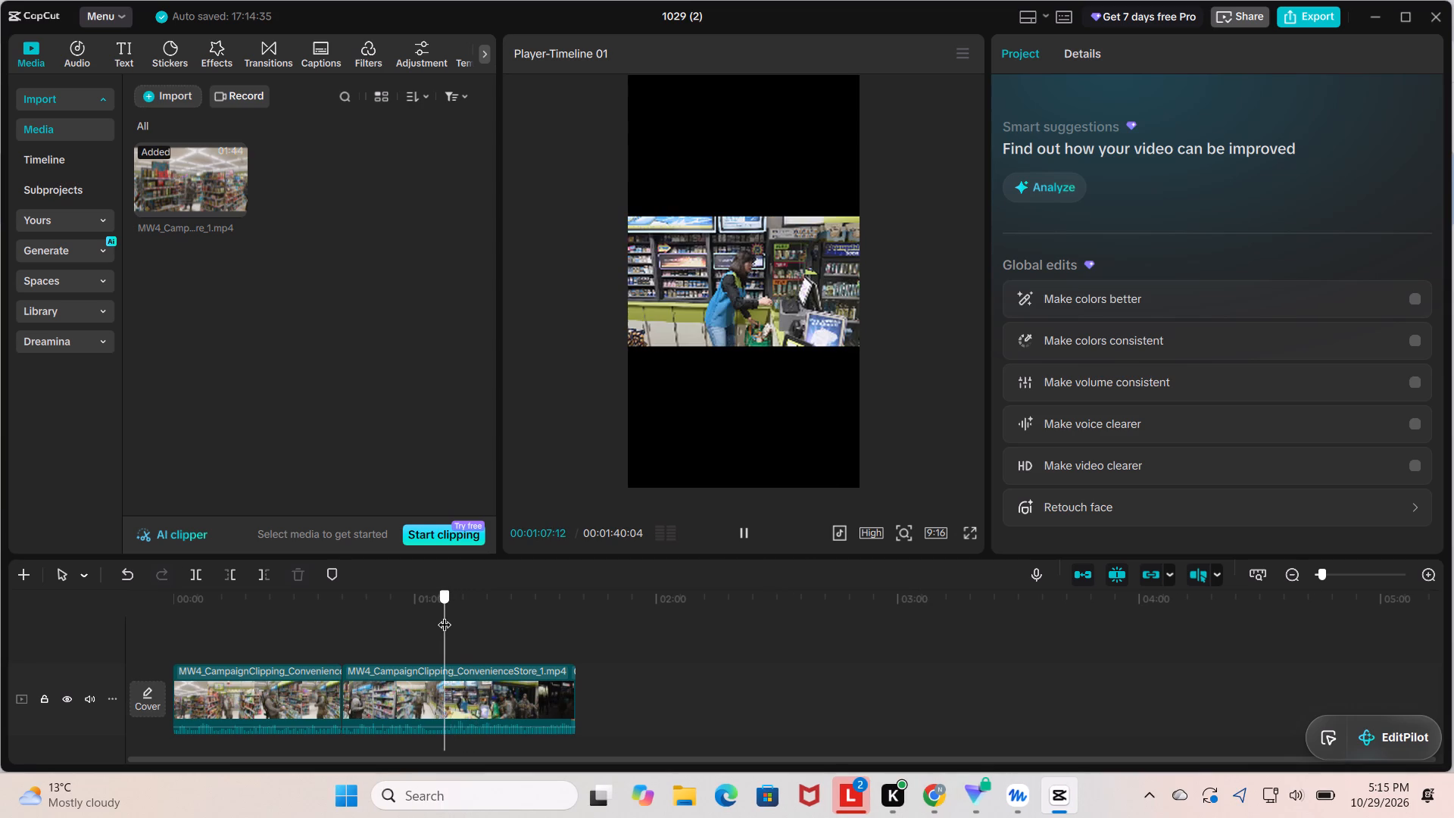
{"action": "left_click_drag", "start_coordinate": [445, 615], "coordinate": [382, 607]}
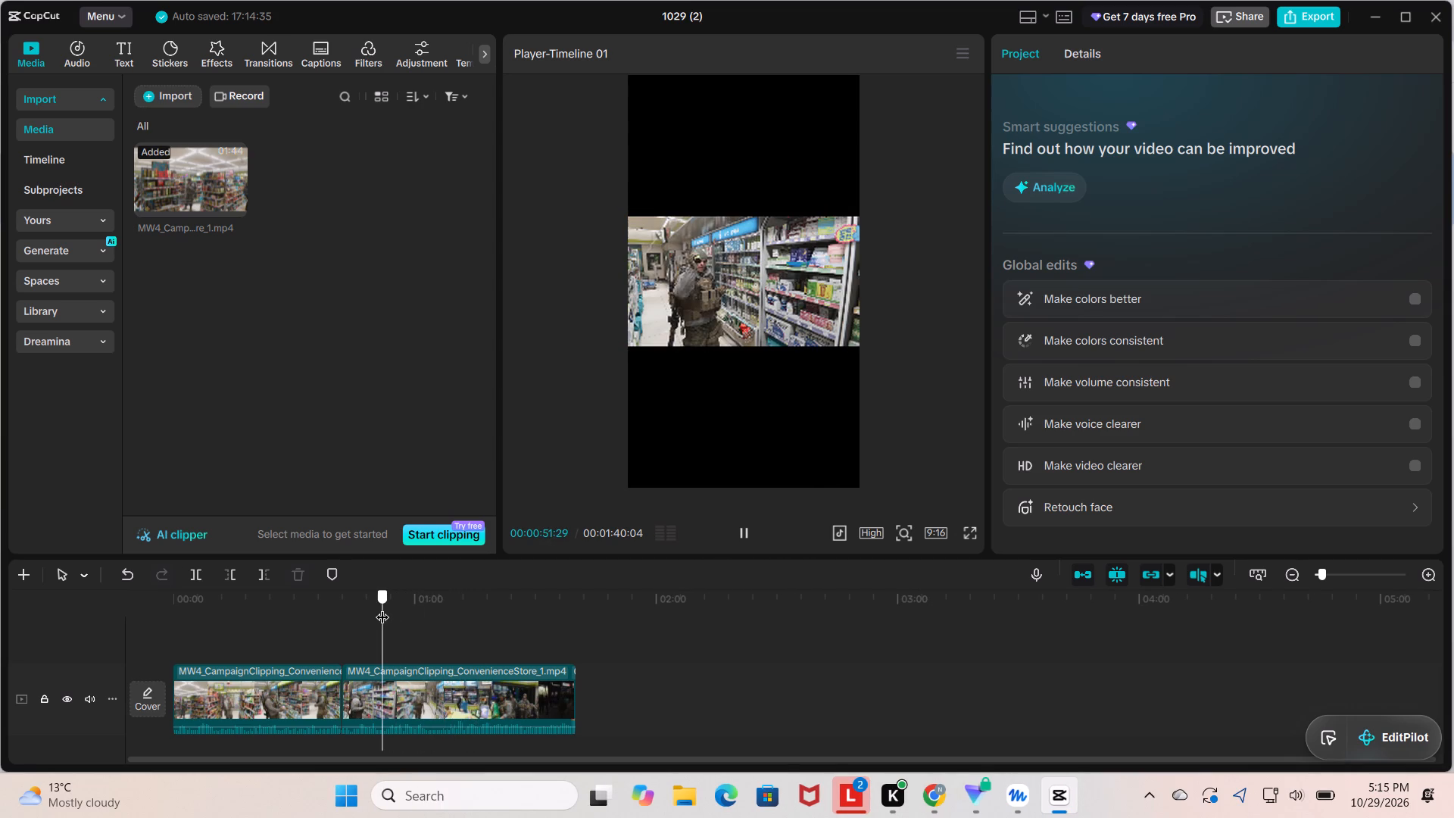
{"action": "left_click_drag", "start_coordinate": [382, 607], "coordinate": [367, 617]}
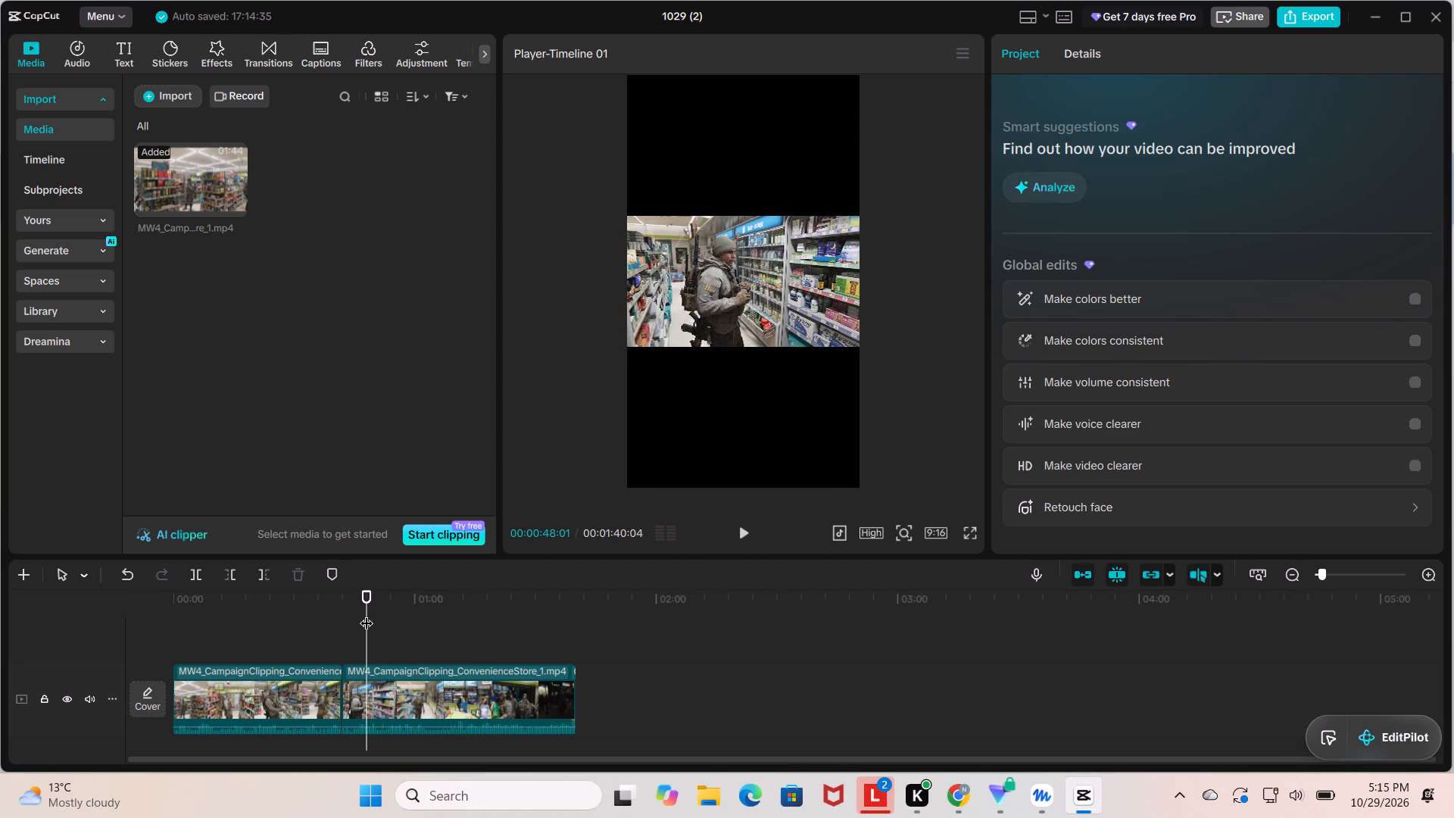
{"action": "key", "text": "space"}
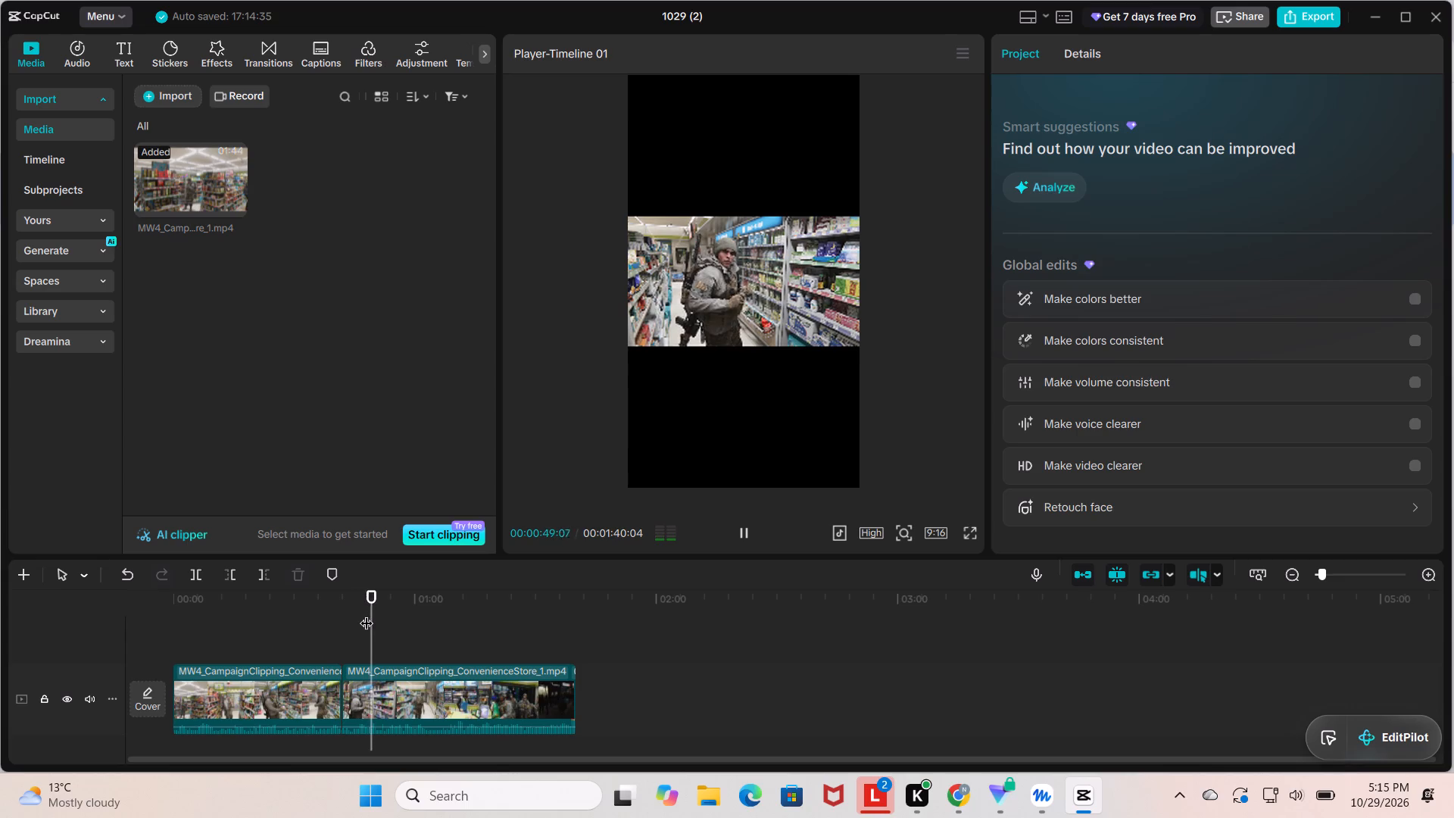
{"action": "key", "text": "space"}
{"action": "key", "text": "space"}
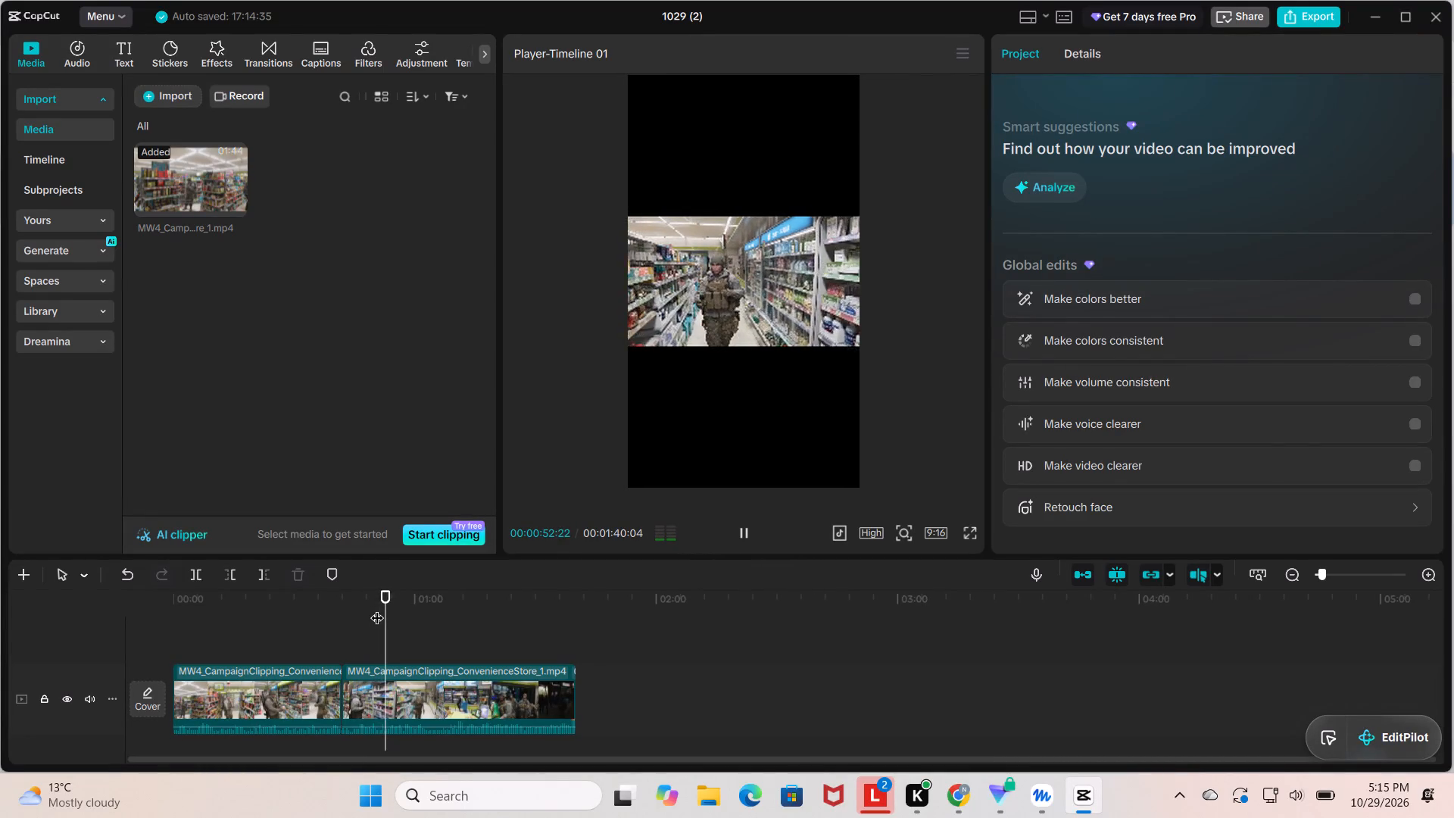
{"action": "key", "text": "space"}
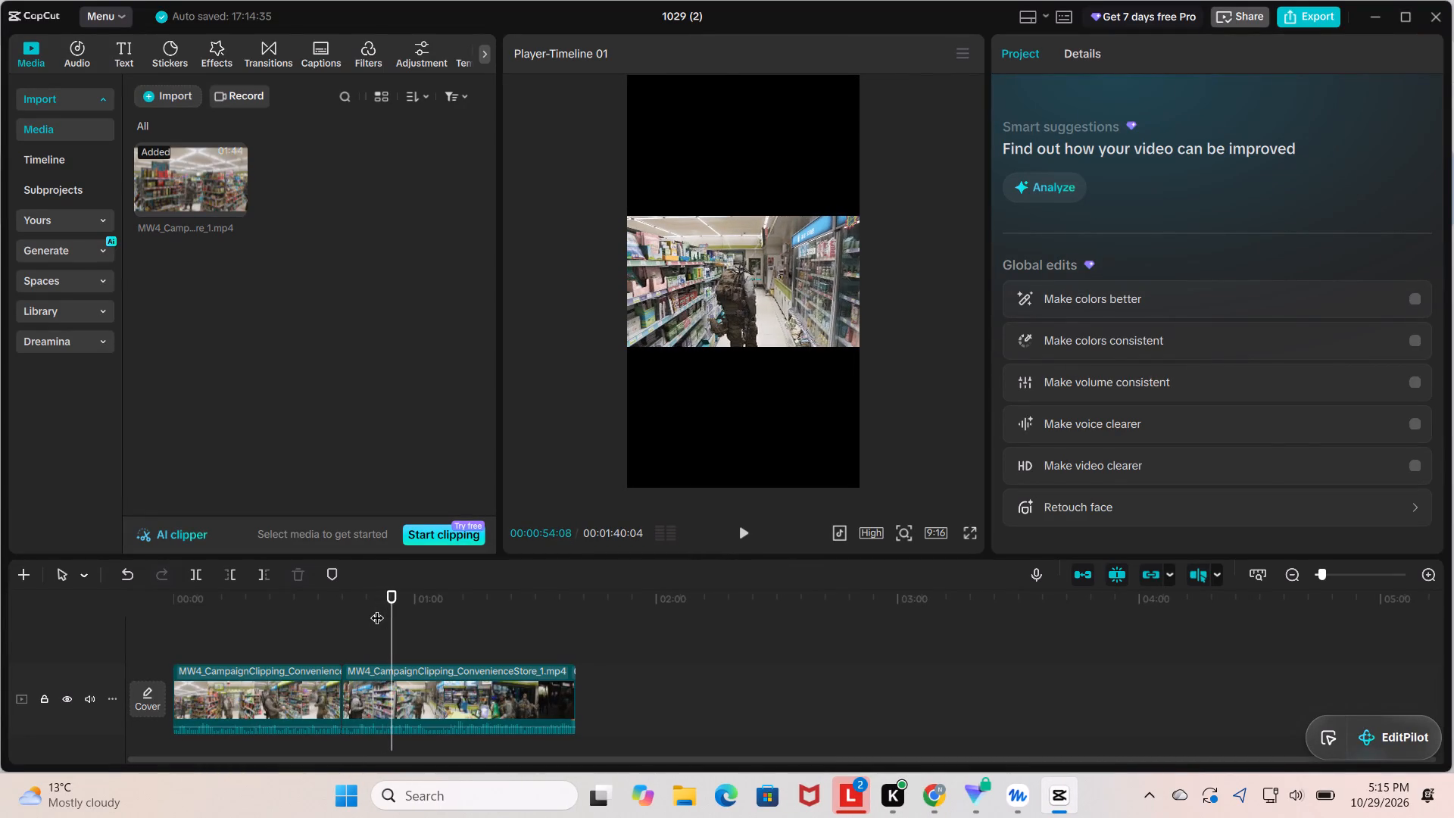
Replay from 00:00:42:00, locate the frame at 00:00:45:29 precisely and split the convenience store clip there.
{"action": "left_click_drag", "start_coordinate": [394, 606], "coordinate": [348, 629]}
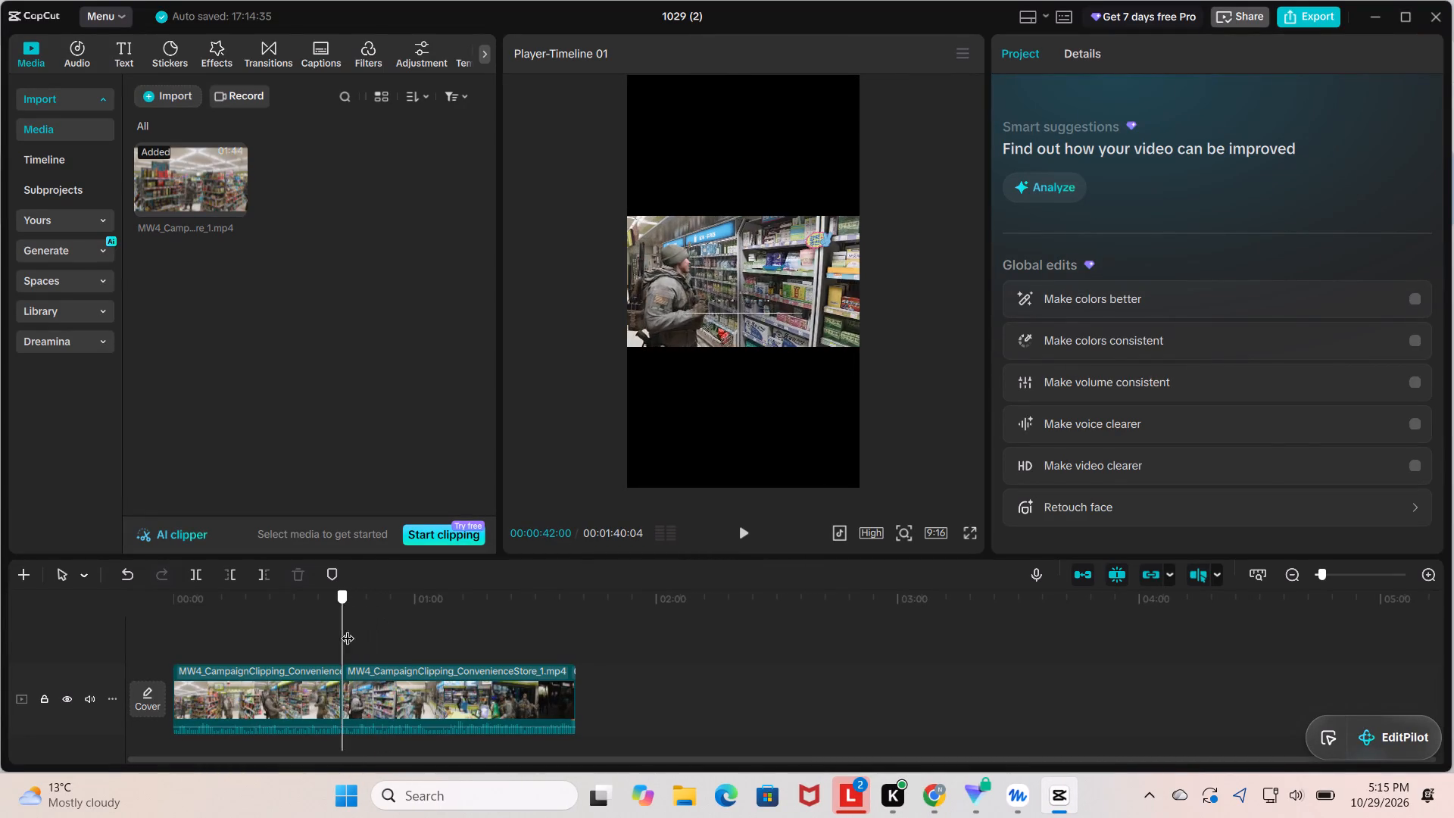
{"action": "left_click_drag", "start_coordinate": [348, 629], "coordinate": [343, 632]}
{"action": "key", "text": "space"}
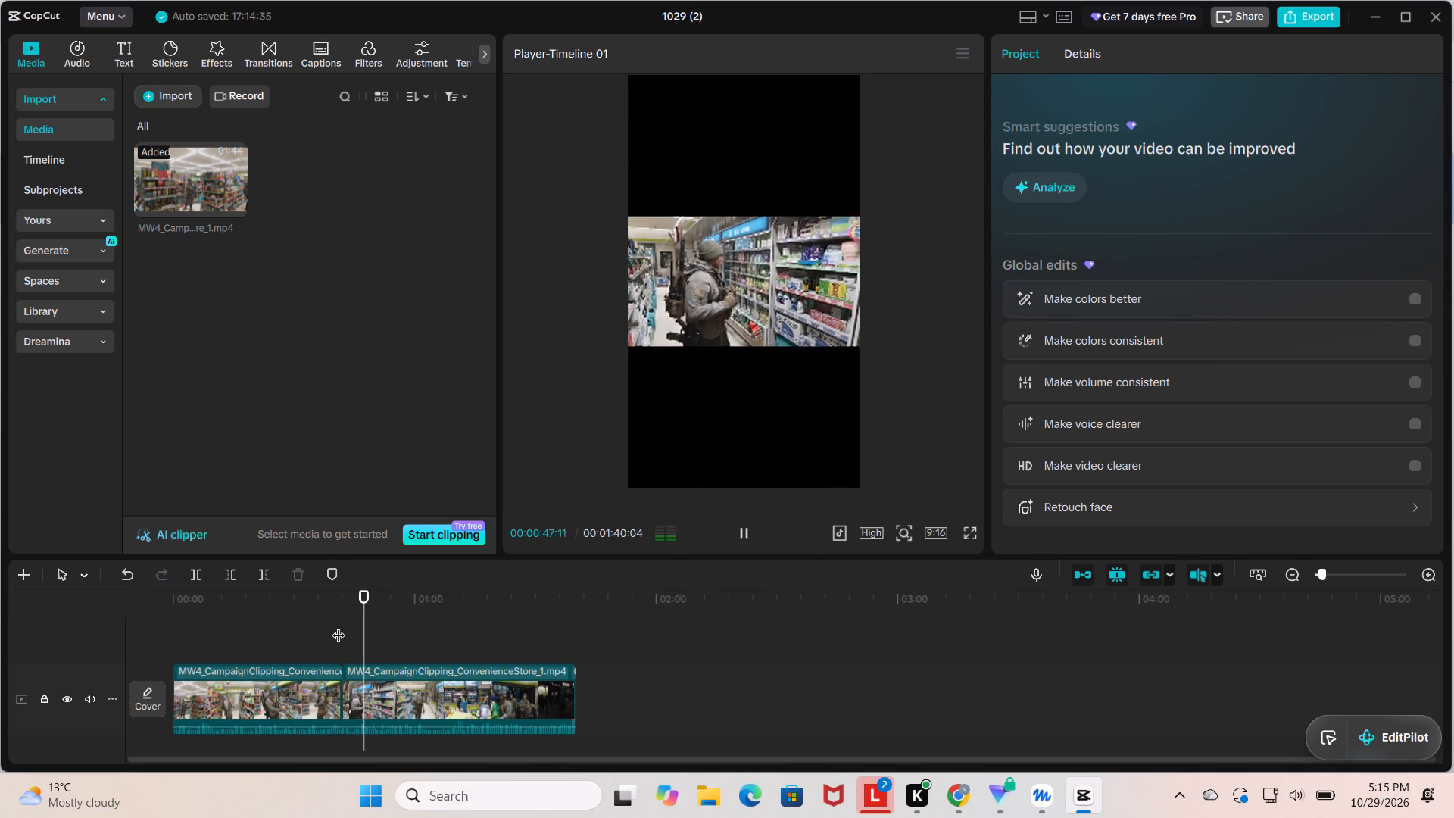
{"action": "key", "text": "space"}
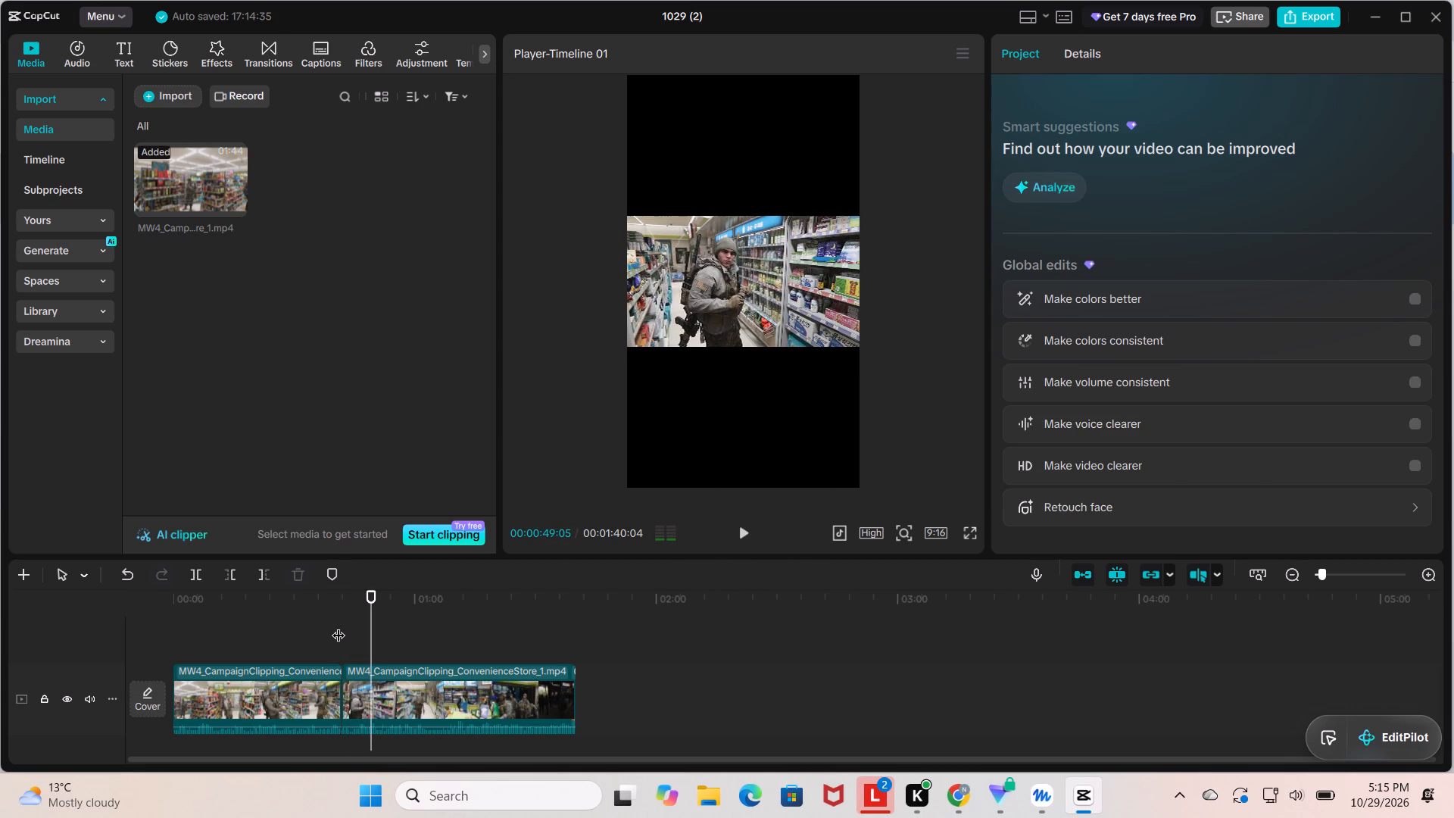
{"action": "key", "text": "Left"}
{"action": "key", "text": "Left"}
{"action": "key", "text": "Left"}
{"action": "key", "text": "Left"}
{"action": "key", "text": "Left"}
{"action": "key", "text": "Left"}
{"action": "key", "text": "Left"}
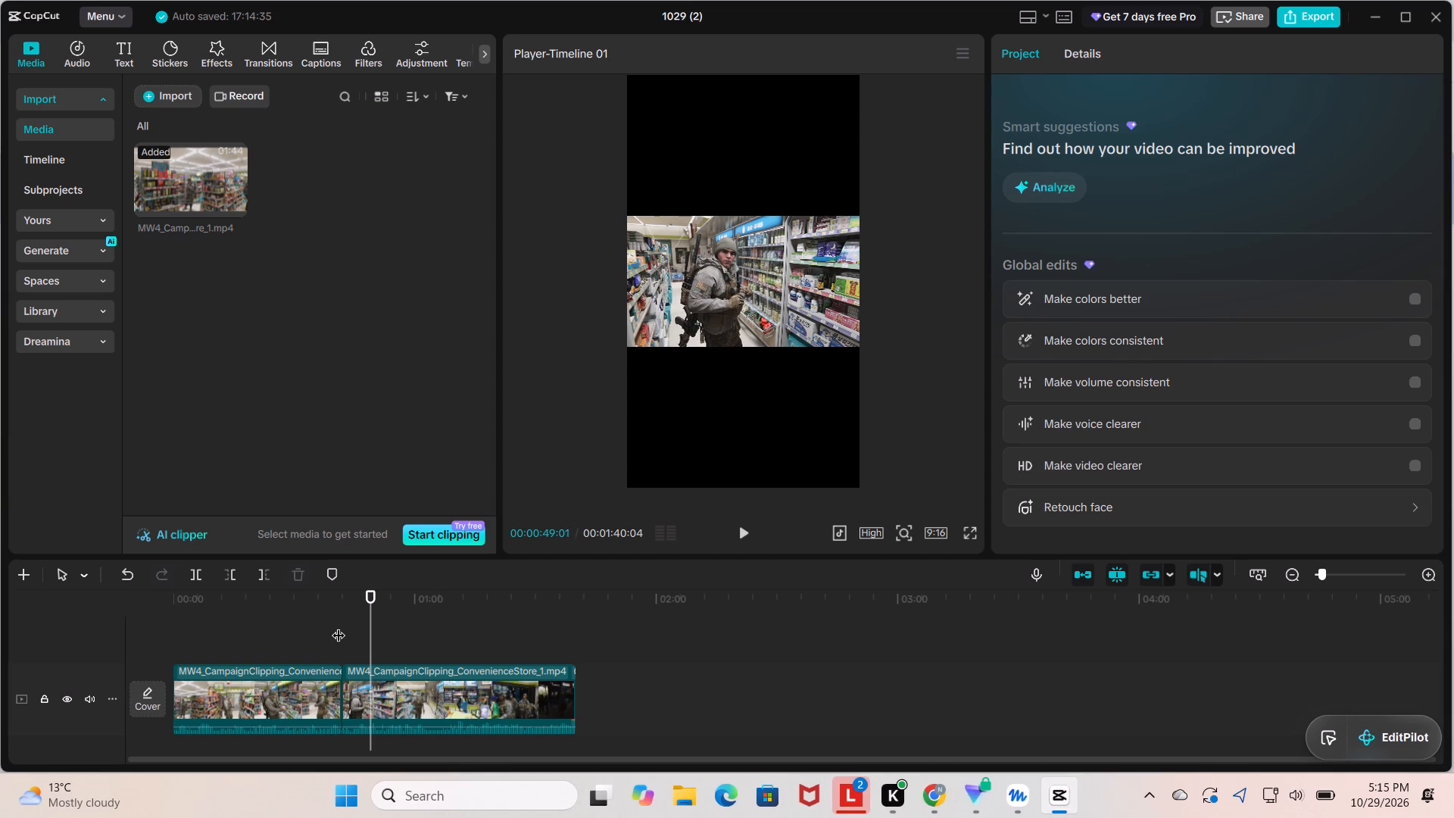
{"action": "key", "text": "Left"}
{"action": "key", "text": "Left"}
{"action": "key", "text": "Left"}
{"action": "key", "text": "Left"}
{"action": "key", "text": "Left"}
{"action": "key", "text": "Left"}
{"action": "key", "text": "Left"}
{"action": "key", "text": "Left"}
{"action": "key", "text": "Left"}
{"action": "key", "text": "Left"}
{"action": "key", "text": "Left"}
{"action": "key", "text": "Left"}
{"action": "key", "text": "Left"}
{"action": "key", "text": "Left"}
{"action": "key", "text": "Left"}
{"action": "key", "text": "Left"}
{"action": "key", "text": "Left"}
{"action": "key", "text": "Left"}
{"action": "key", "text": "Left"}
{"action": "key", "text": "Left"}
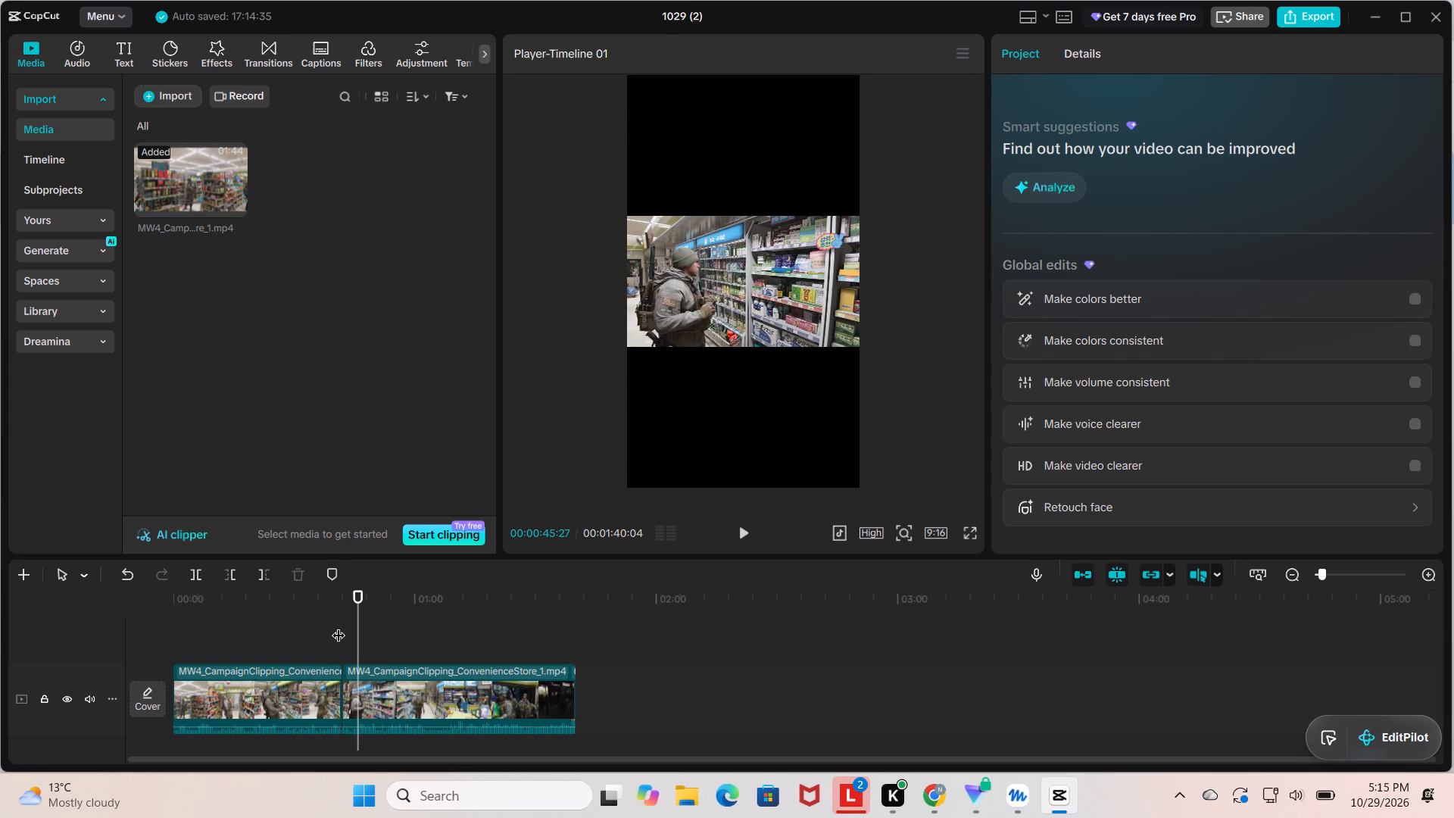
{"action": "key", "text": "space"}
{"action": "key", "text": "space"}
{"action": "key", "text": "Left"}
{"action": "key", "text": "Left"}
{"action": "key", "text": "Left"}
{"action": "key", "text": "Left"}
{"action": "key", "text": "Left"}
{"action": "key", "text": "Left"}
{"action": "key", "text": "Left"}
{"action": "key", "text": "Left"}
{"action": "key", "text": "Left"}
{"action": "key", "text": "Left"}
{"action": "key", "text": "Left"}
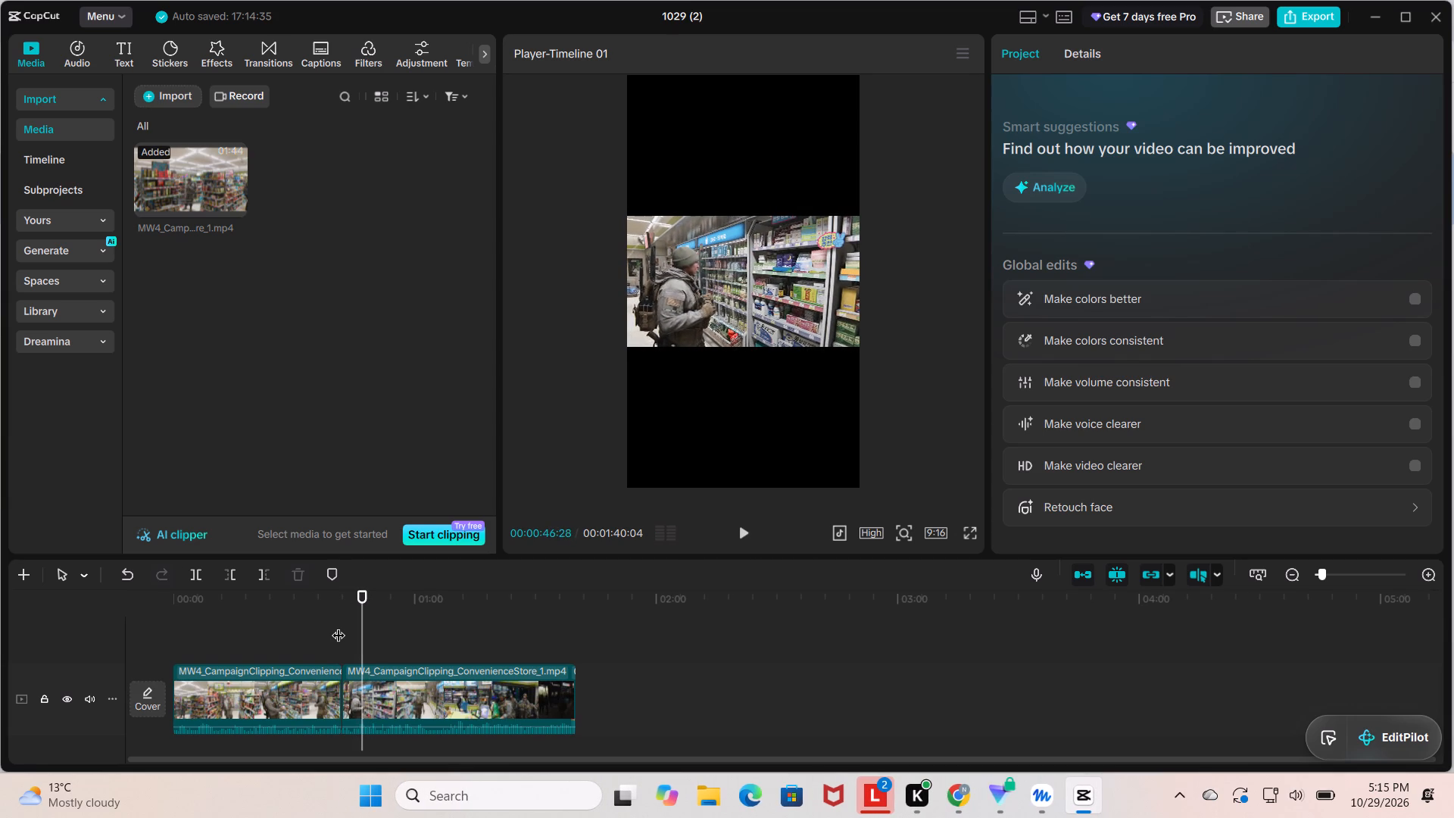
{"action": "key", "text": "Left"}
{"action": "key", "text": "Left"}
{"action": "key", "text": "Left"}
{"action": "key", "text": "Left"}
{"action": "key", "text": "Left"}
{"action": "key", "text": "Left"}
{"action": "key", "text": "Left"}
{"action": "key", "text": "Left"}
{"action": "key", "text": "Left"}
{"action": "key", "text": "Left"}
{"action": "key", "text": "Left"}
{"action": "key", "text": "Left"}
{"action": "key", "text": "Left"}
{"action": "key", "text": "Left"}
{"action": "key", "text": "Left"}
{"action": "key", "text": "Left"}
{"action": "key", "text": "Left"}
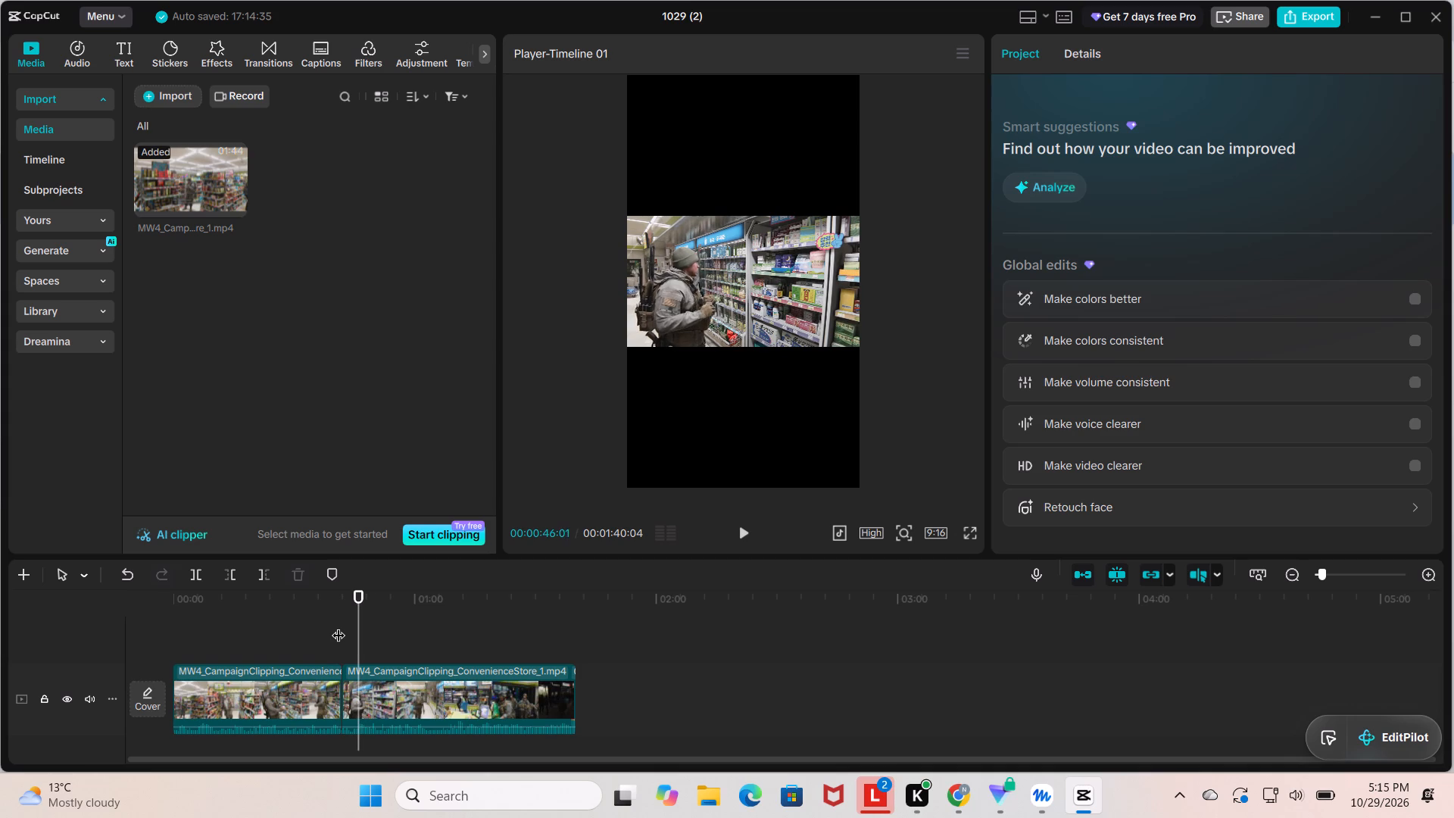
{"action": "key", "text": "Left"}
{"action": "key", "text": "Left"}
{"action": "key", "text": "Right"}
{"action": "key", "text": "Left"}
{"action": "key", "text": "space"}
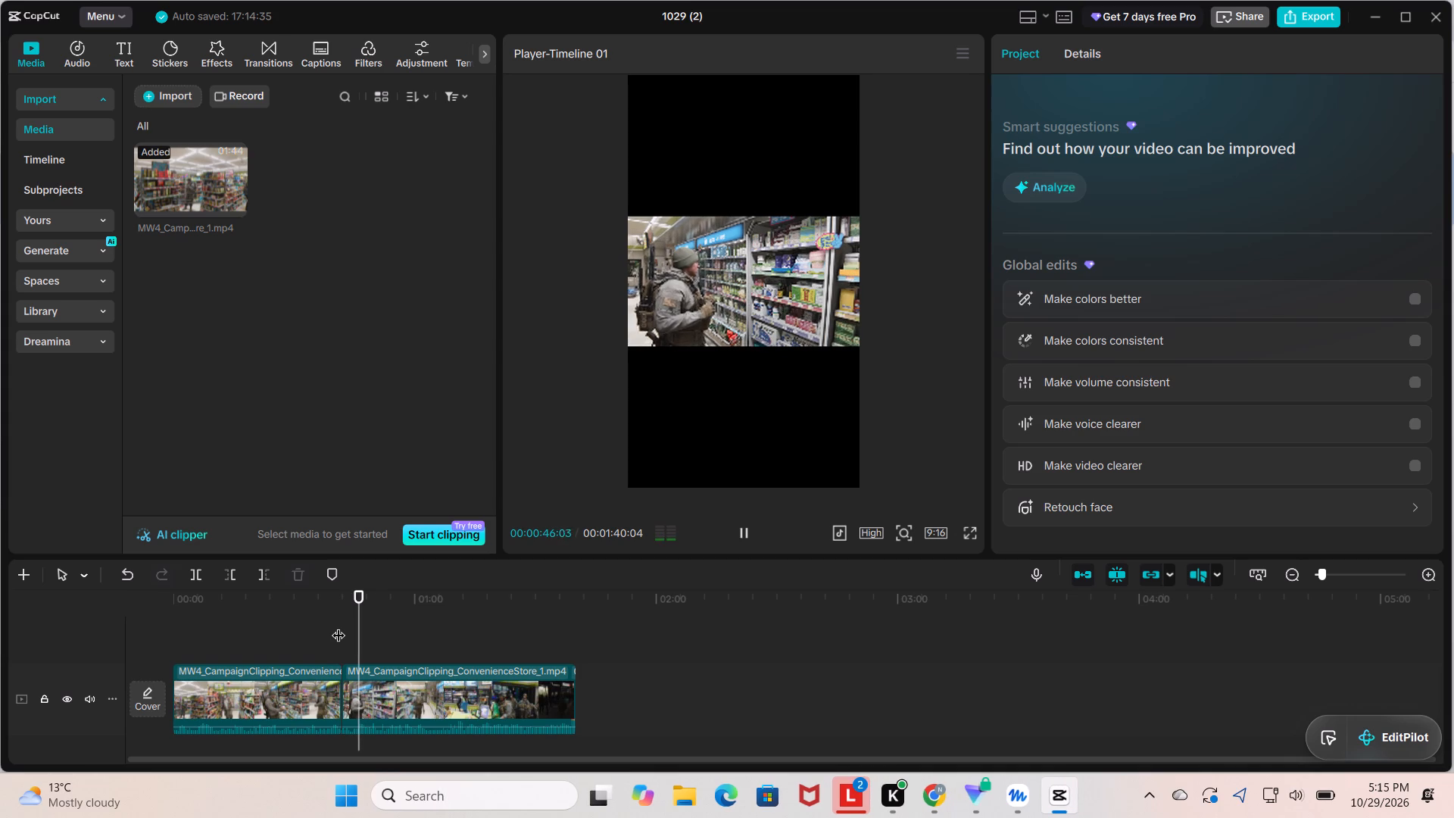
{"action": "key", "text": "space"}
{"action": "key", "text": "Left"}
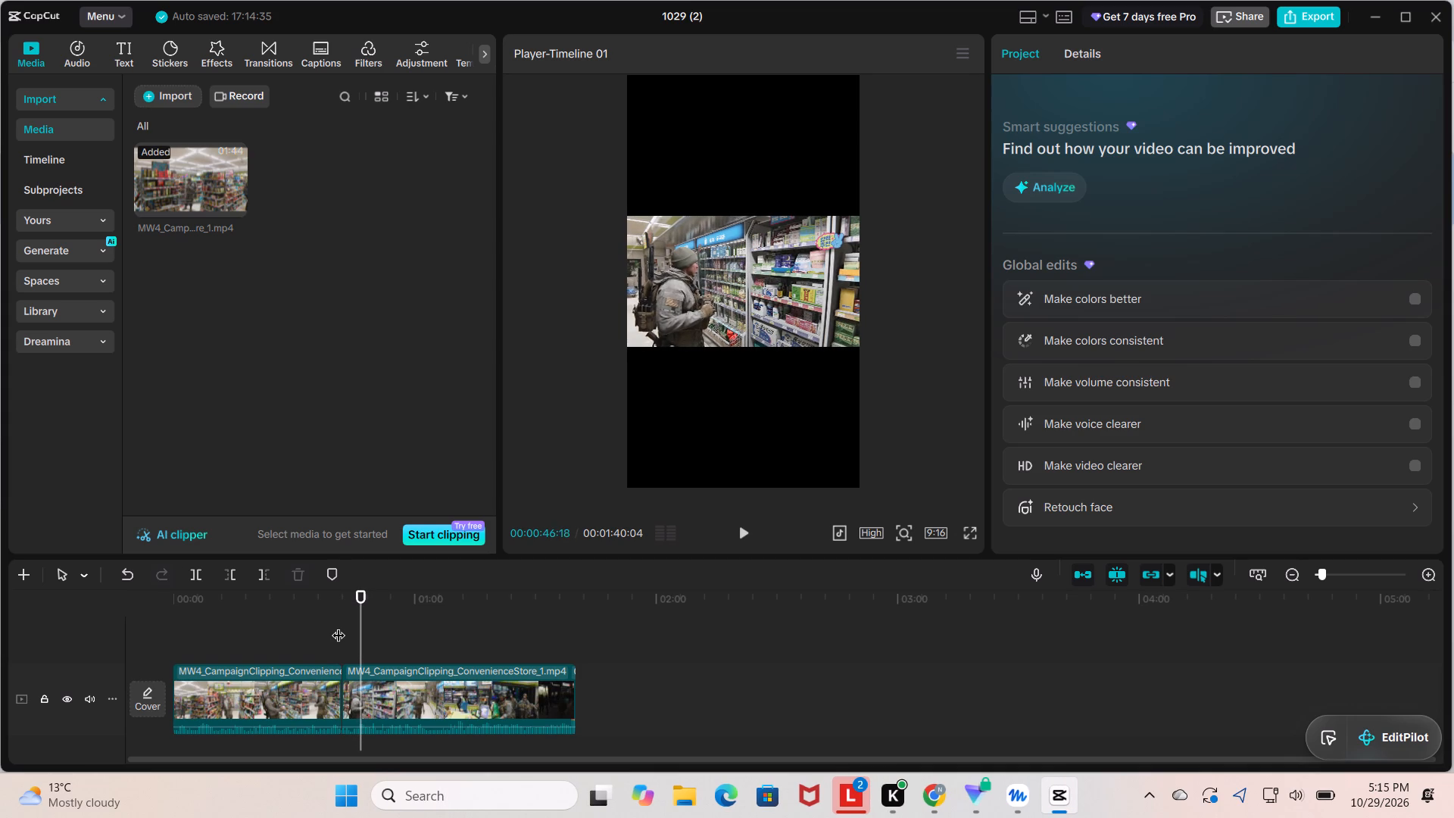
{"action": "key", "text": "Left"}
{"action": "key", "text": "Left"}
{"action": "key", "text": "Left"}
{"action": "key", "text": "Left"}
{"action": "key", "text": "Left"}
{"action": "key", "text": "Left"}
{"action": "key", "text": "Left"}
{"action": "key", "text": "Left"}
{"action": "key", "text": "Left"}
{"action": "key", "text": "Left"}
{"action": "key", "text": "Left"}
{"action": "key", "text": "Left"}
{"action": "key", "text": "Left"}
{"action": "key", "text": "Left"}
{"action": "key", "text": "Left"}
{"action": "key", "text": "Left"}
{"action": "key", "text": "Left"}
{"action": "key", "text": "Left"}
{"action": "key", "text": "Left"}
{"action": "key", "text": "Left"}
{"action": "key", "text": "Left"}
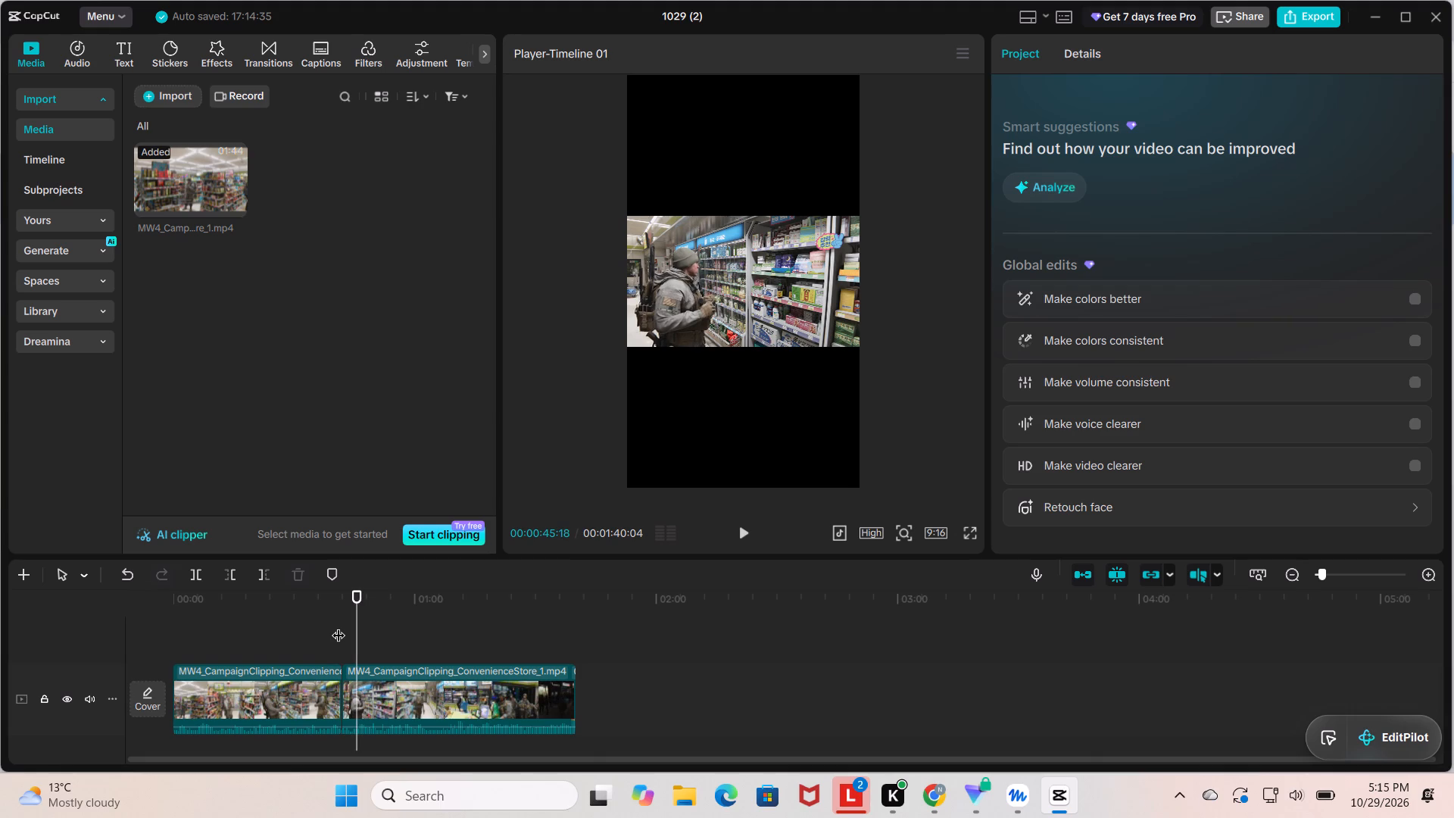
{"action": "key", "text": "Right"}
{"action": "key", "text": "Right"}
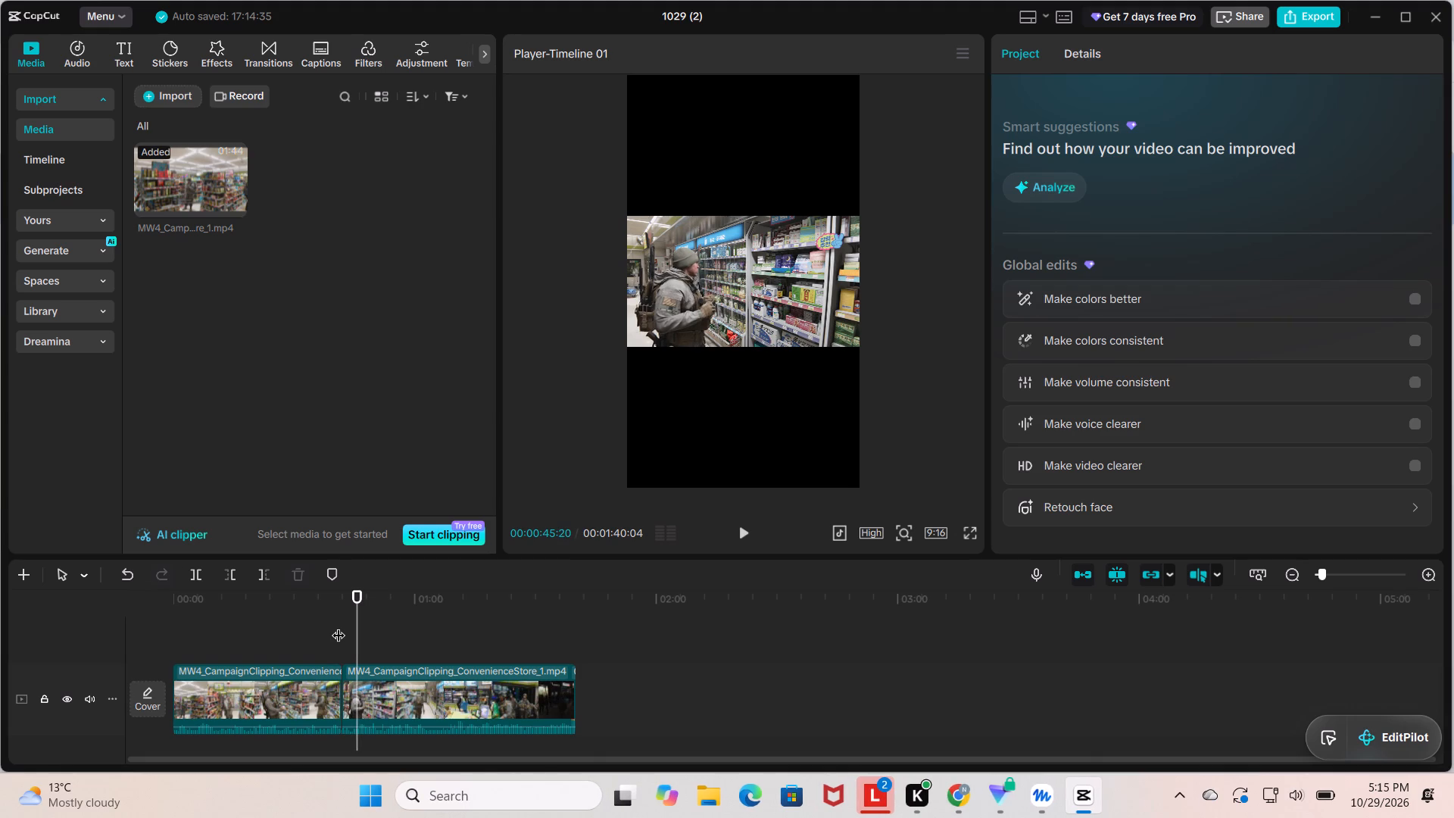
{"action": "key", "text": "Right"}
{"action": "key", "text": "Right"}
{"action": "key", "text": "Right"}
{"action": "key", "text": "Right"}
{"action": "key", "text": "Right"}
{"action": "key", "text": "Right"}
{"action": "key", "text": "Right"}
{"action": "key", "text": "Right"}
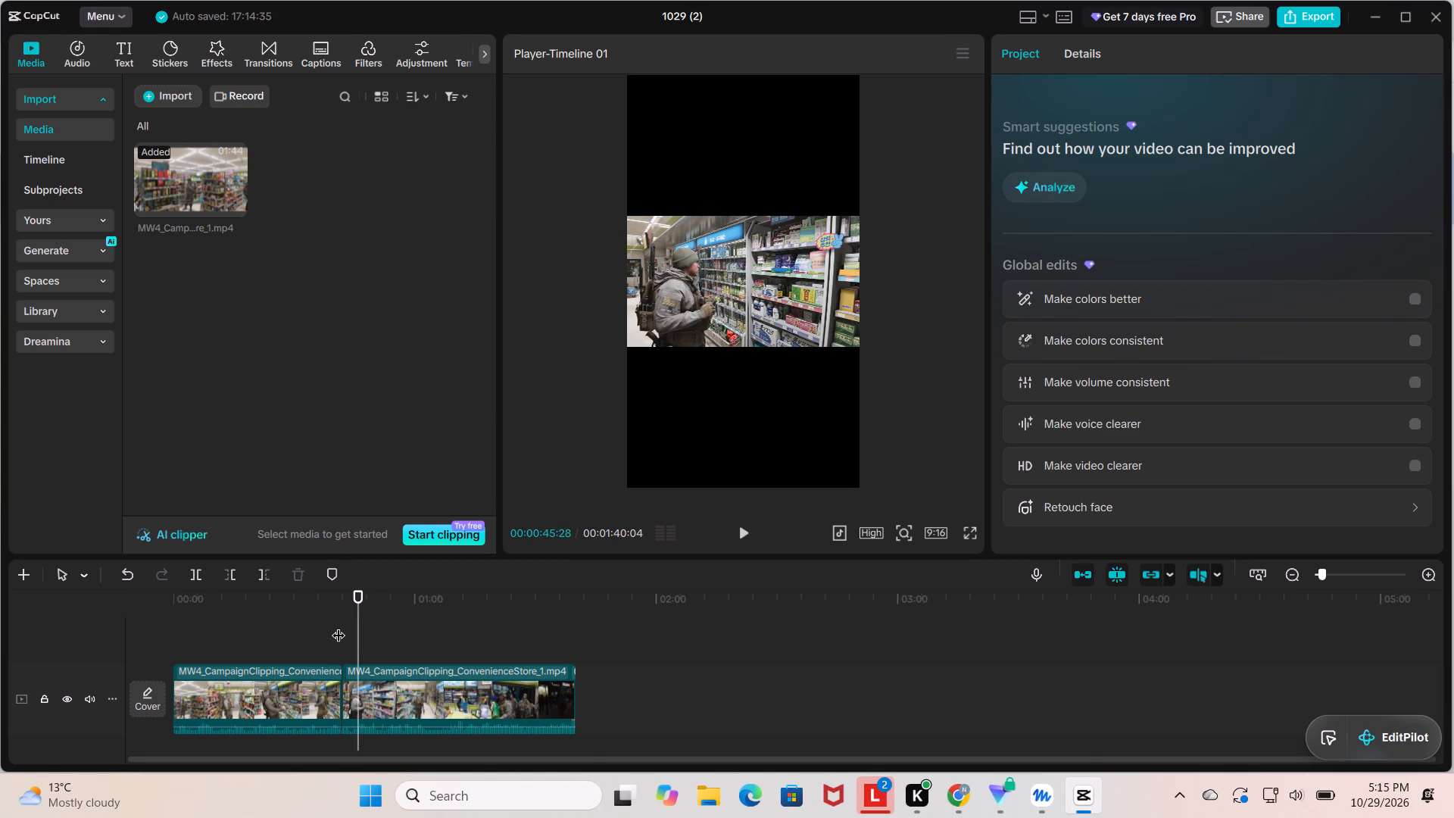
{"action": "key", "text": "Right"}
{"action": "key", "text": "Right"}
{"action": "key", "text": "Left"}
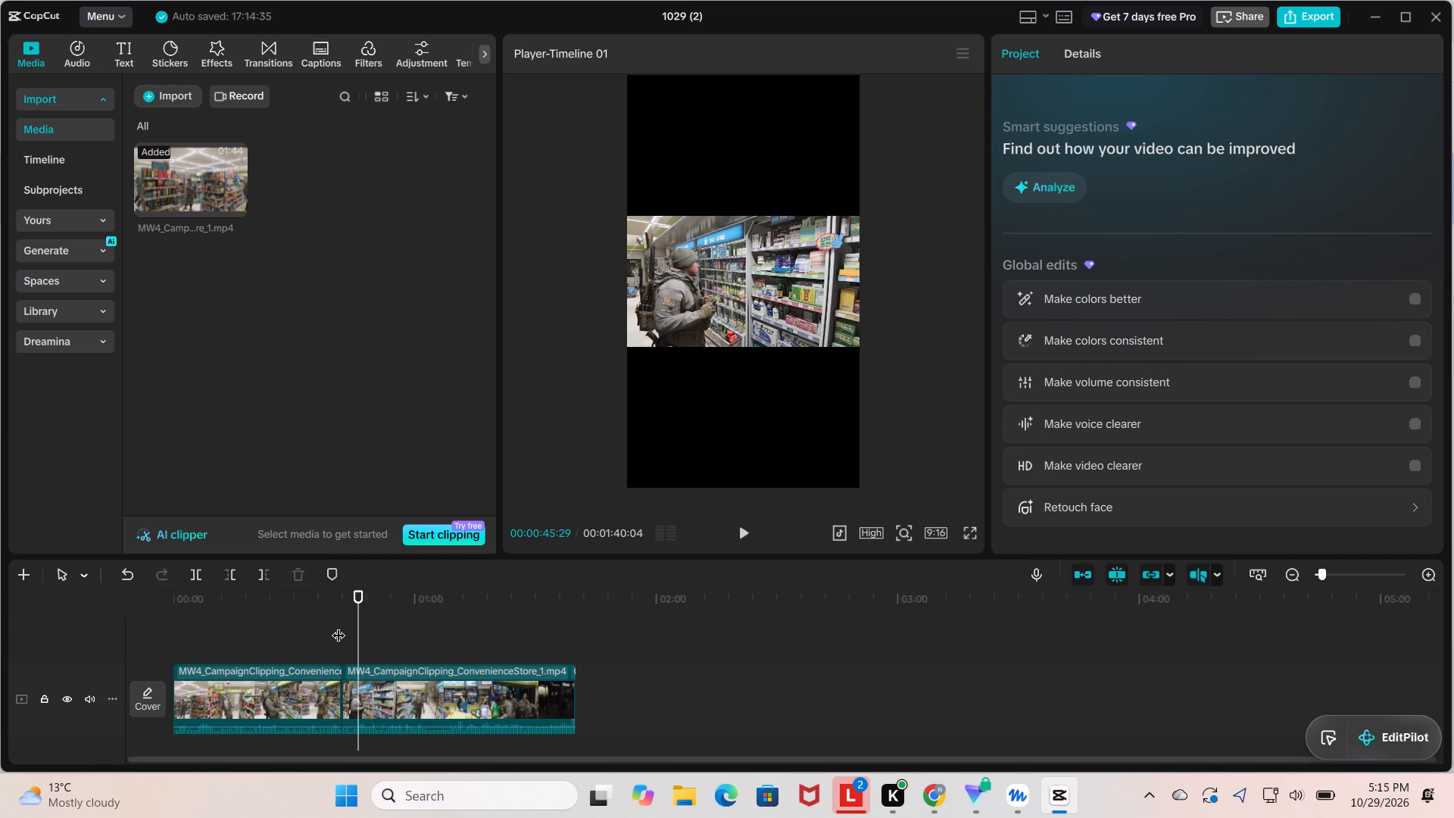
{"action": "key", "text": "ctrl+b"}
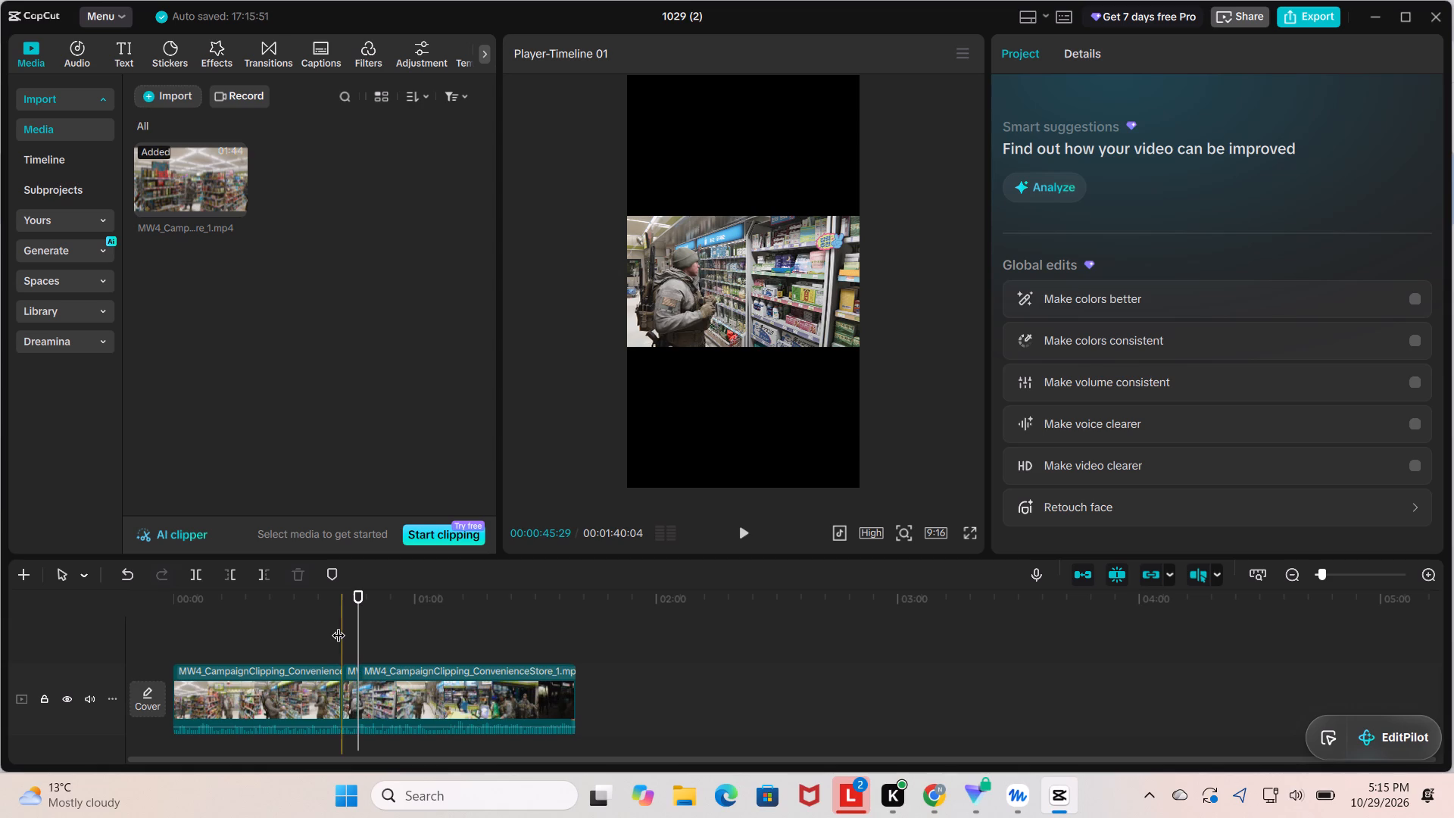
Delete both pieces before the 00:00:45:29 cut: the long opening piece and the short one after it.
{"action": "left_click", "coordinate": [264, 727]}
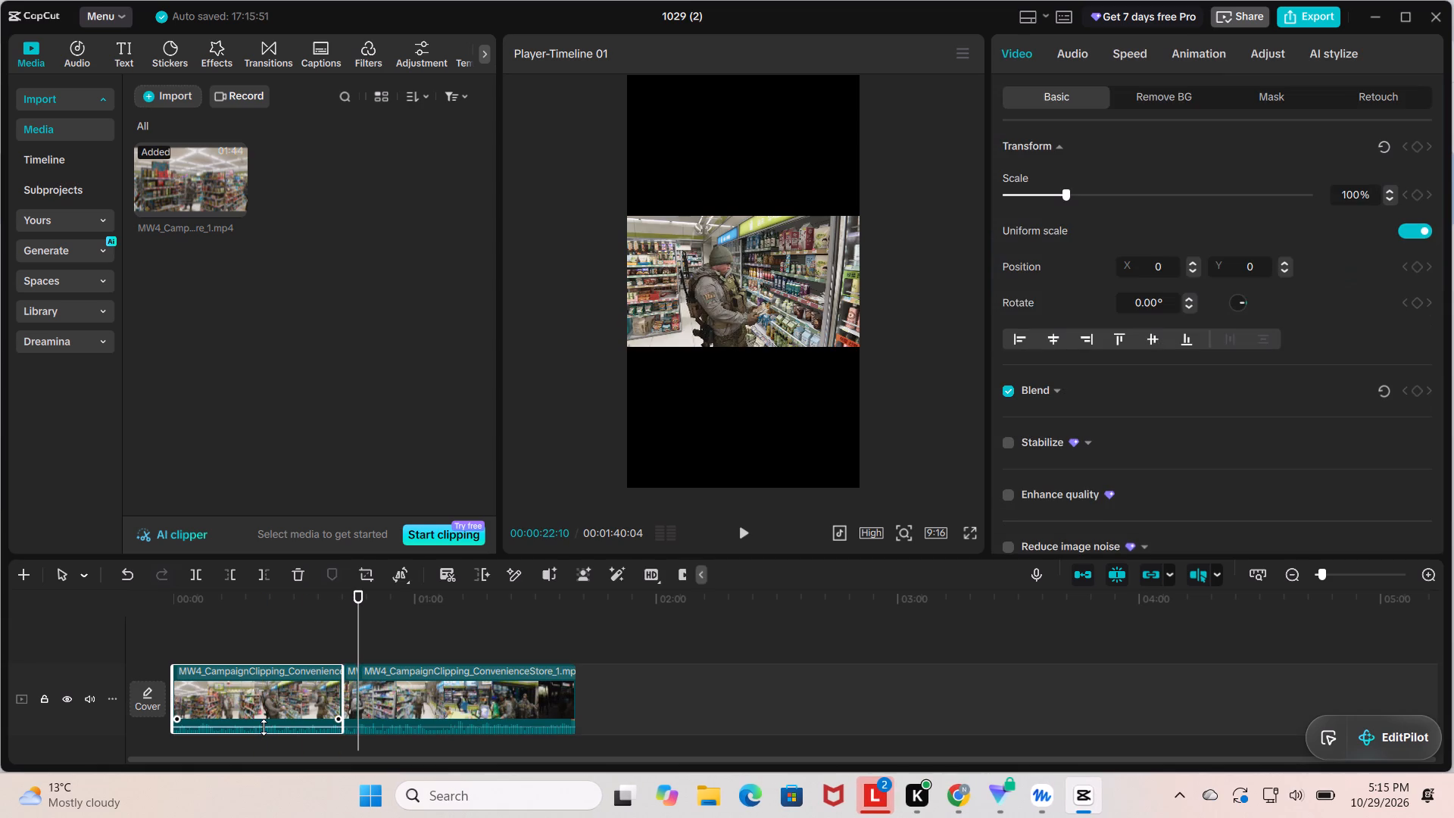
{"action": "key", "text": "BackSpace"}
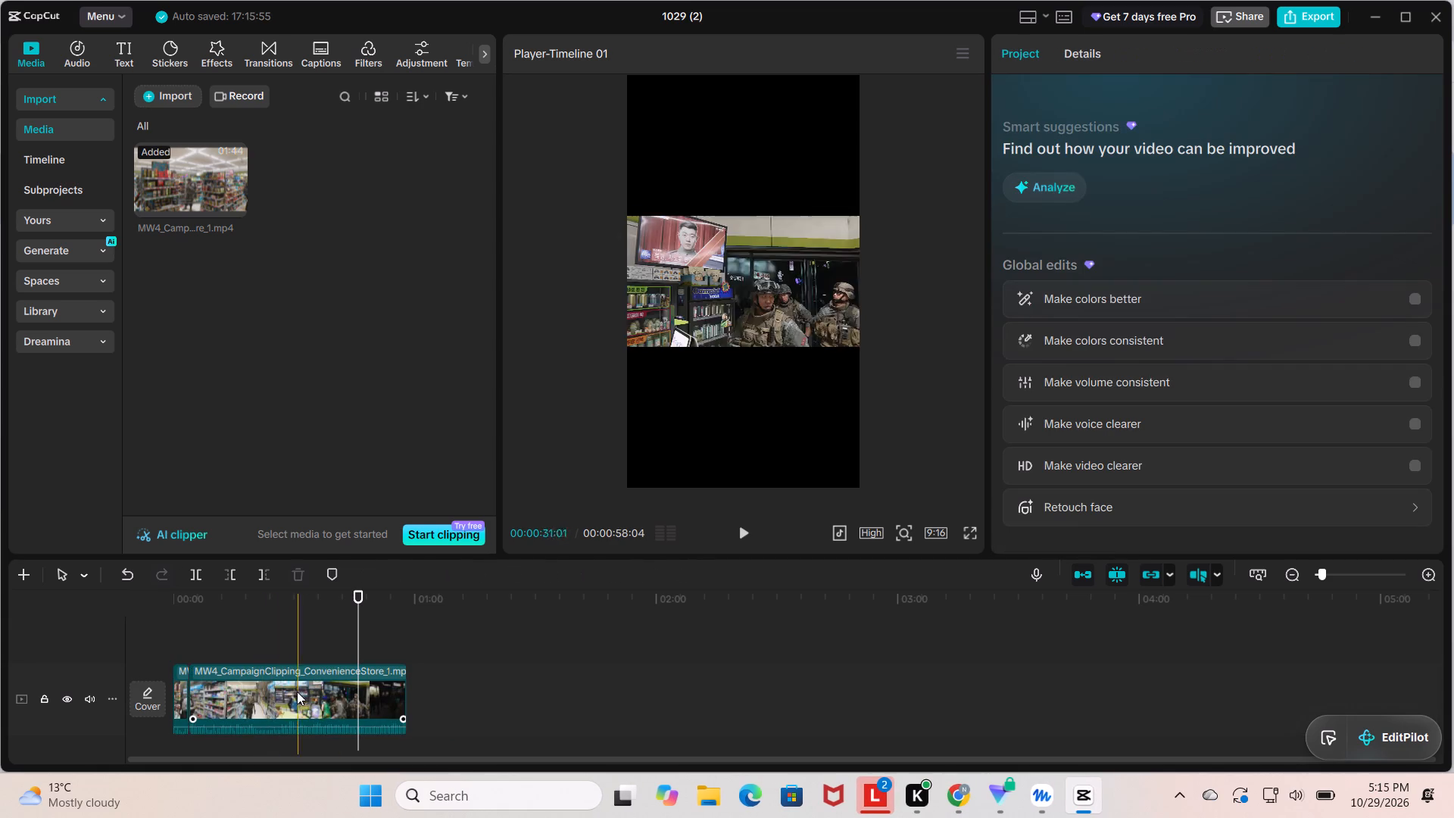
{"action": "left_click", "coordinate": [179, 685]}
{"action": "key", "text": "BackSpace"}
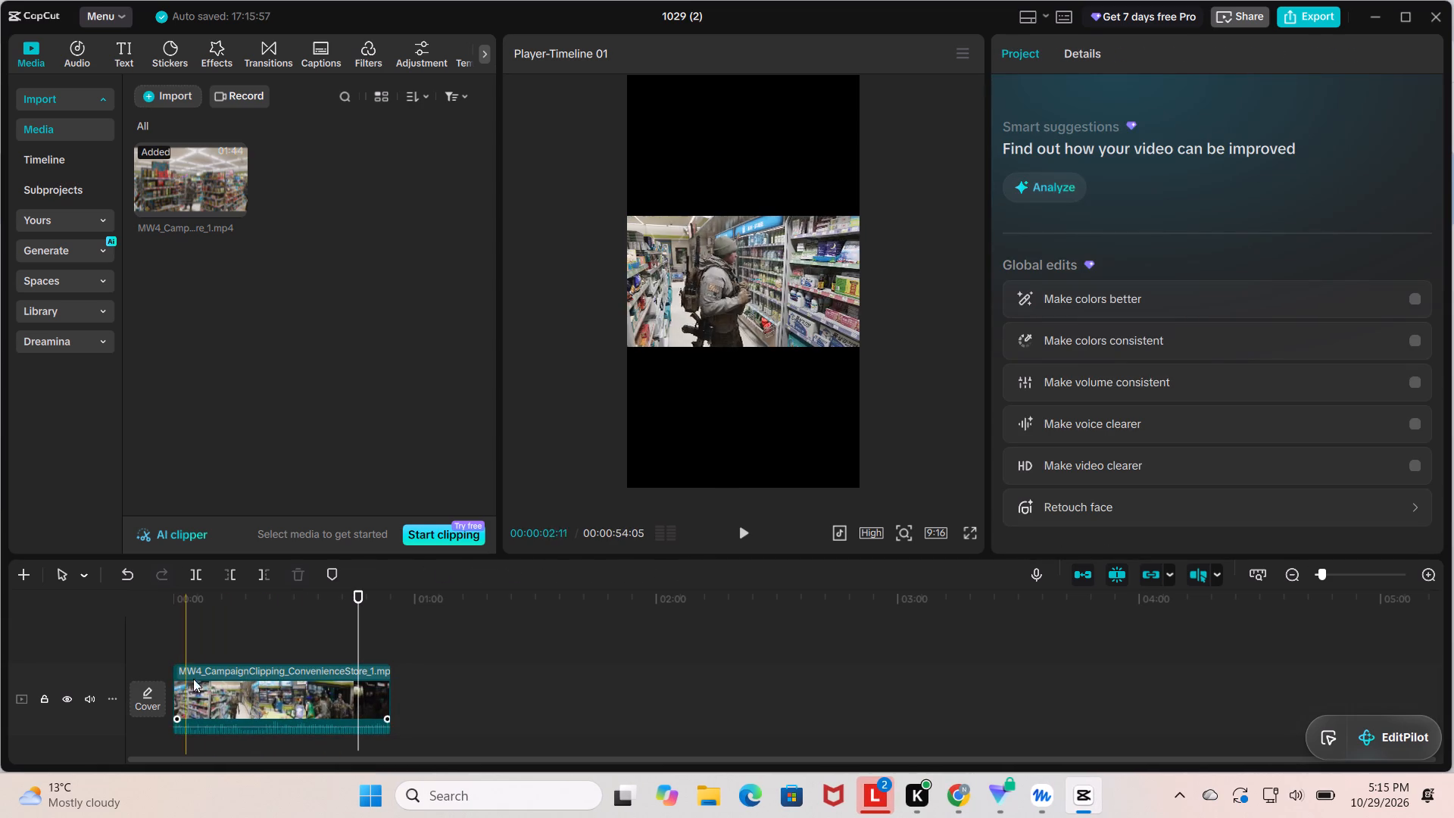
Play the remaining clip from its start through to about 43 seconds, looking for the ending cut point.
{"action": "left_click_drag", "start_coordinate": [355, 595], "coordinate": [52, 610]}
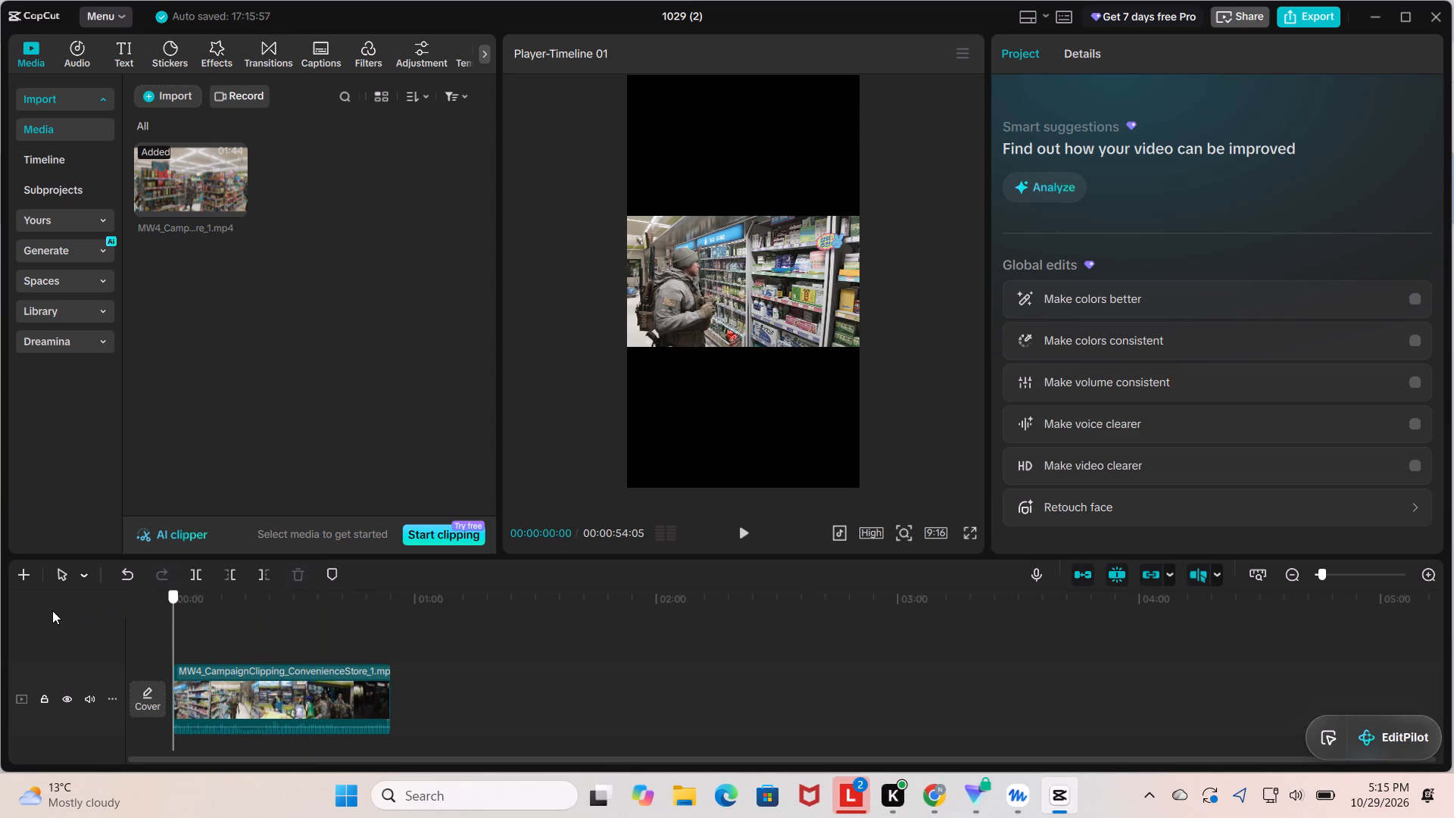
{"action": "key", "text": "space"}
{"action": "scroll", "coordinate": [160, 617], "scroll_direction": "up", "scroll_amount": 4, "text": "ctrl"}
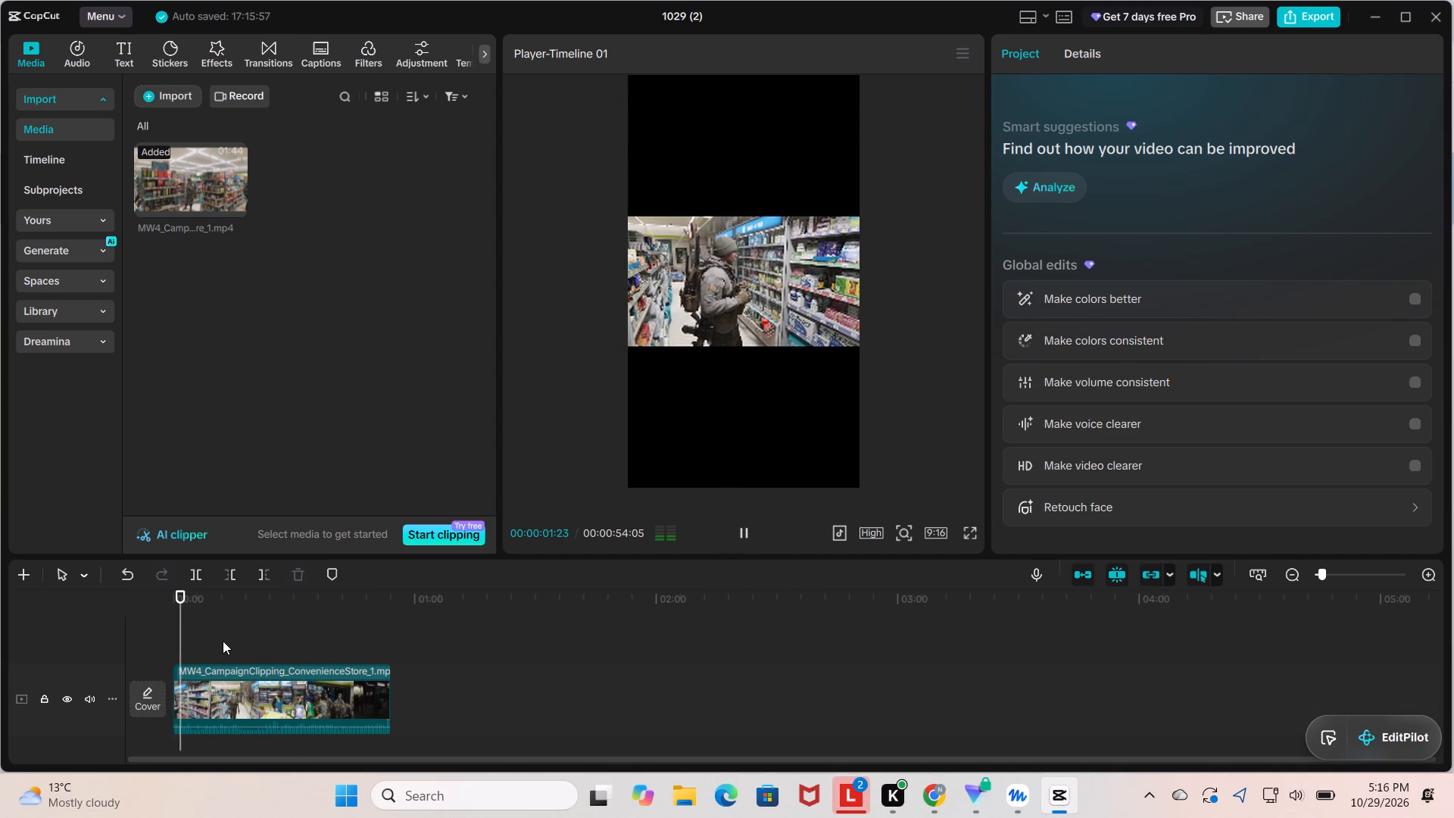
{"action": "scroll", "coordinate": [223, 640], "scroll_direction": "up", "scroll_amount": 9, "text": "ctrl"}
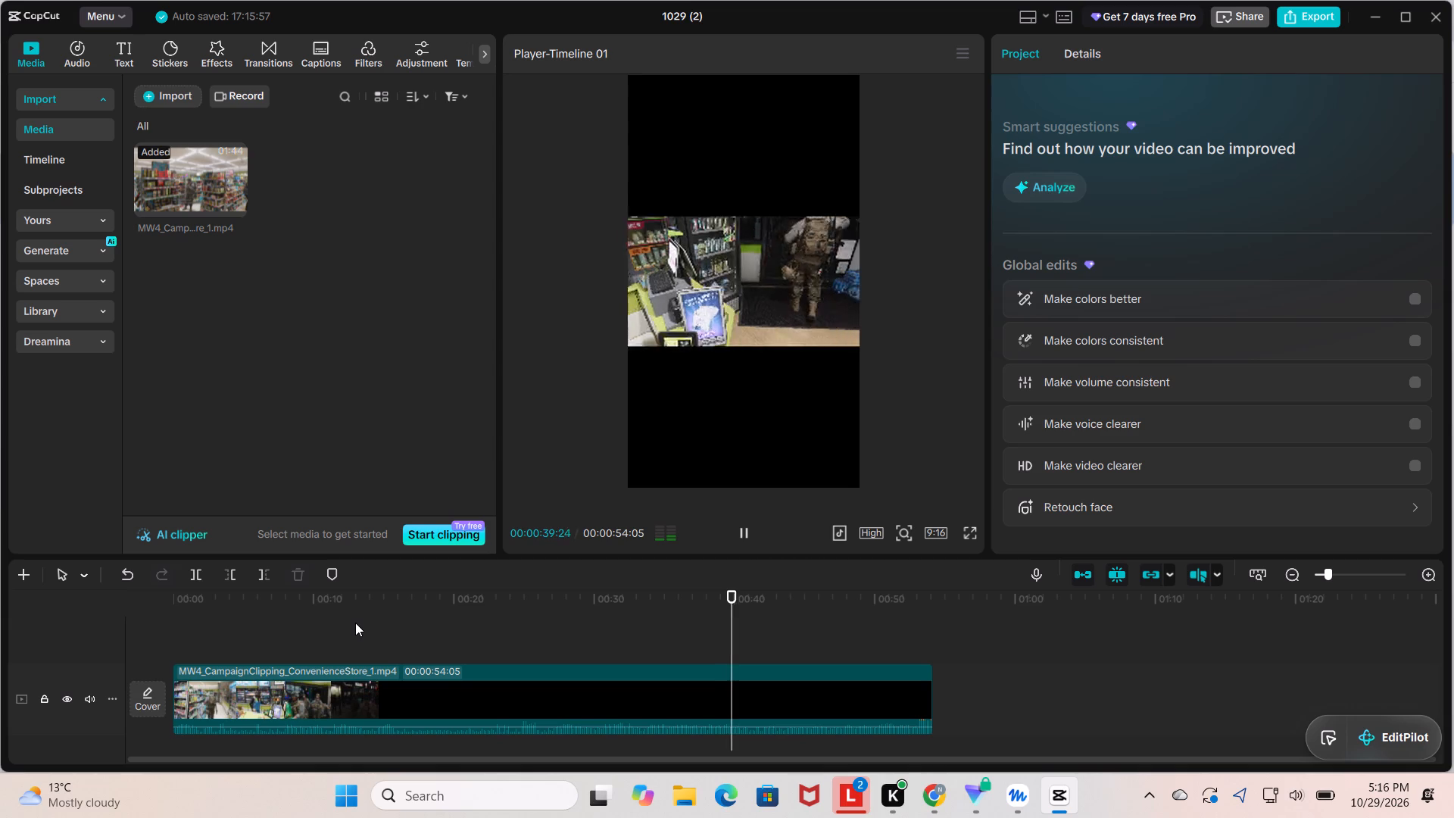
{"action": "key", "text": "space"}
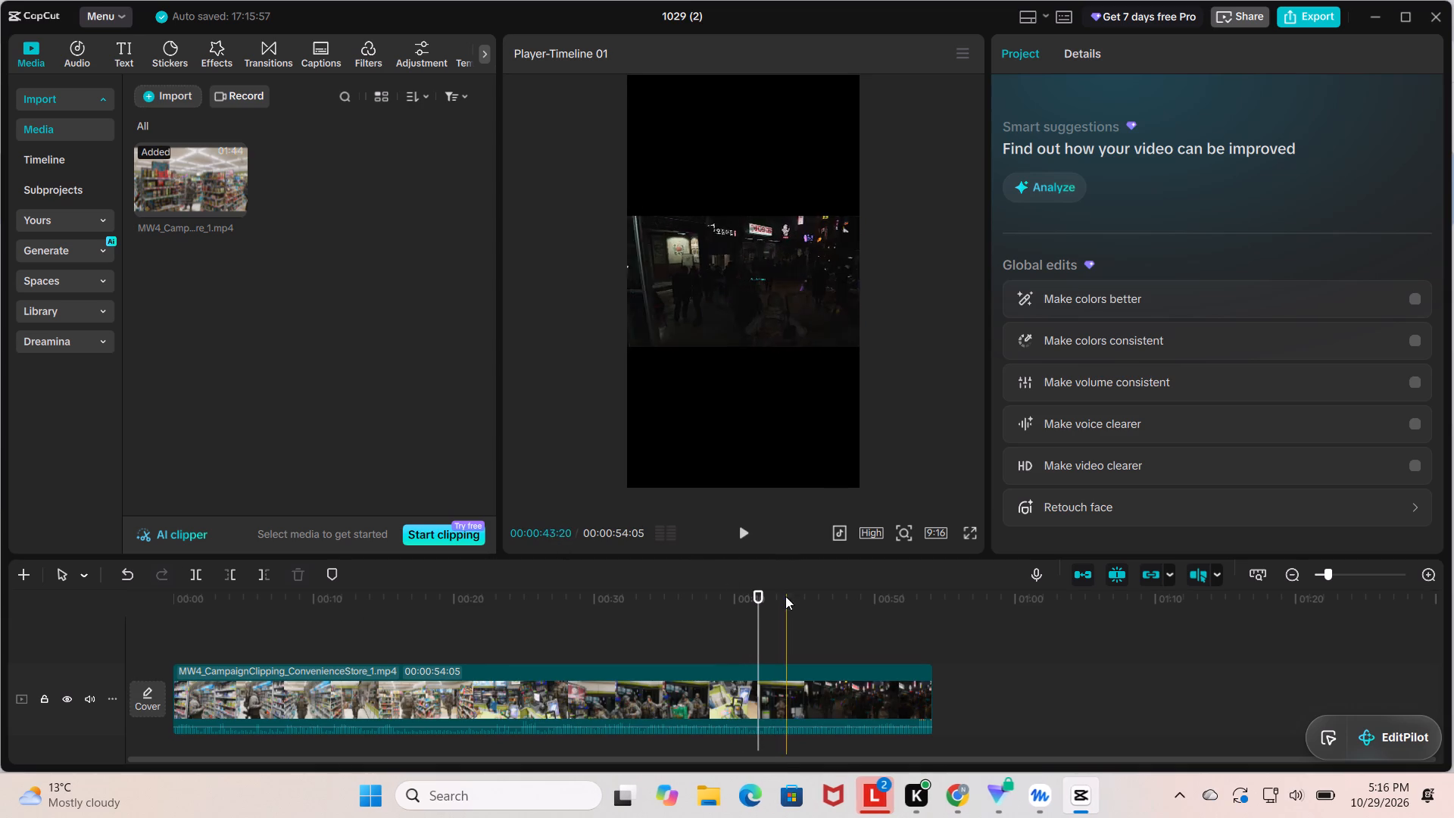
Split the convenience store clip at 00:00:40:10 and delete the closing piece after the cut.
{"action": "left_click_drag", "start_coordinate": [756, 601], "coordinate": [739, 604]}
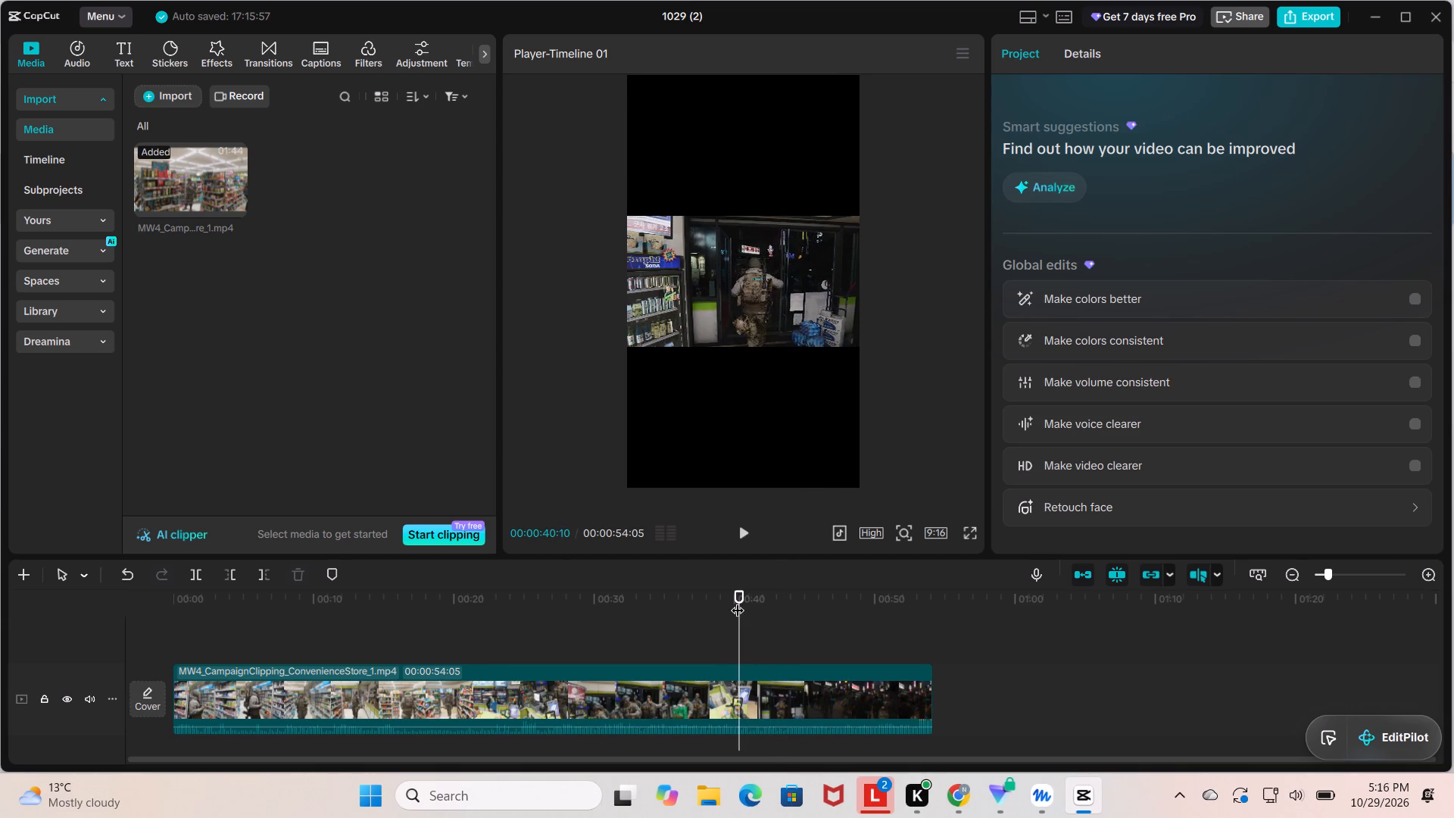
{"action": "key", "text": "ctrl+b"}
{"action": "left_click", "coordinate": [788, 713]}
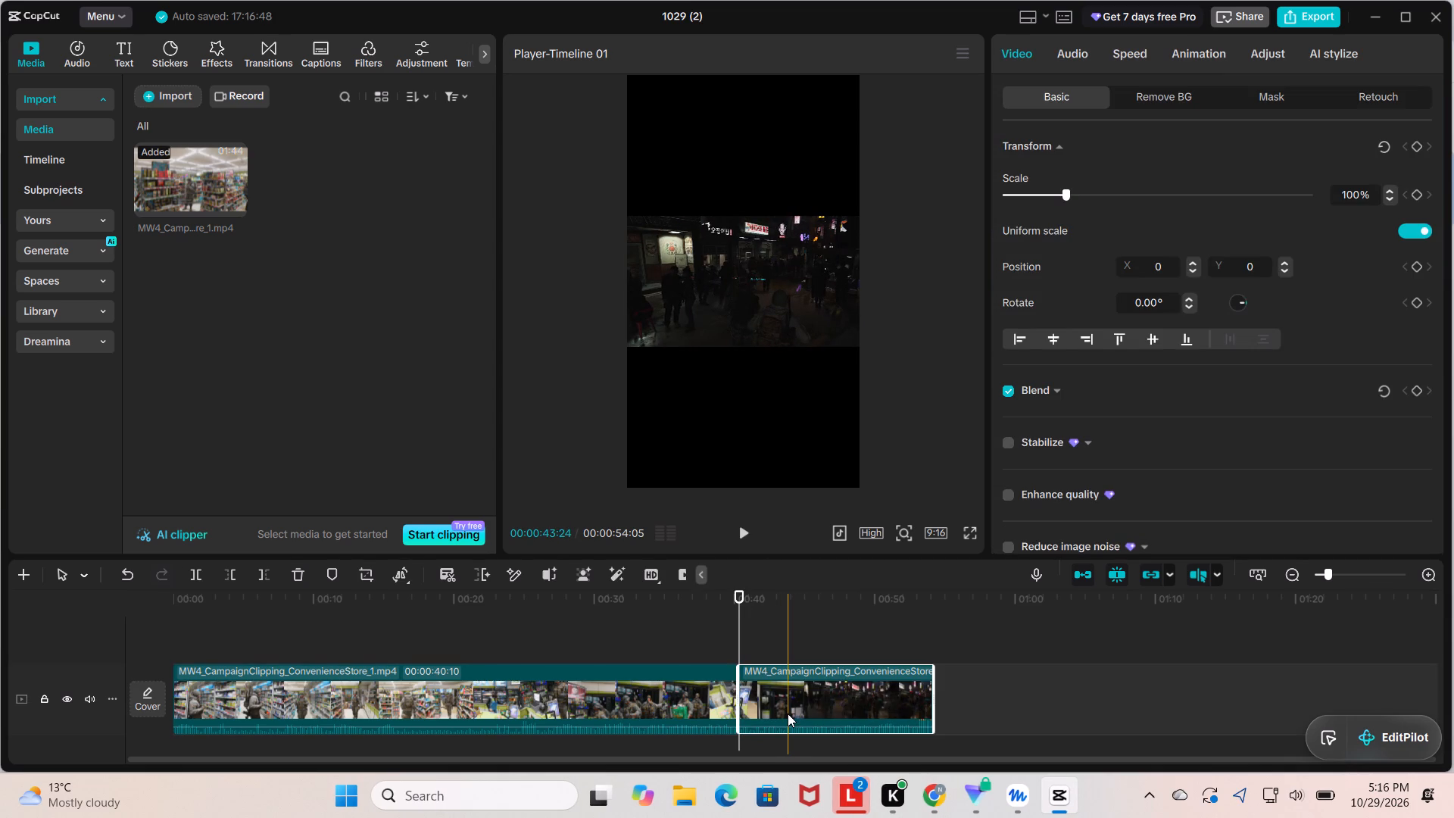
{"action": "key", "text": "BackSpace"}
{"action": "left_click_drag", "start_coordinate": [741, 613], "coordinate": [738, 614]}
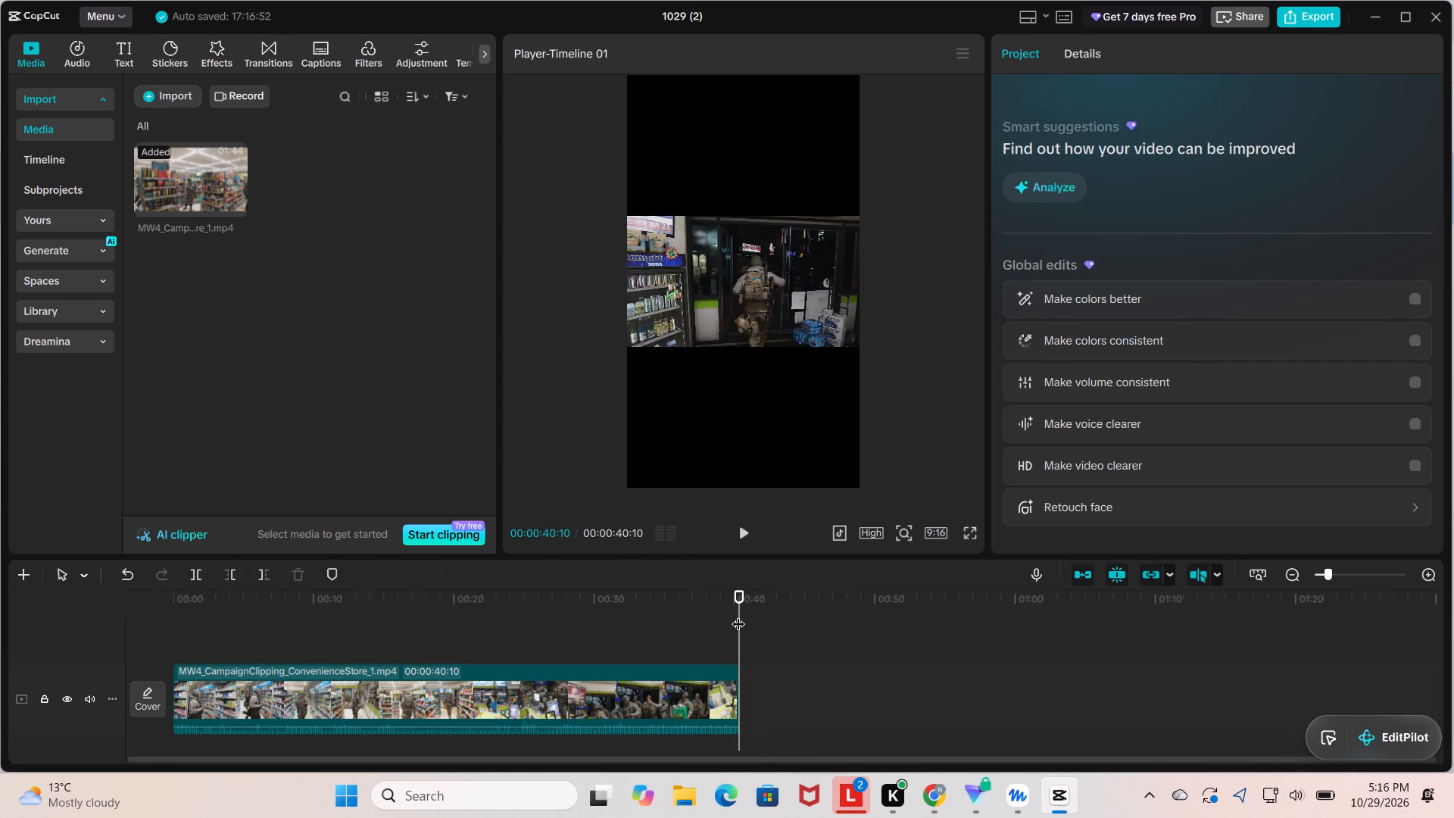
Return to the start of the trimmed clip and set its rotation to 90°.
{"action": "left_click_drag", "start_coordinate": [738, 614], "coordinate": [39, 632]}
{"action": "key", "text": "space"}
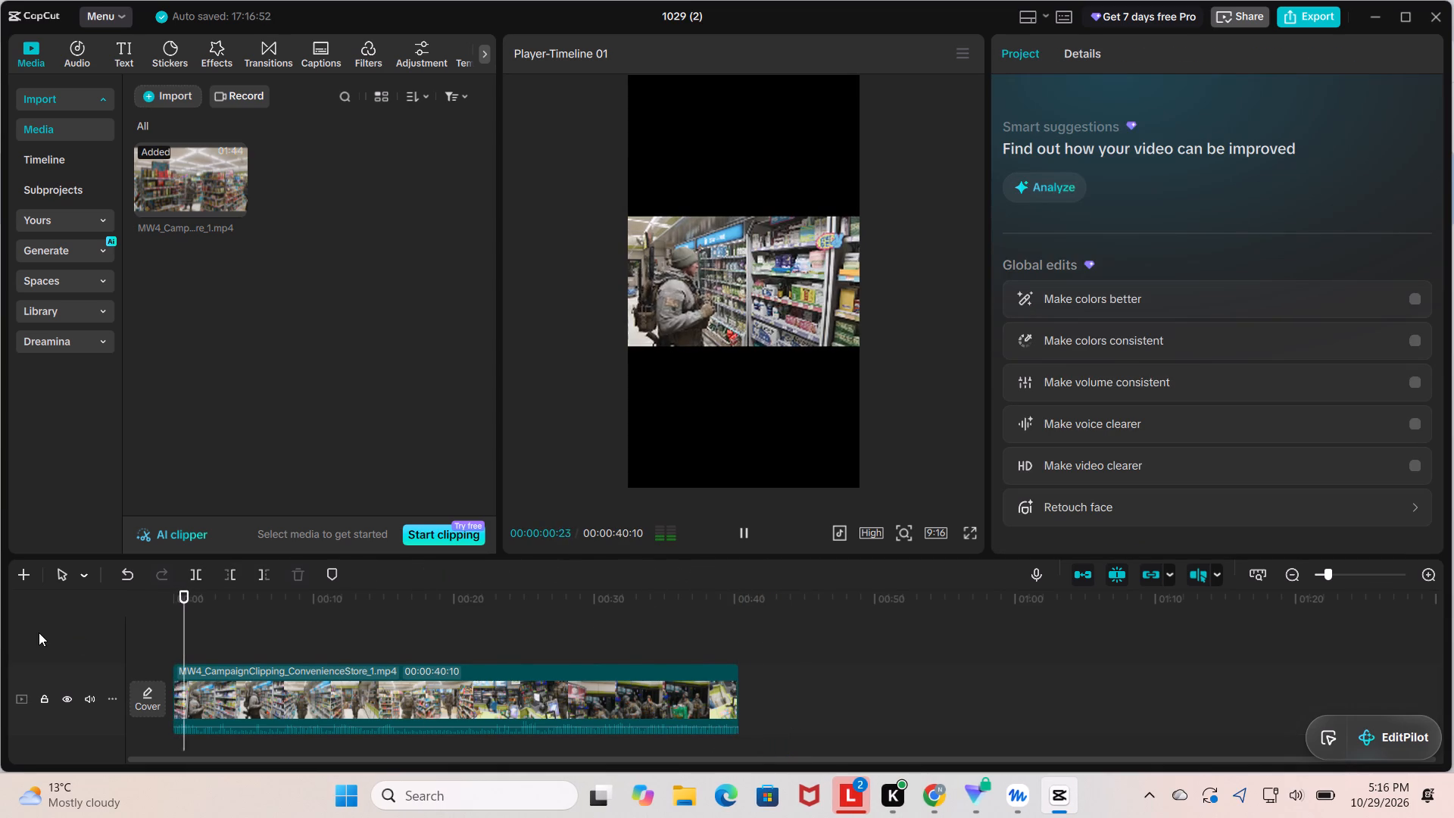
{"action": "key", "text": "space"}
{"action": "left_click", "coordinate": [760, 267]}
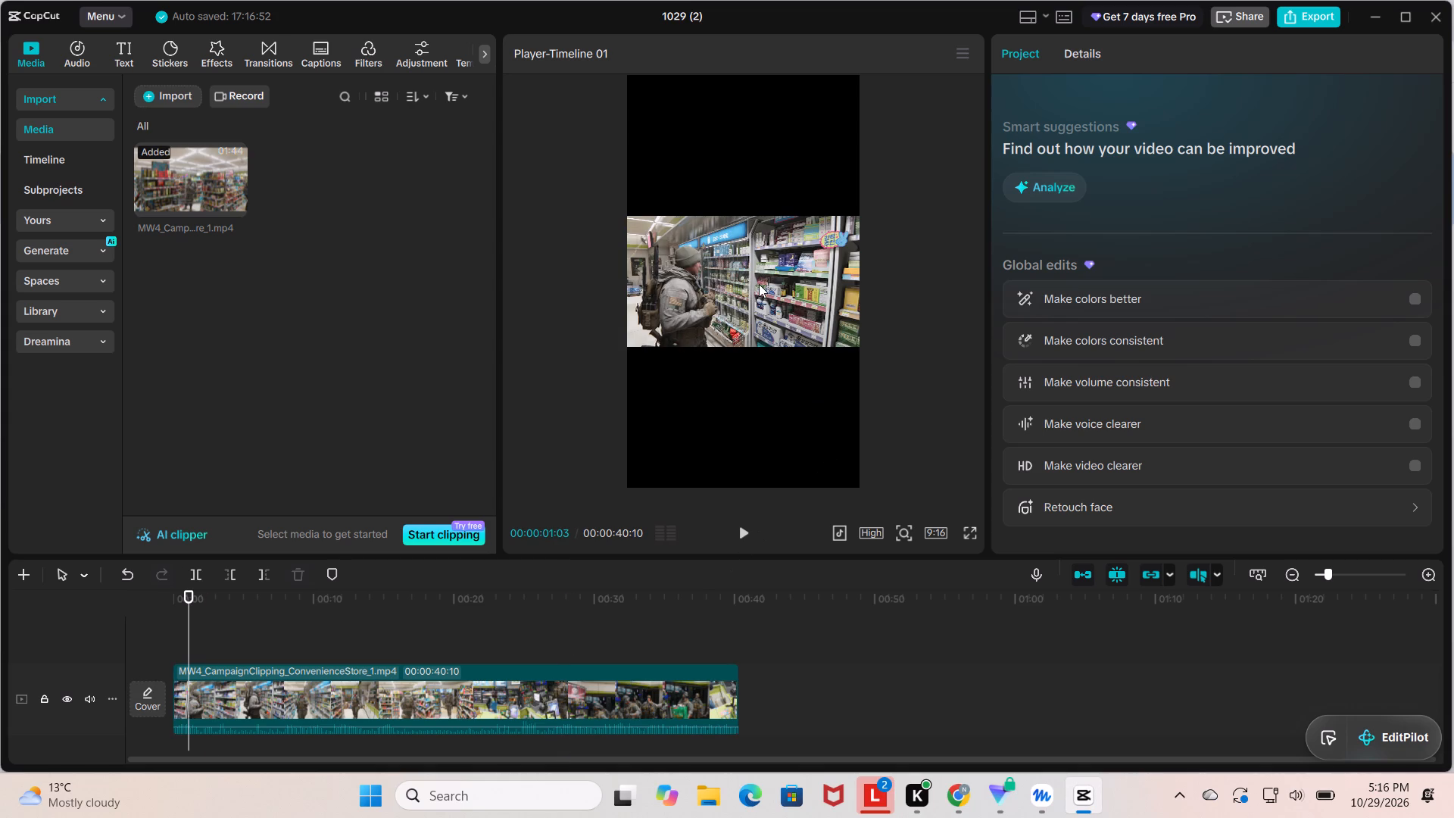
{"action": "left_click_drag", "start_coordinate": [181, 598], "coordinate": [155, 601]}
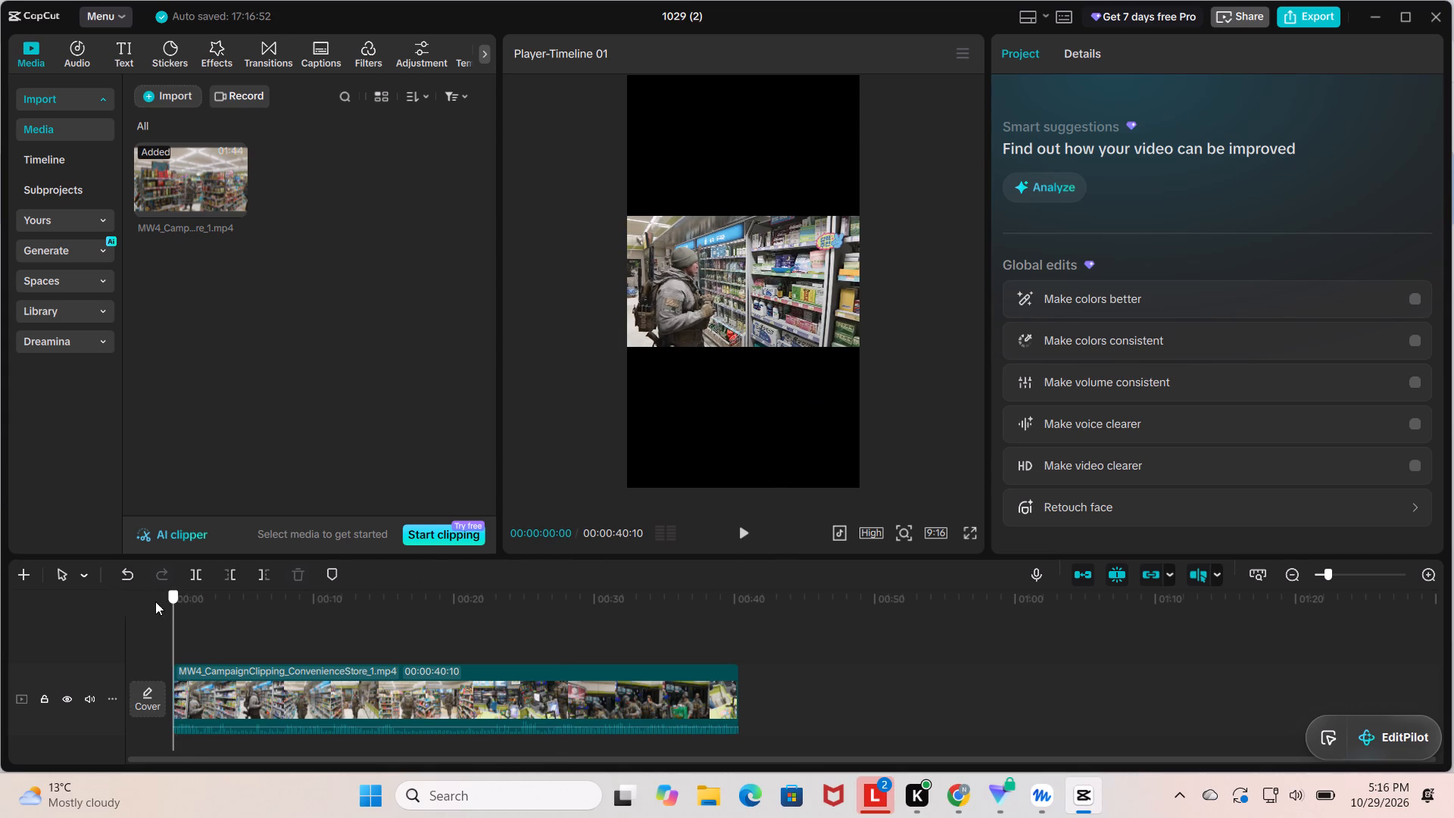
{"action": "left_click_drag", "start_coordinate": [155, 601], "coordinate": [137, 599]}
{"action": "left_click", "coordinate": [474, 716]}
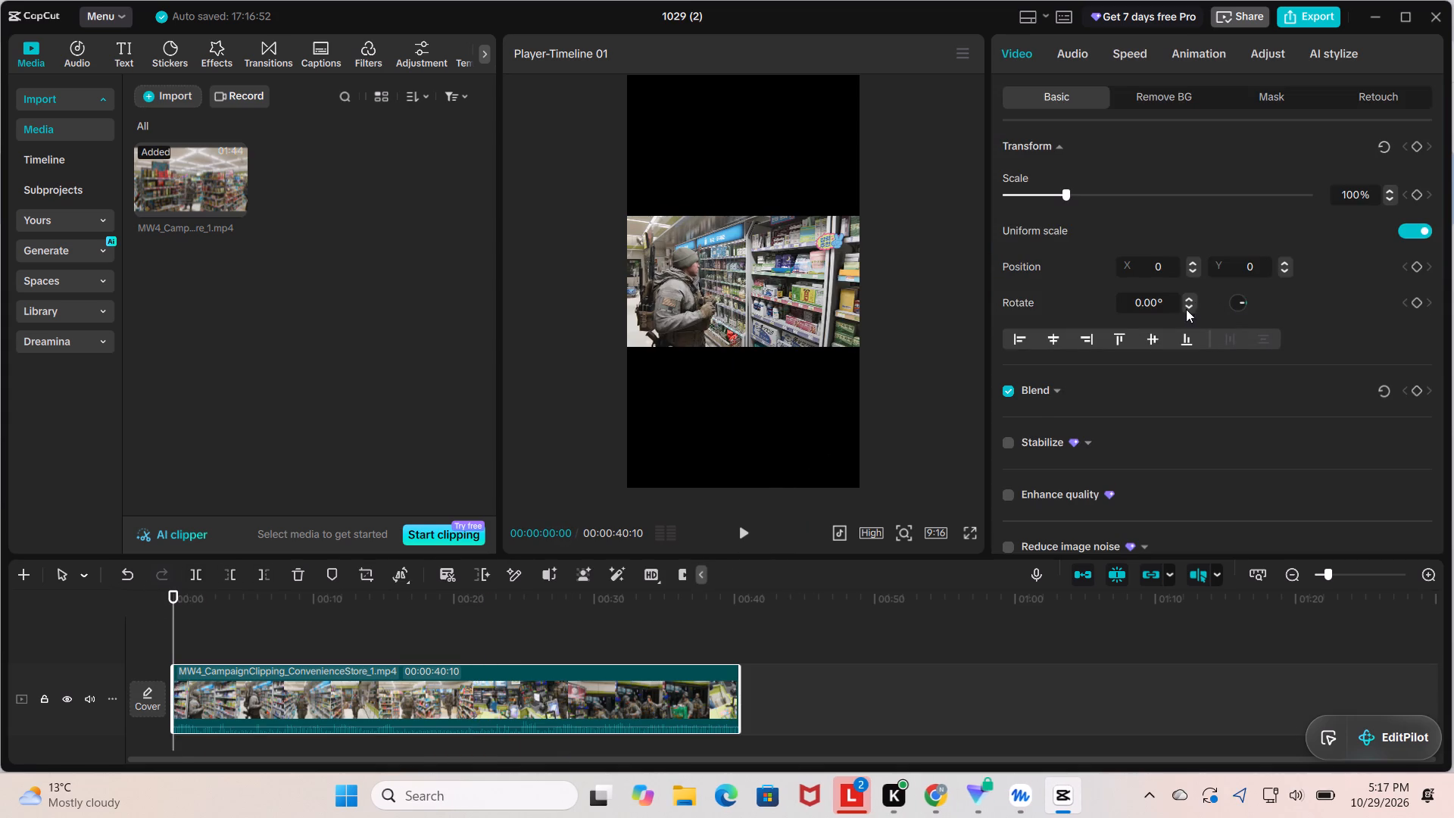
{"action": "left_click", "coordinate": [1146, 303]}
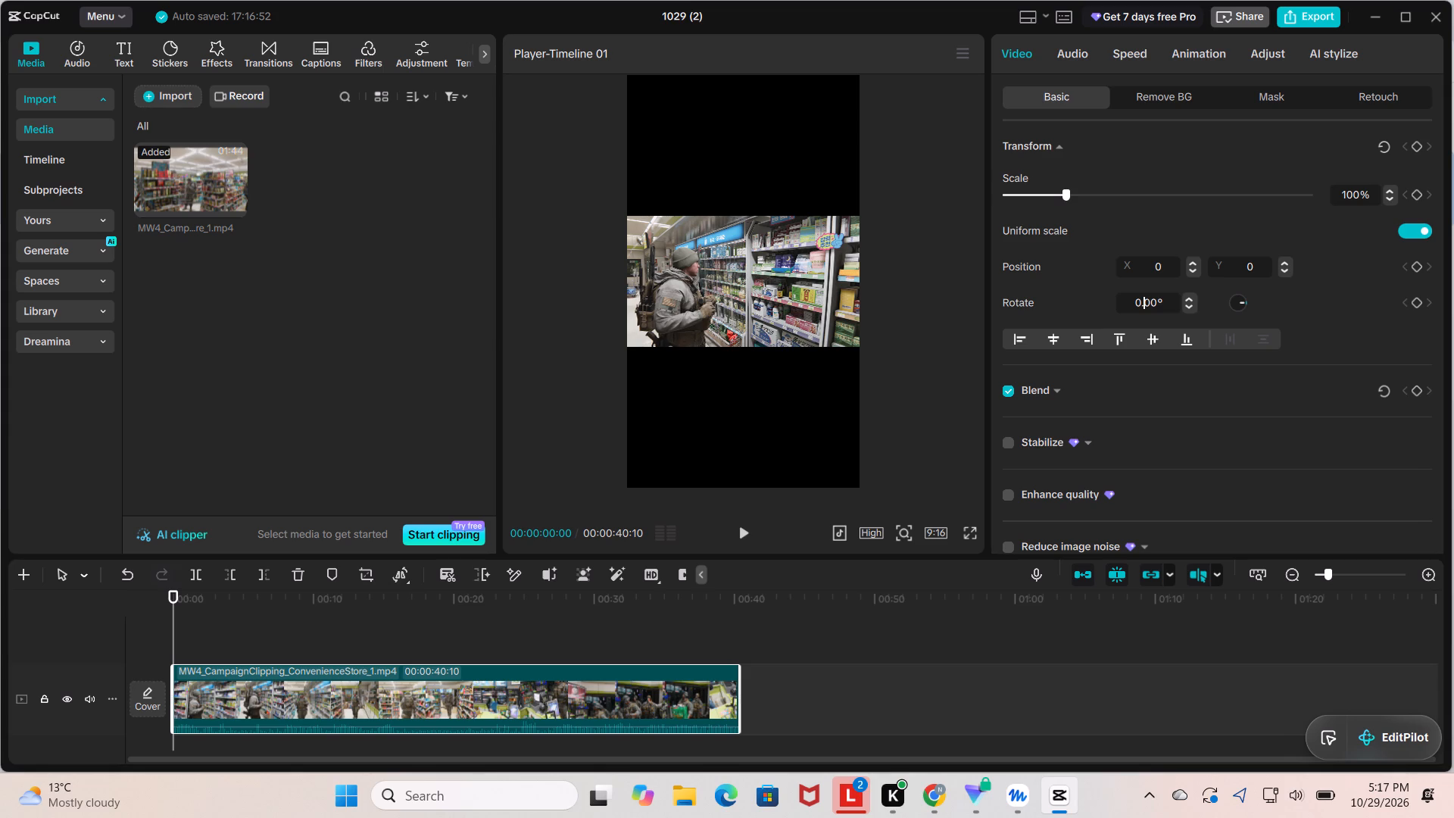
{"action": "left_click", "coordinate": [1160, 301]}
{"action": "key", "text": "BackSpace"}
{"action": "key", "text": "BackSpace"}
{"action": "key", "text": "BackSpace"}
{"action": "key", "text": "BackSpace"}
{"action": "key", "text": "BackSpace"}
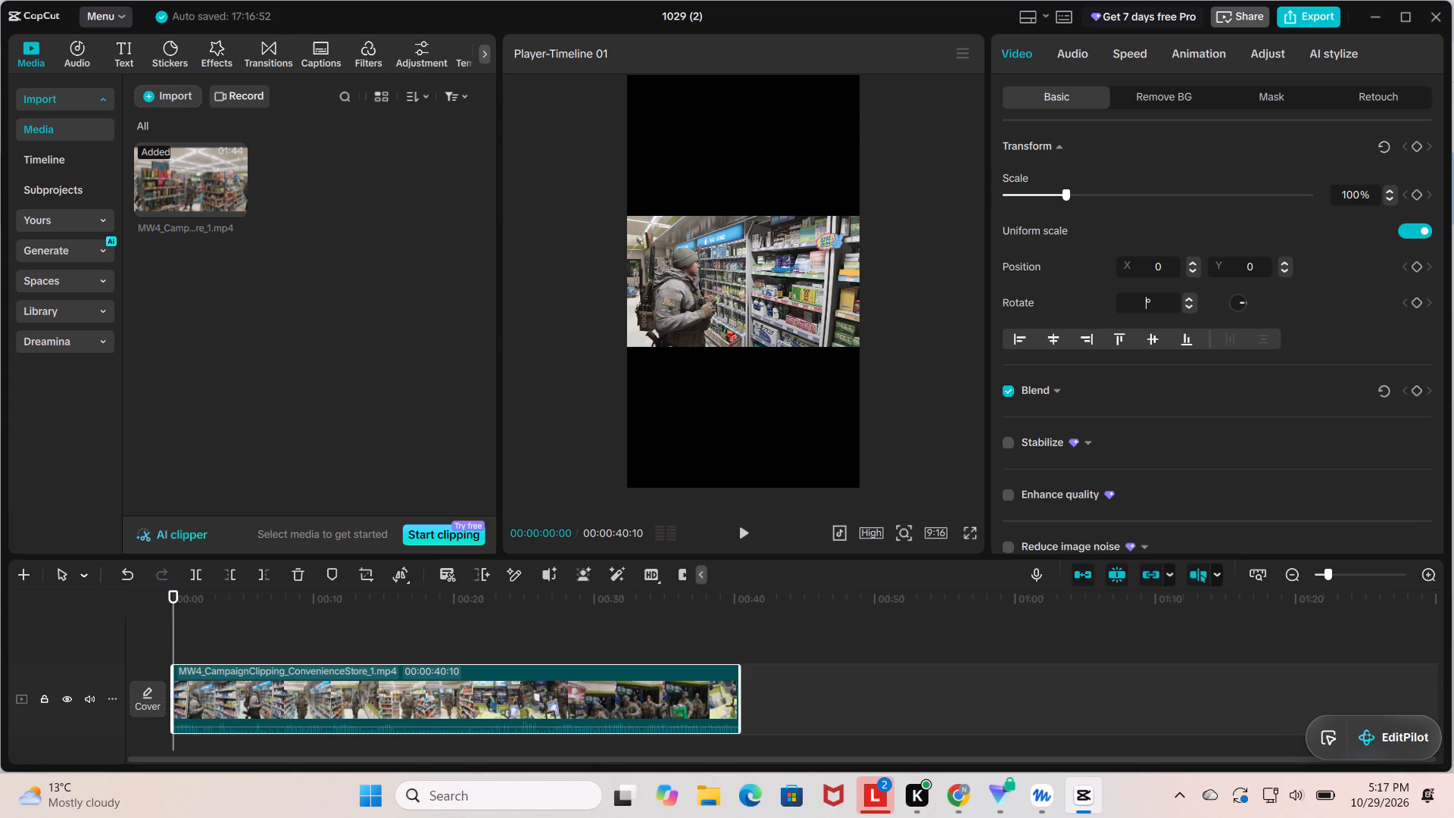
{"action": "type", "text": "90"}
{"action": "key", "text": "Return"}
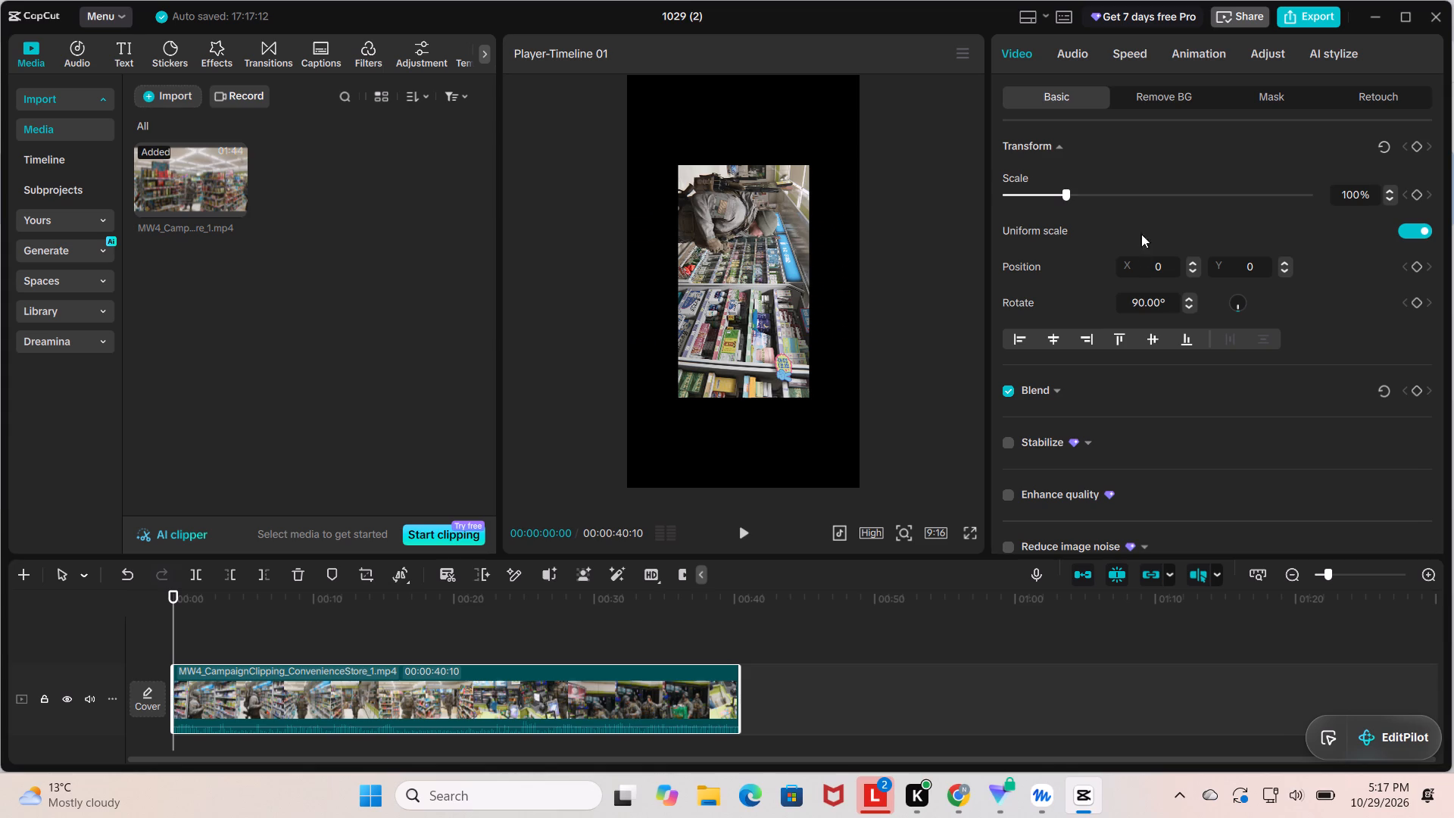
Enlarge the rotated clip to a scale of 180% so it fills the 9:16 frame.
{"action": "left_click", "coordinate": [712, 324]}
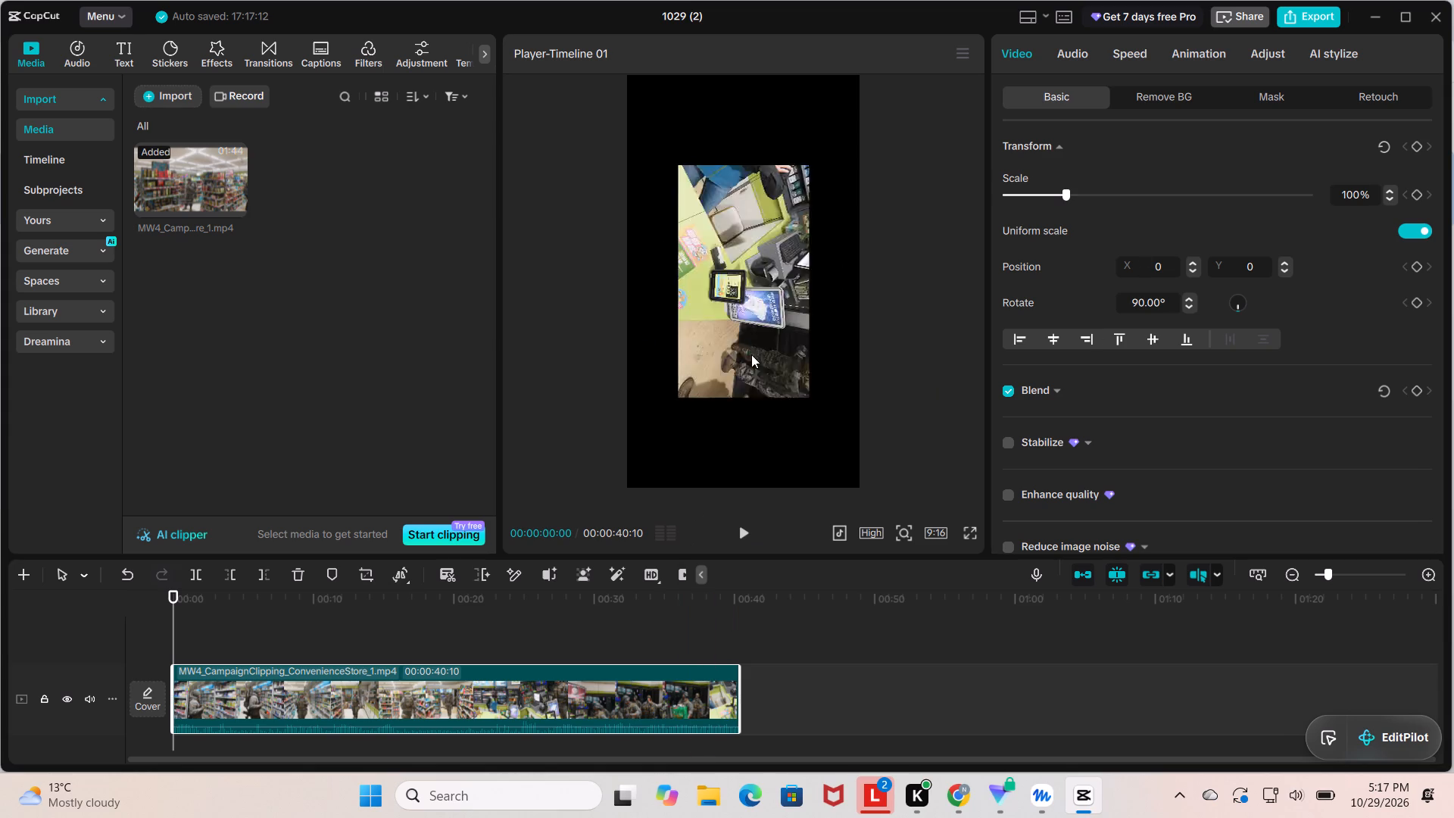
{"action": "left_click", "coordinate": [750, 311]}
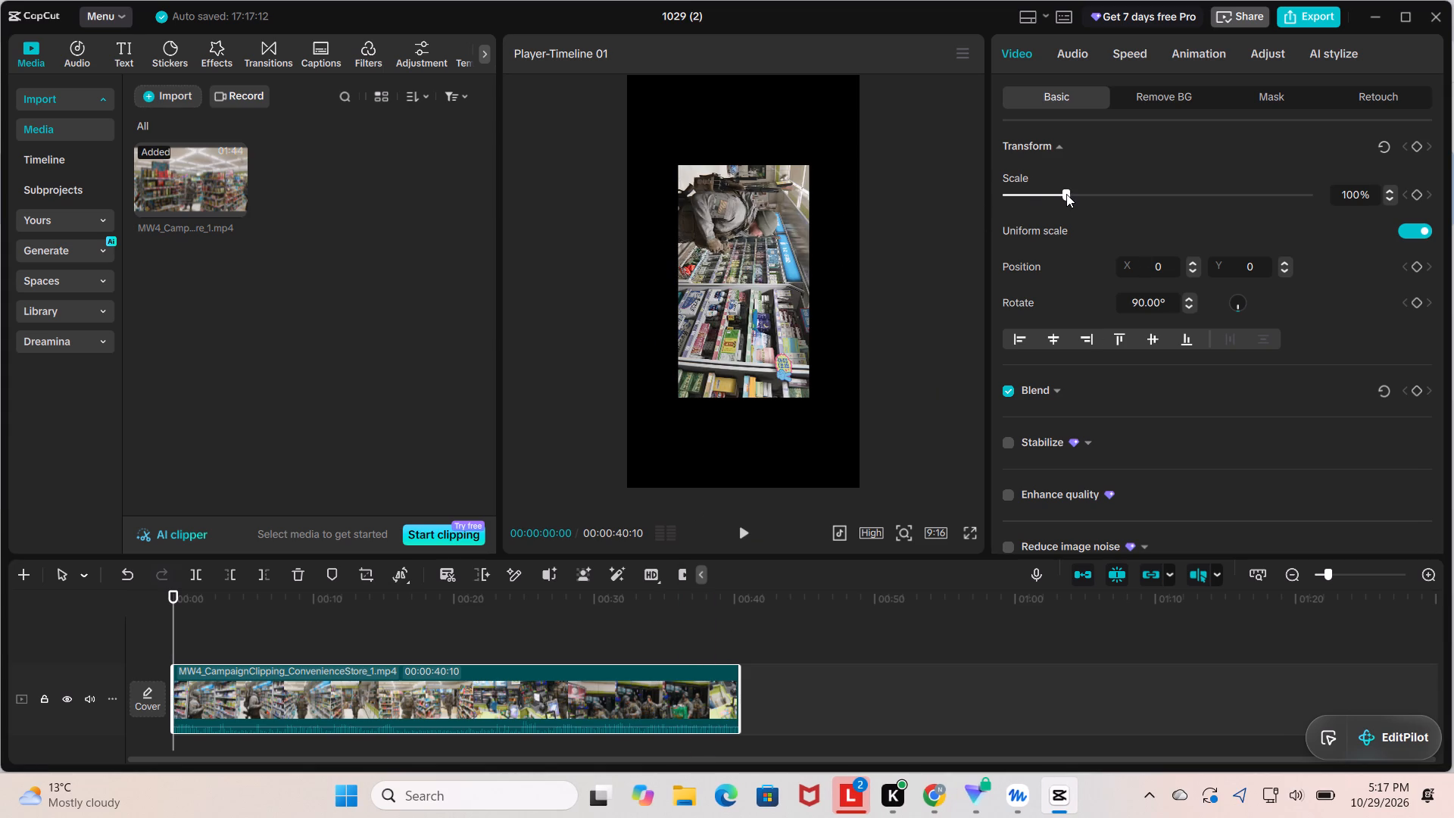
{"action": "left_click_drag", "start_coordinate": [1068, 196], "coordinate": [1103, 199]}
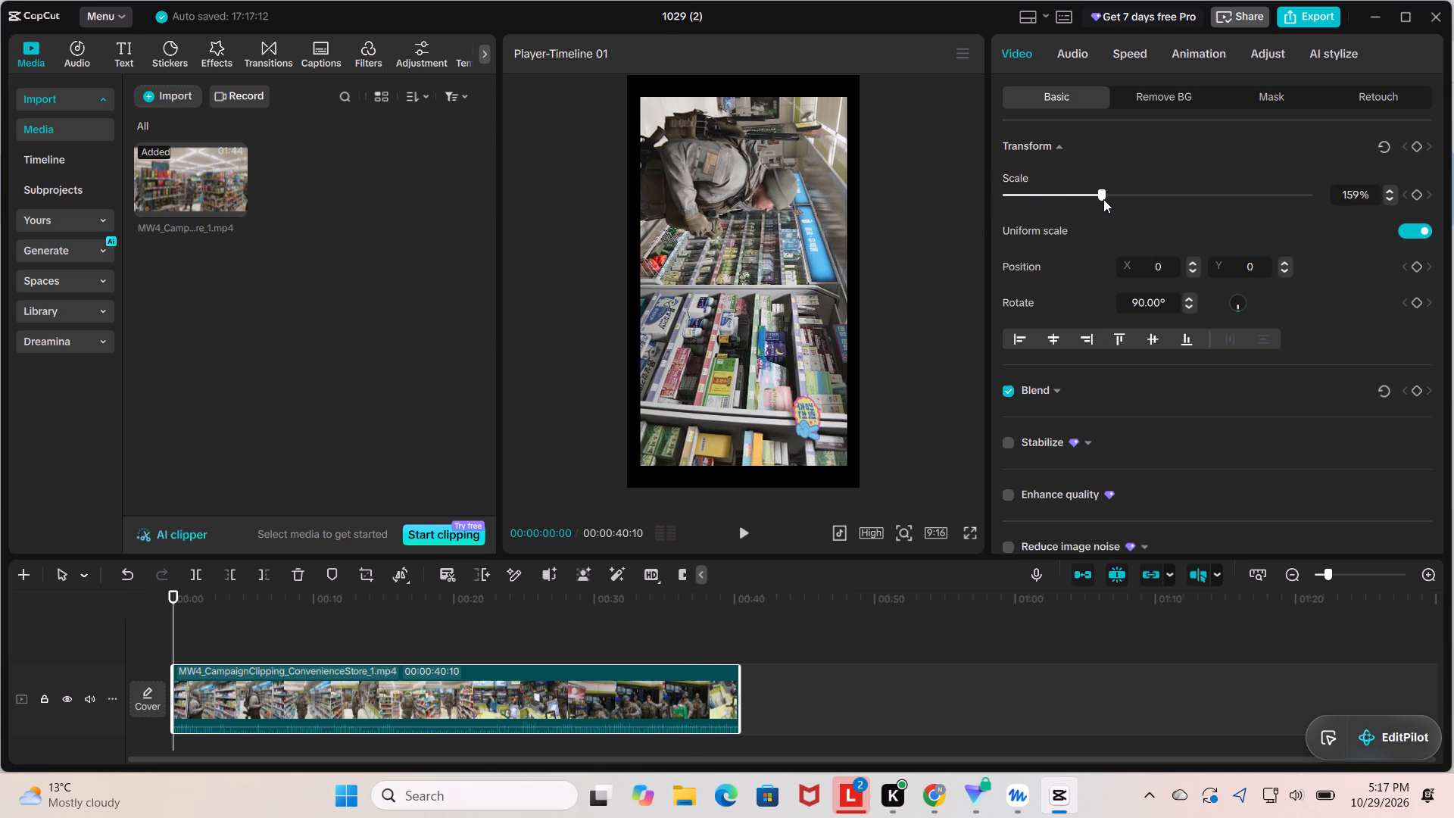
{"action": "left_click_drag", "start_coordinate": [1103, 199], "coordinate": [1114, 199]}
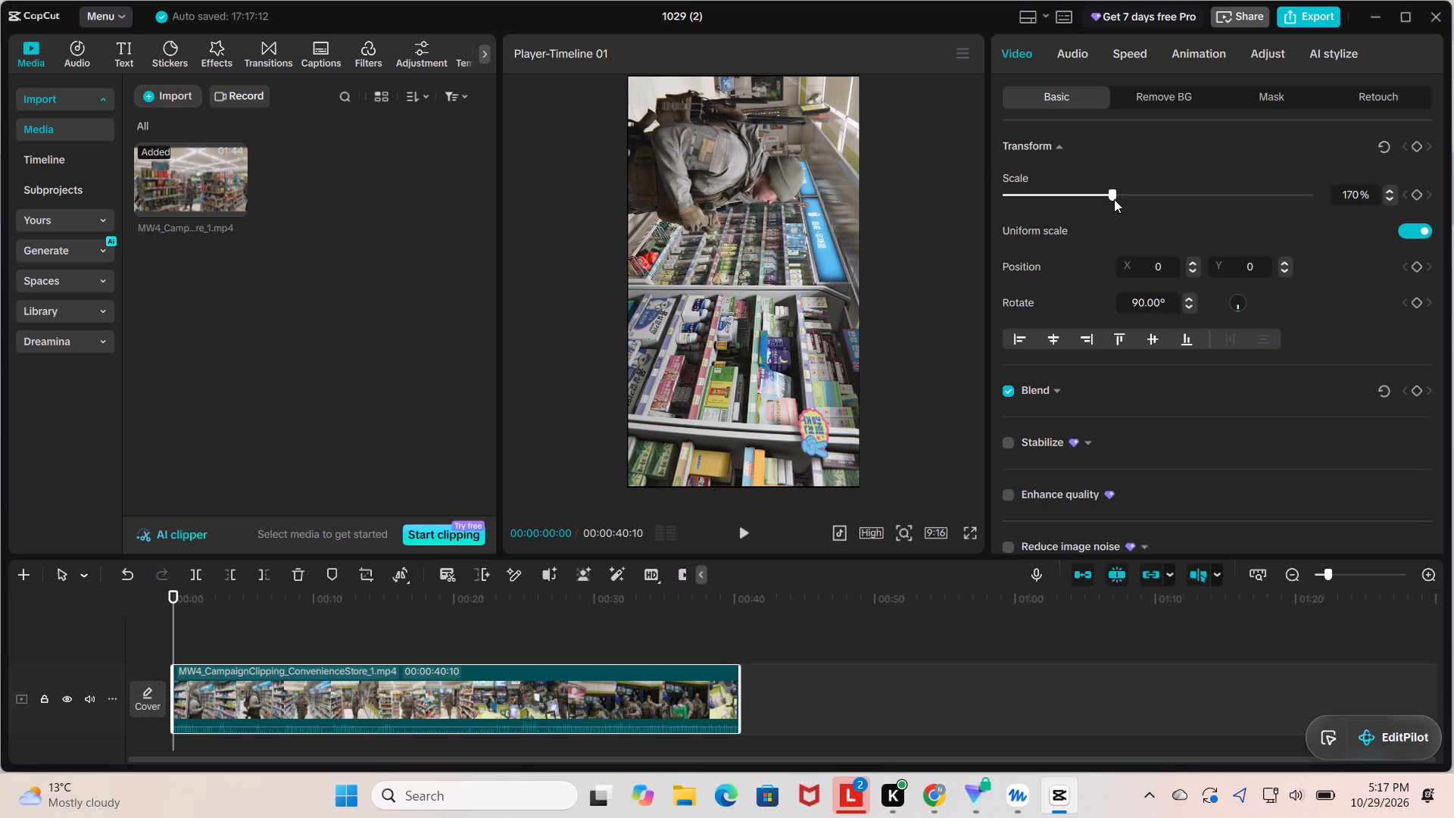
{"action": "left_click_drag", "start_coordinate": [1114, 199], "coordinate": [1114, 201]}
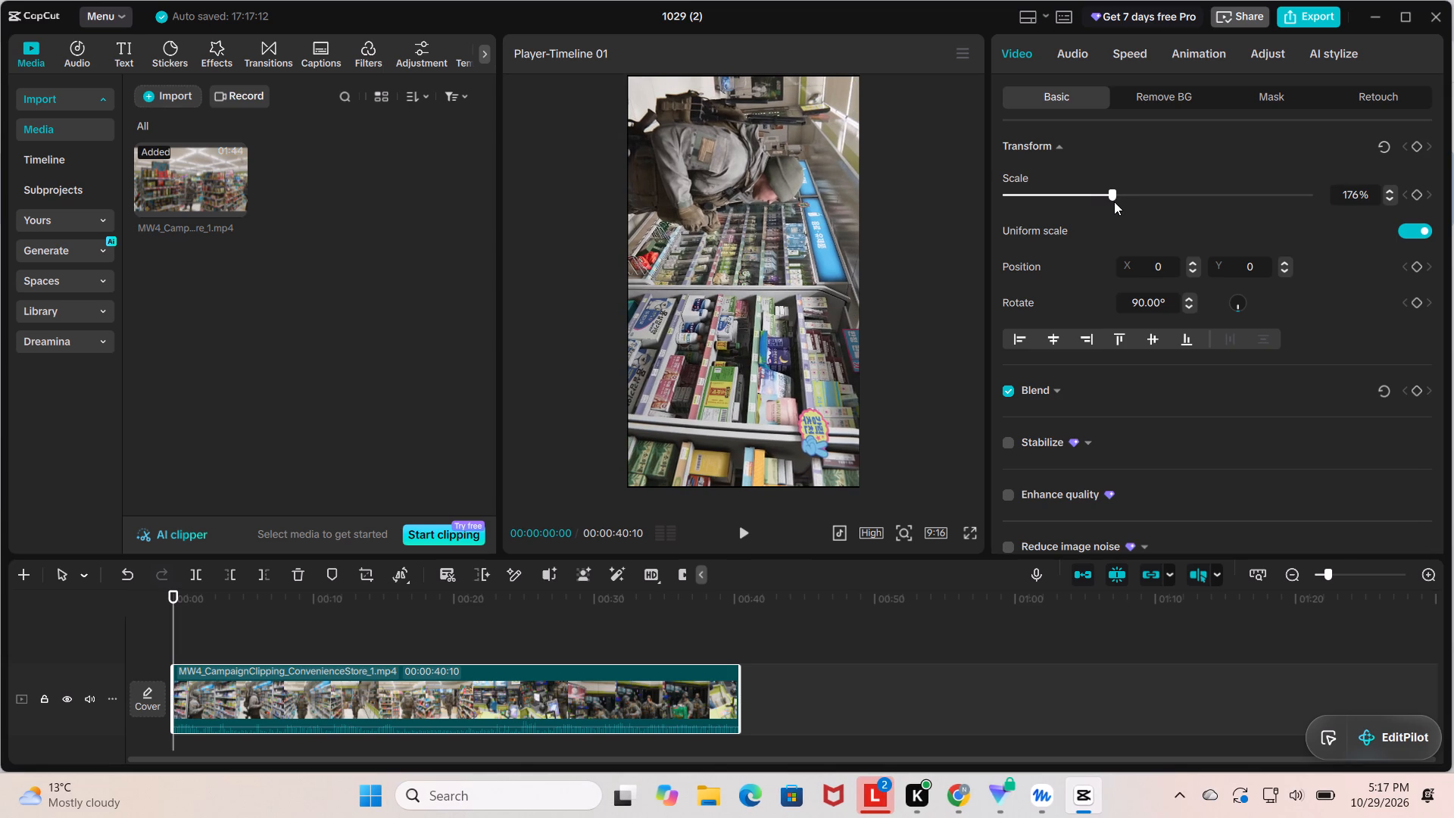
{"action": "left_click_drag", "start_coordinate": [1114, 201], "coordinate": [1116, 201]}
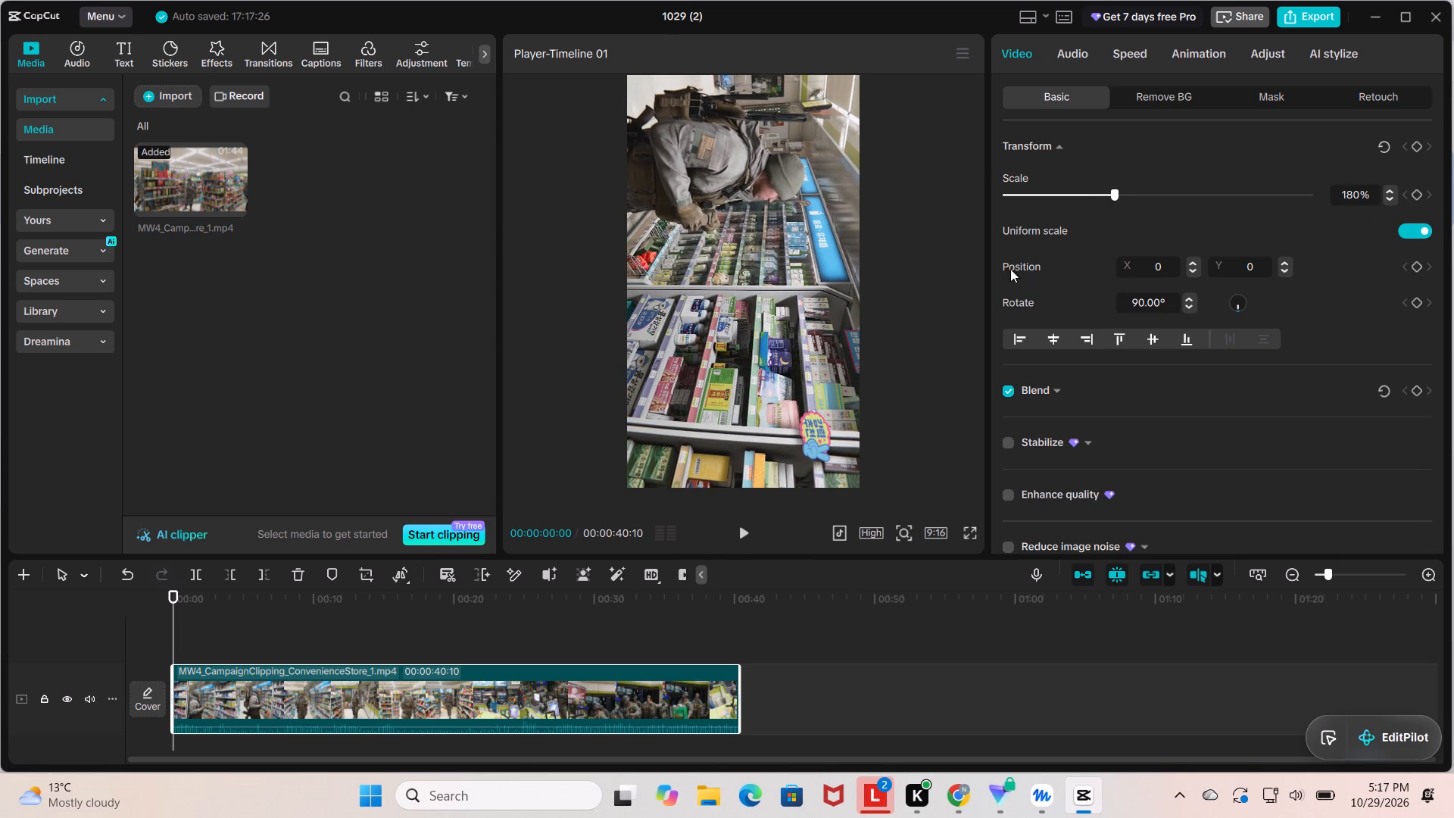
Play the enlarged clip from its start to about 13 seconds to check the vertical framing.
{"action": "left_click", "coordinate": [952, 256]}
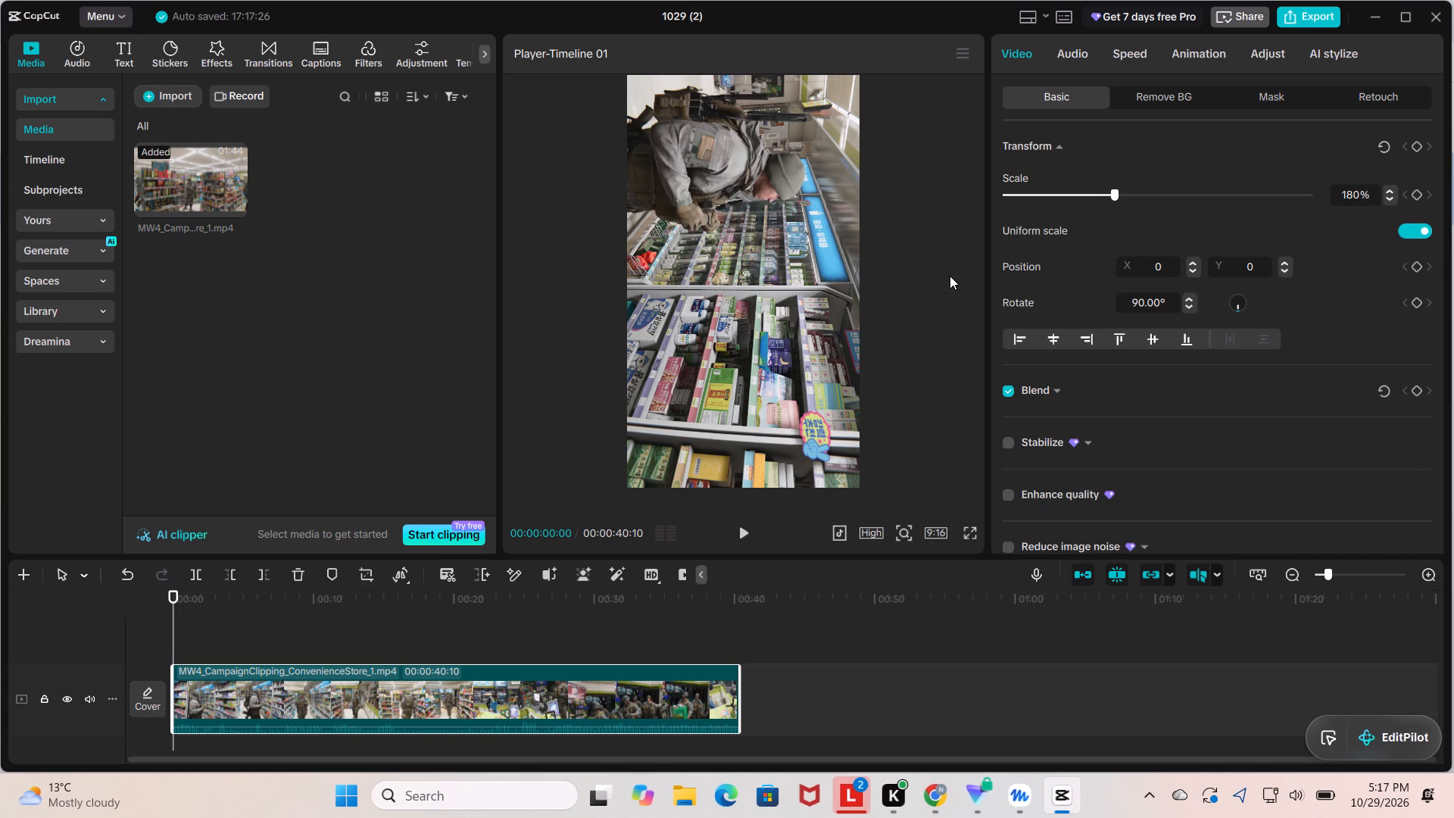
{"action": "key", "text": "space"}
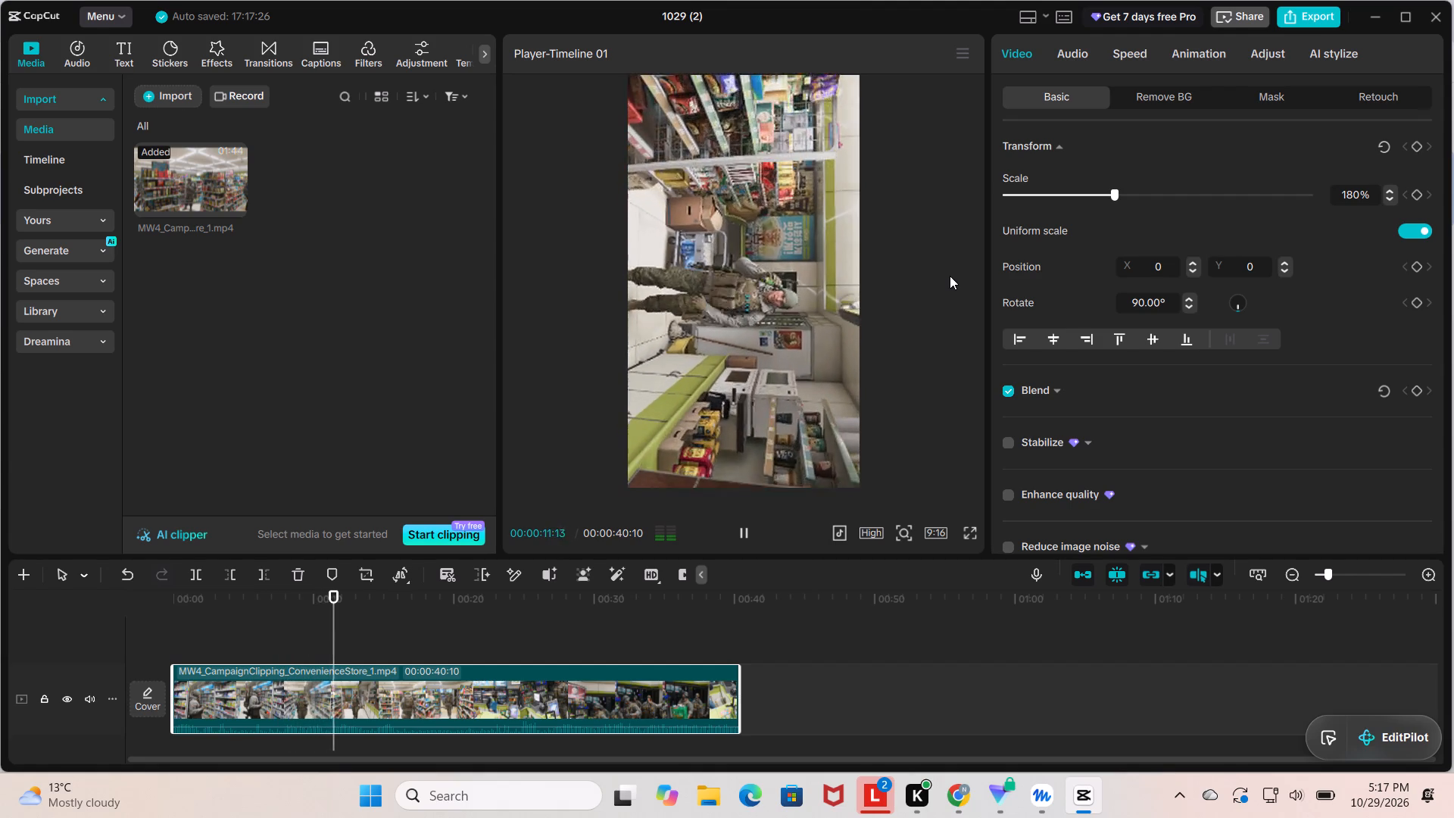
{"action": "key", "text": "space"}
{"action": "key", "text": "space"}
{"action": "key", "text": "space"}
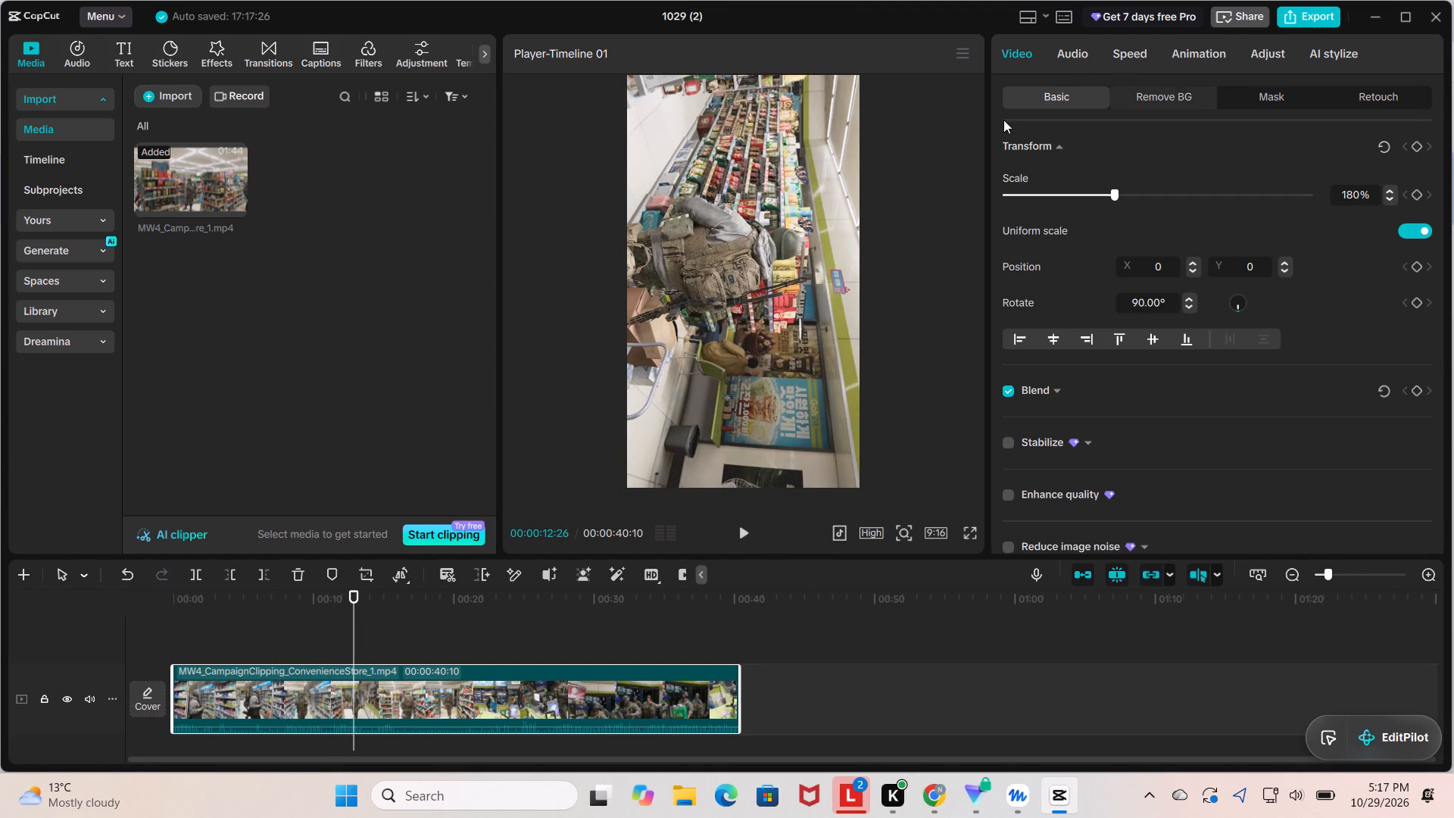
Search the music library for "shopin" and preview the shopping ambience, the cash register sound and Wii Shop Channel 2.
{"action": "left_click", "coordinate": [72, 52]}
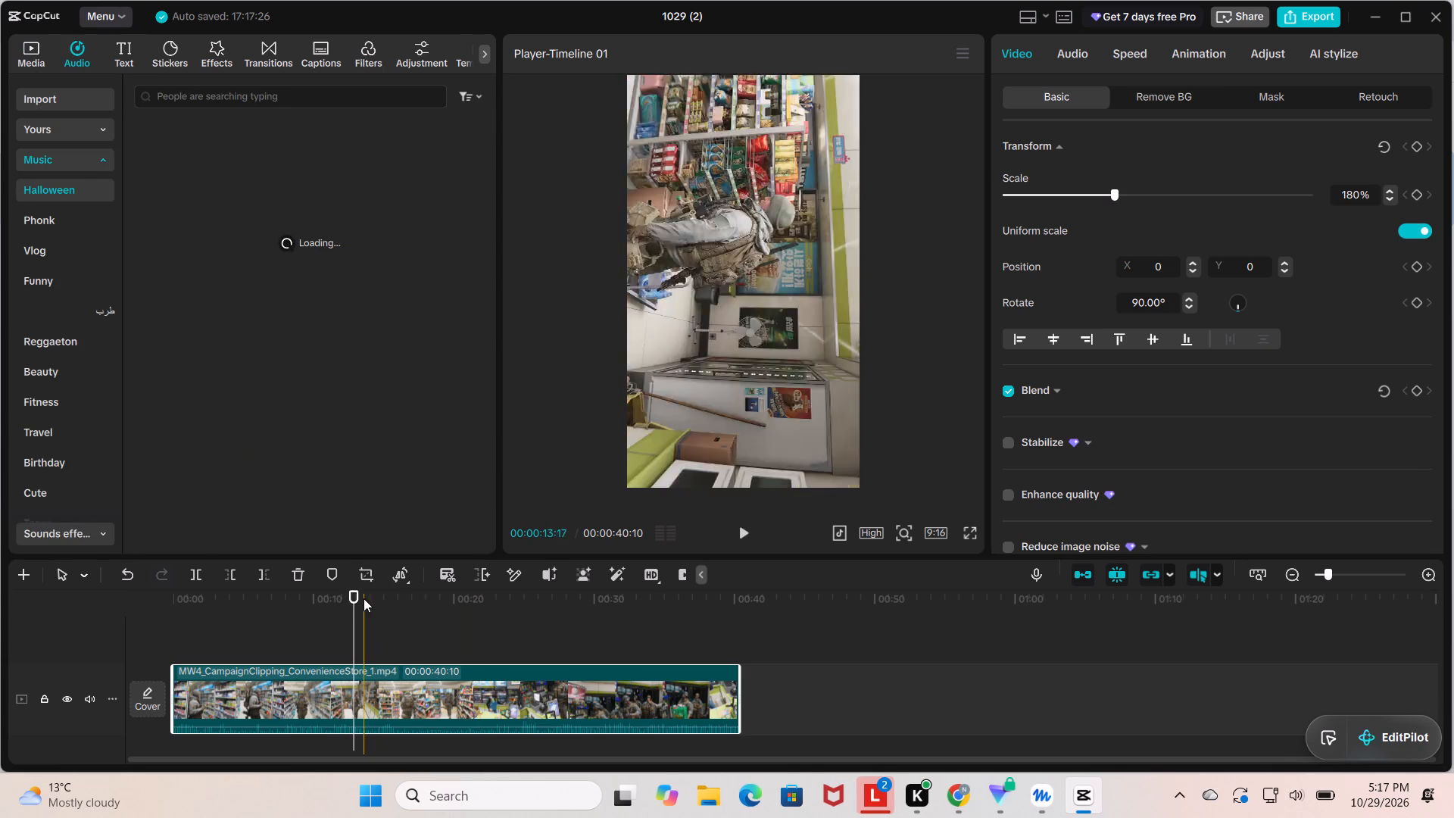
{"action": "left_click_drag", "start_coordinate": [353, 601], "coordinate": [92, 602]}
{"action": "left_click_drag", "start_coordinate": [236, 131], "coordinate": [317, 6]}
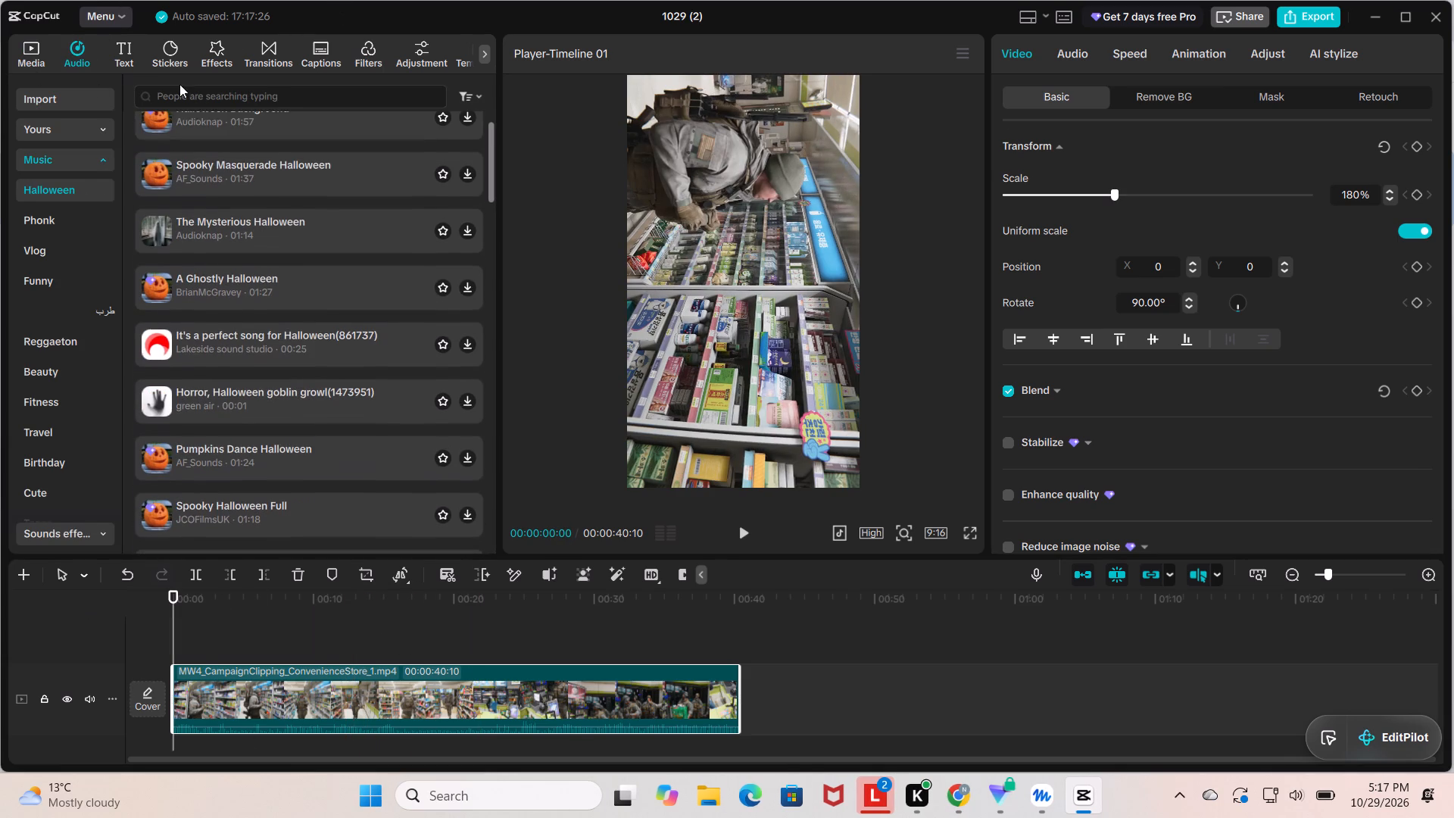
{"action": "left_click", "coordinate": [246, 92]}
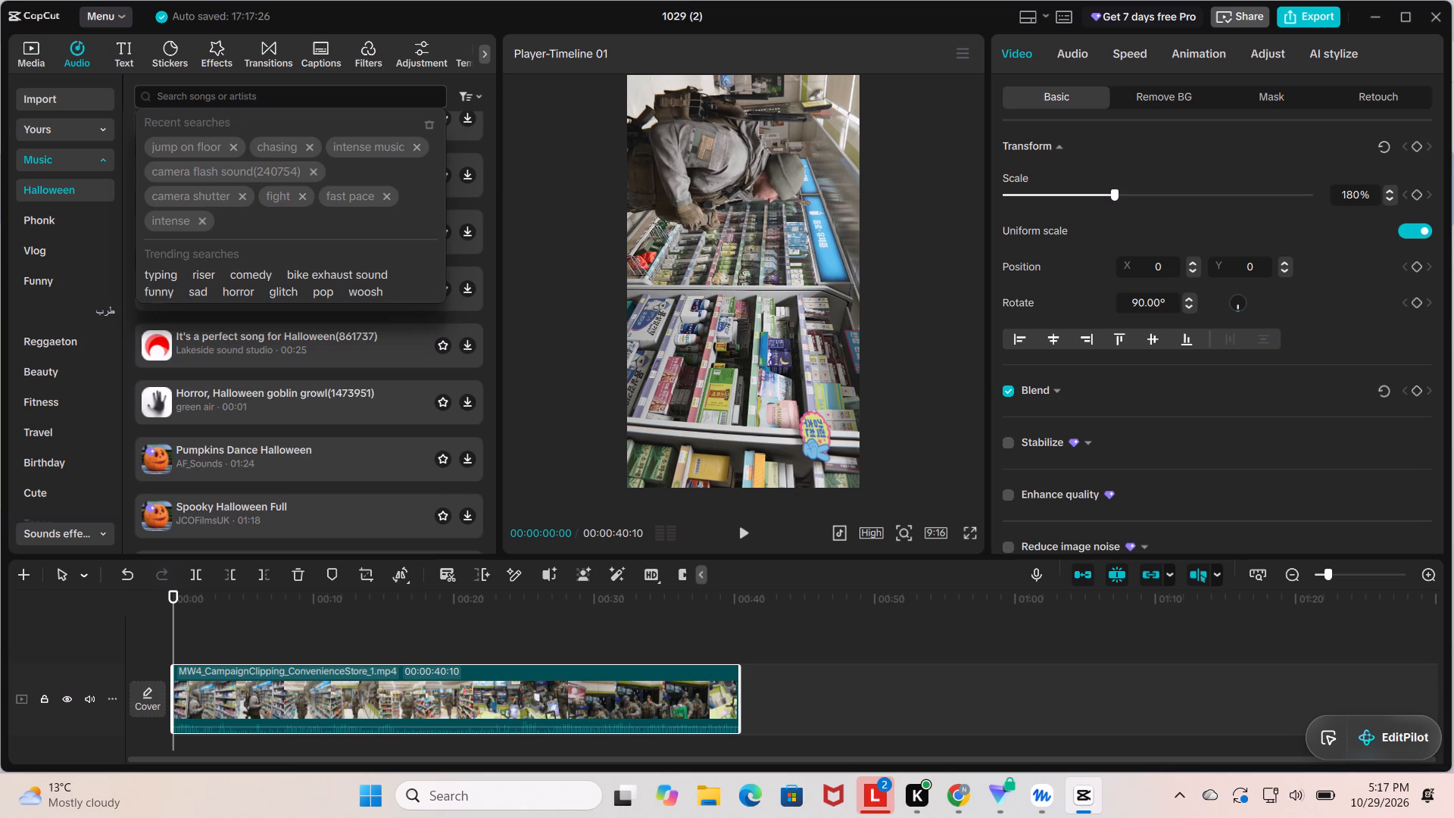
{"action": "type", "text": "sh"}
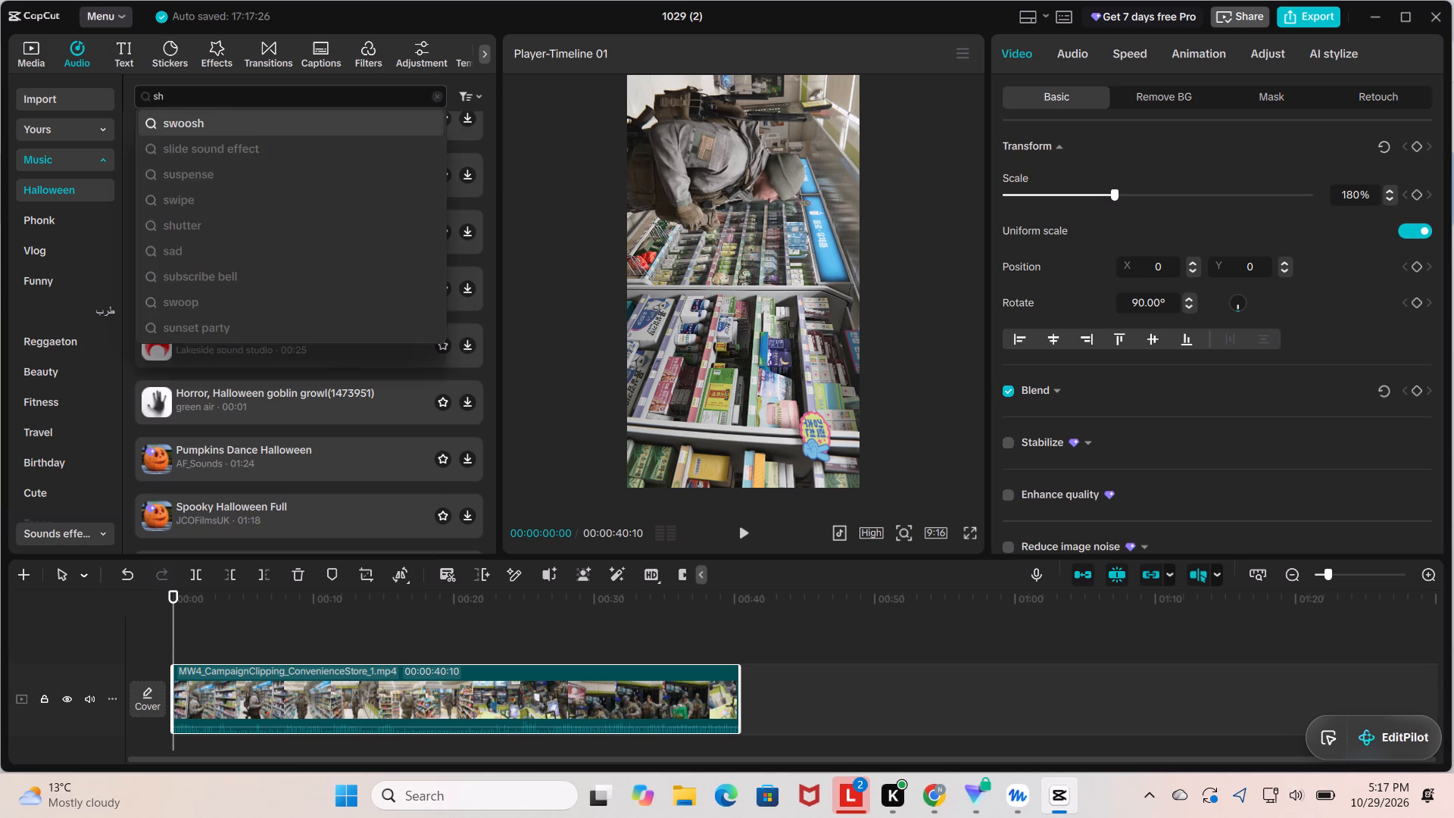
{"action": "type", "text": "op"}
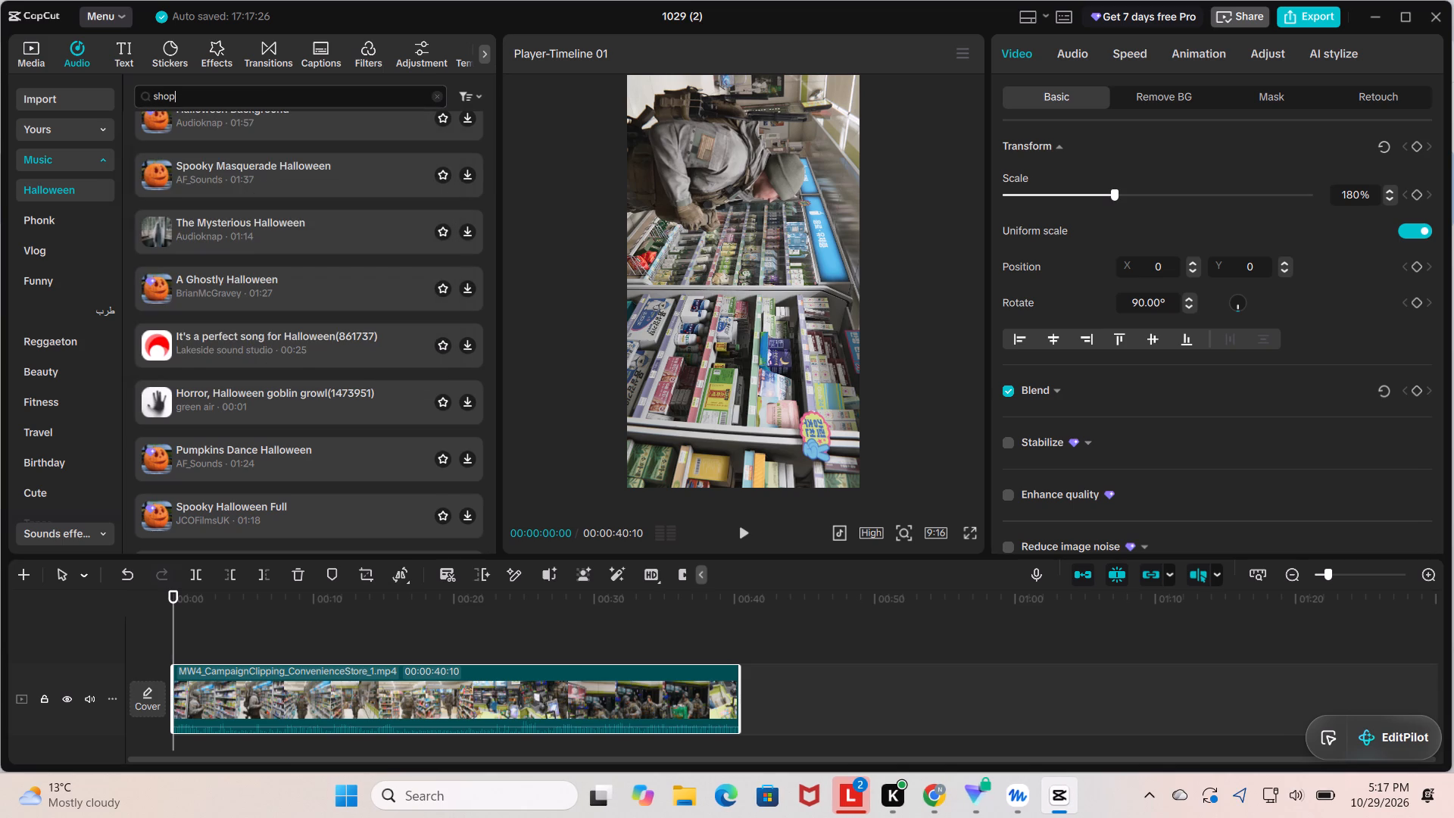
{"action": "type", "text": "in"}
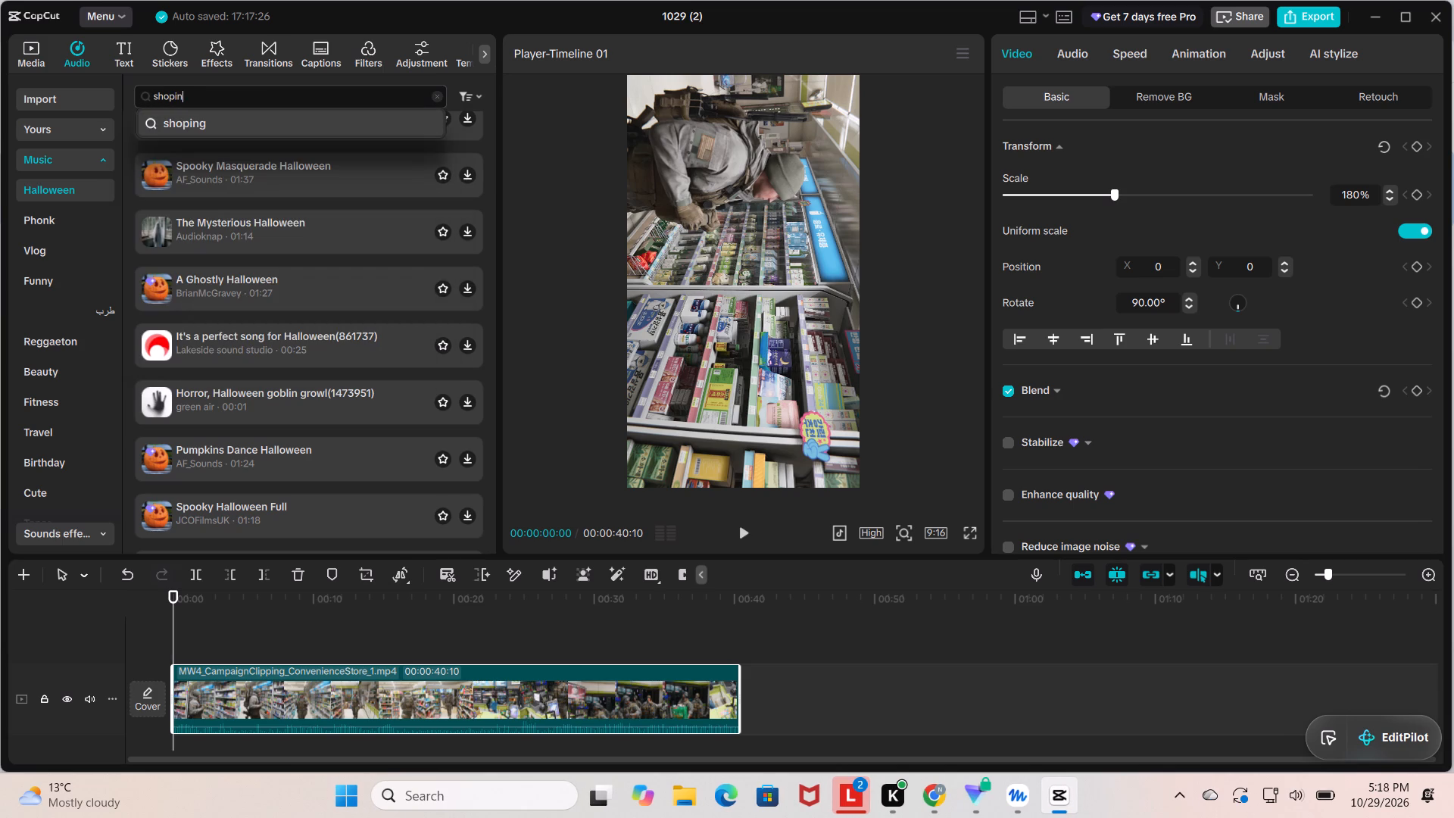
{"action": "key", "text": "Return"}
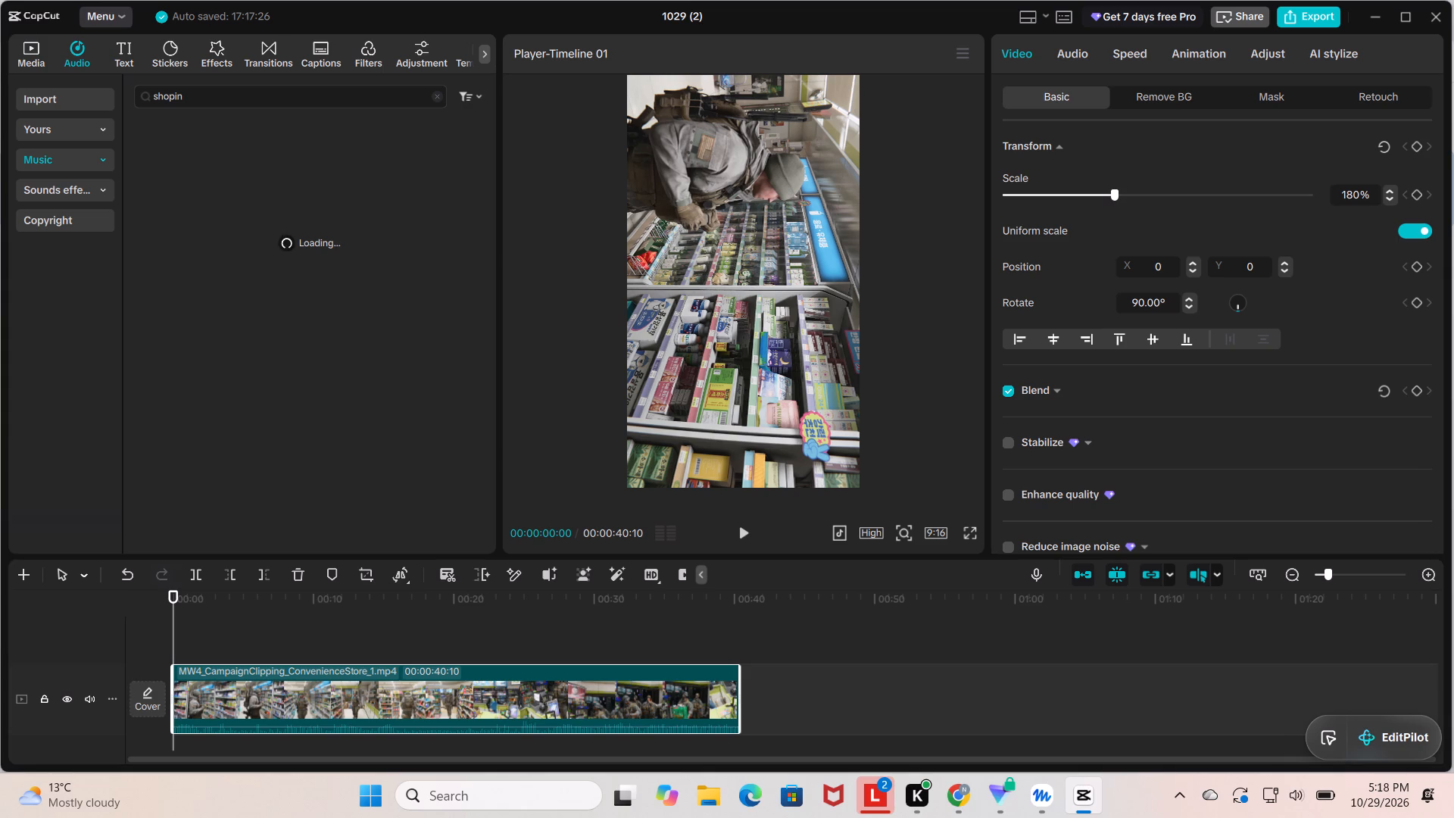
{"action": "left_click", "coordinate": [304, 144]}
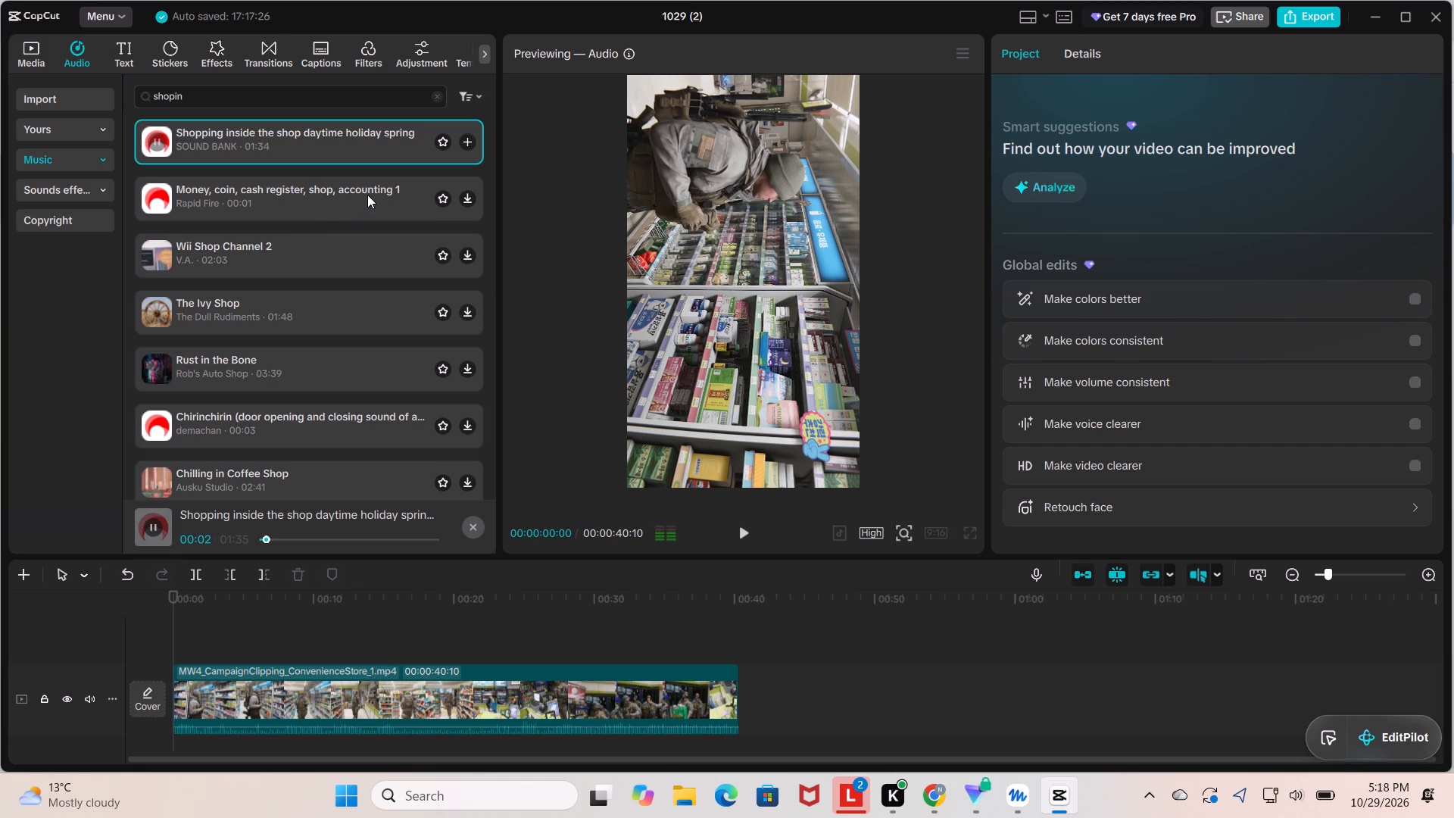
{"action": "left_click", "coordinate": [267, 203]}
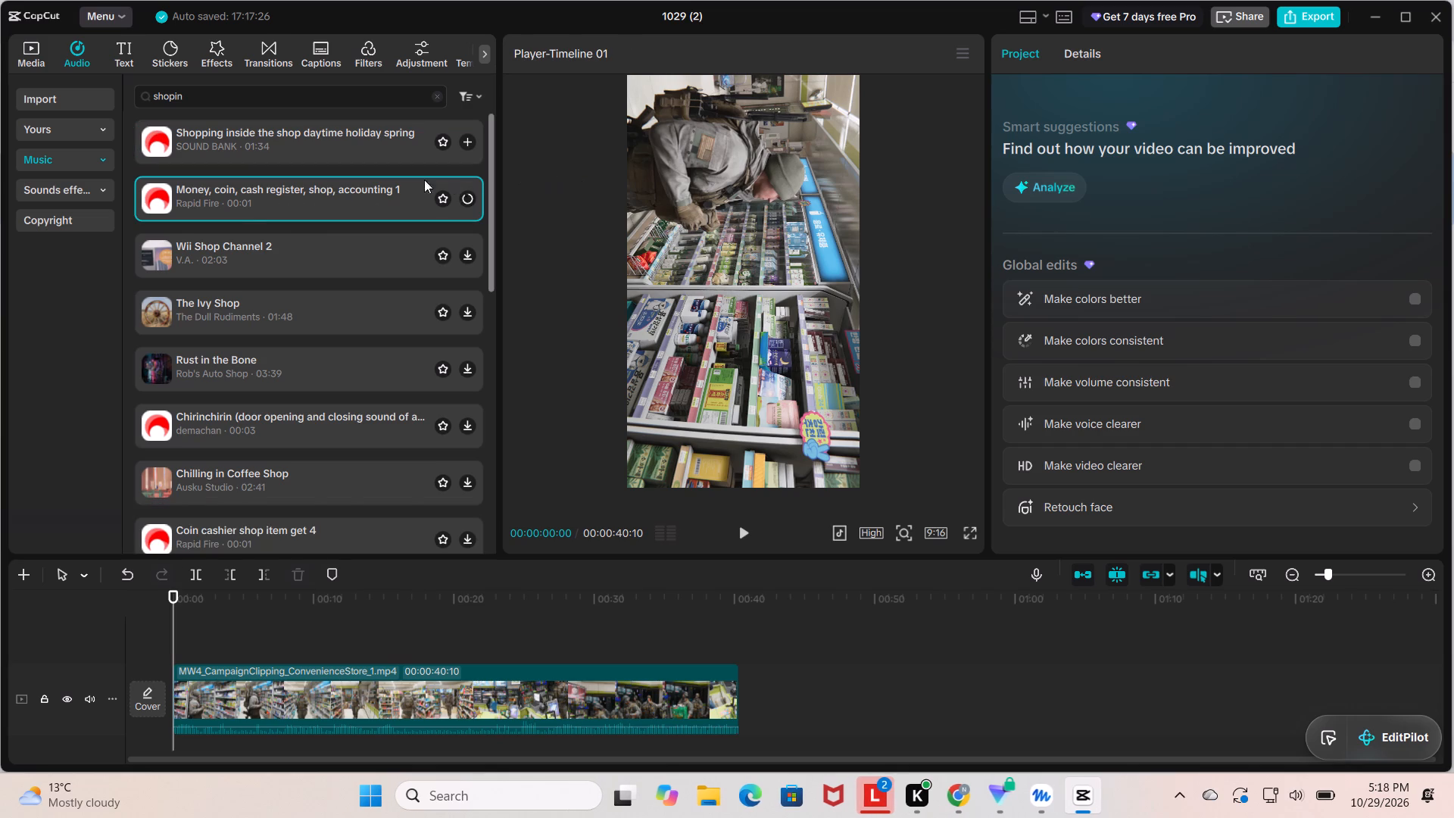
{"action": "left_click", "coordinate": [258, 246]}
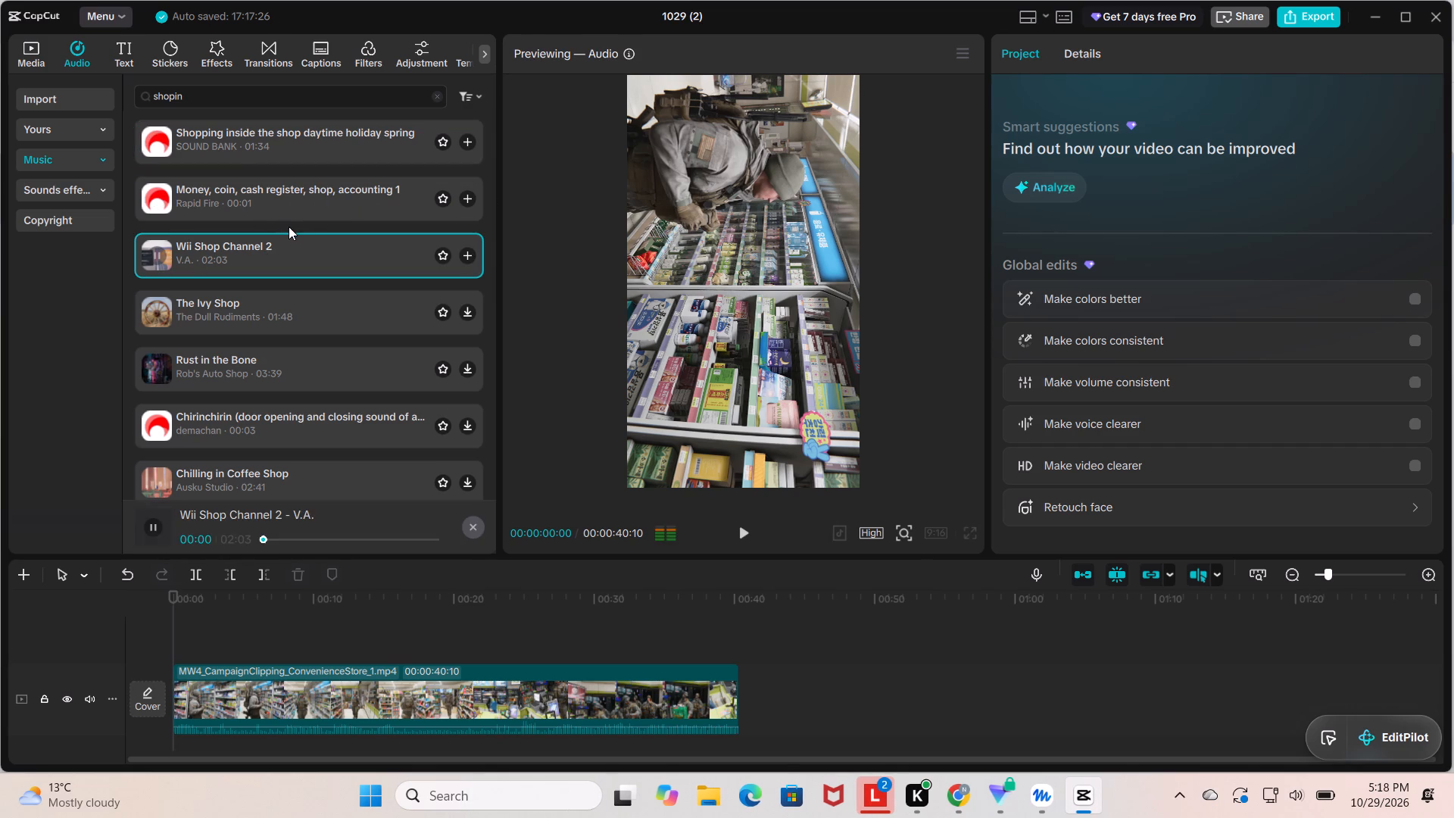
Search the music library for "shoping" and preview six results, from "Fashion, Men, Men's, Cool" to "Gaan heavy brass sound crisis SOS".
{"action": "left_click", "coordinate": [239, 100]}
{"action": "left_click", "coordinate": [213, 119]}
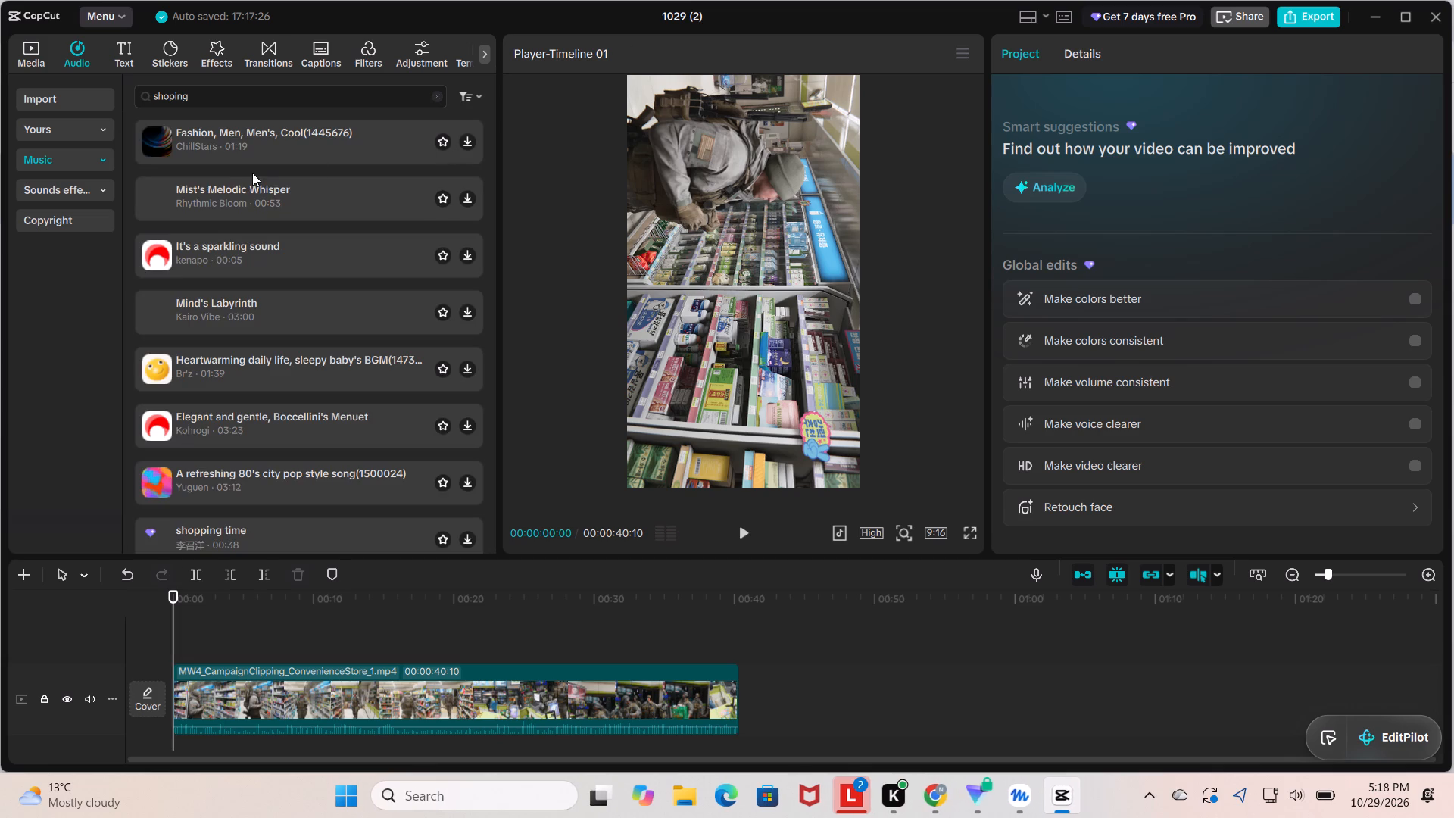
{"action": "left_click", "coordinate": [310, 123]}
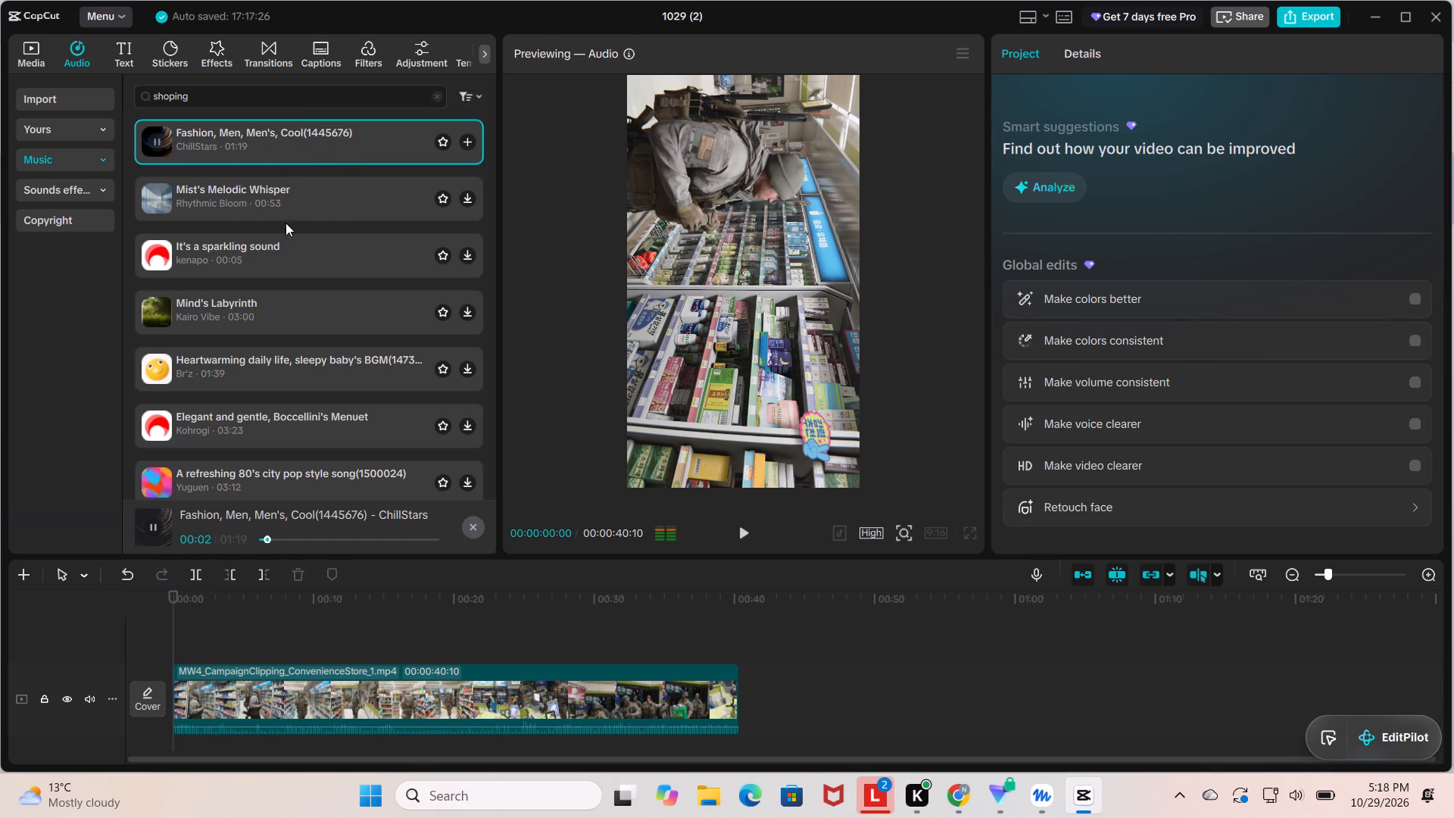
{"action": "left_click", "coordinate": [250, 195]}
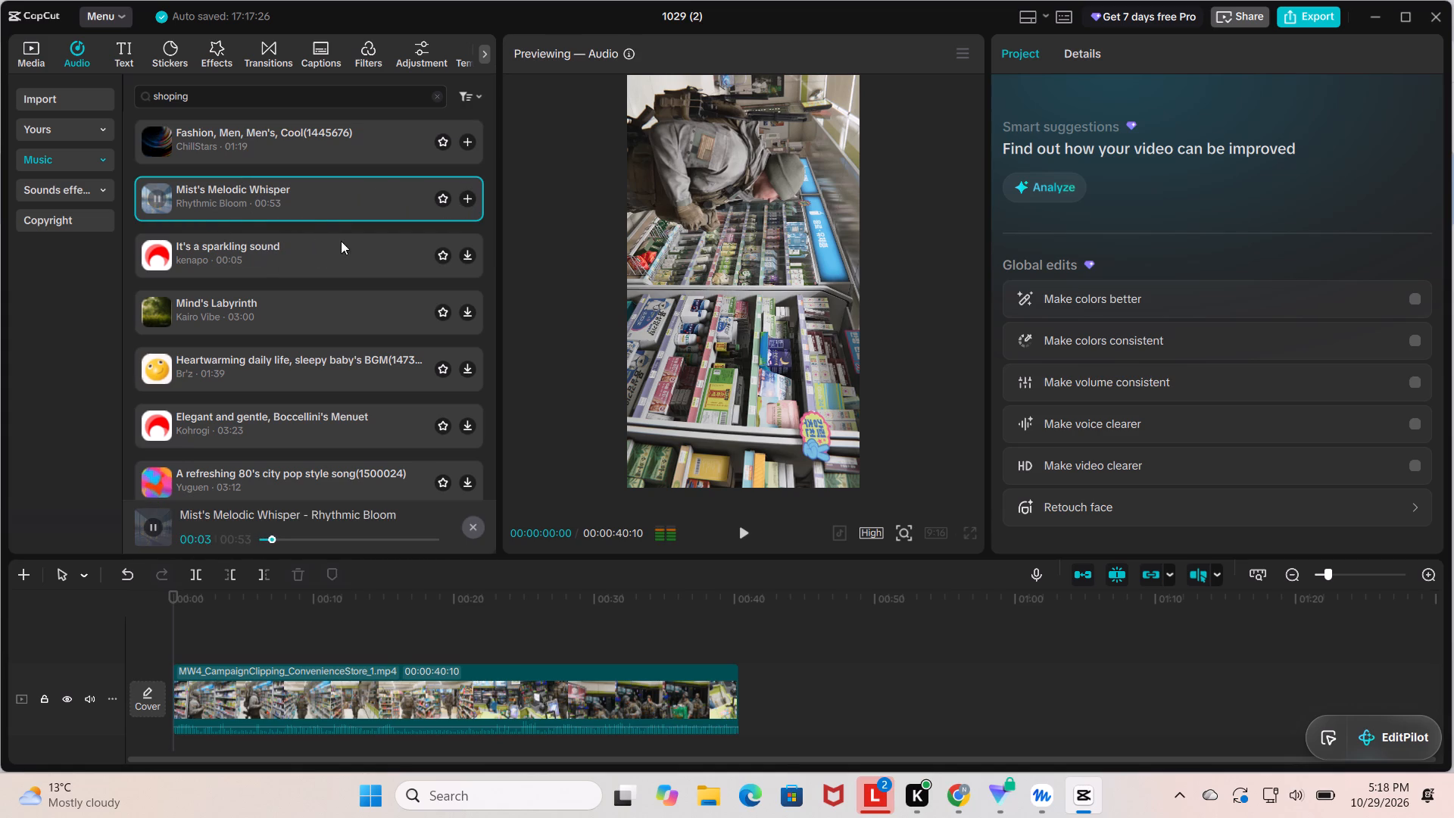
{"action": "left_click", "coordinate": [269, 253]}
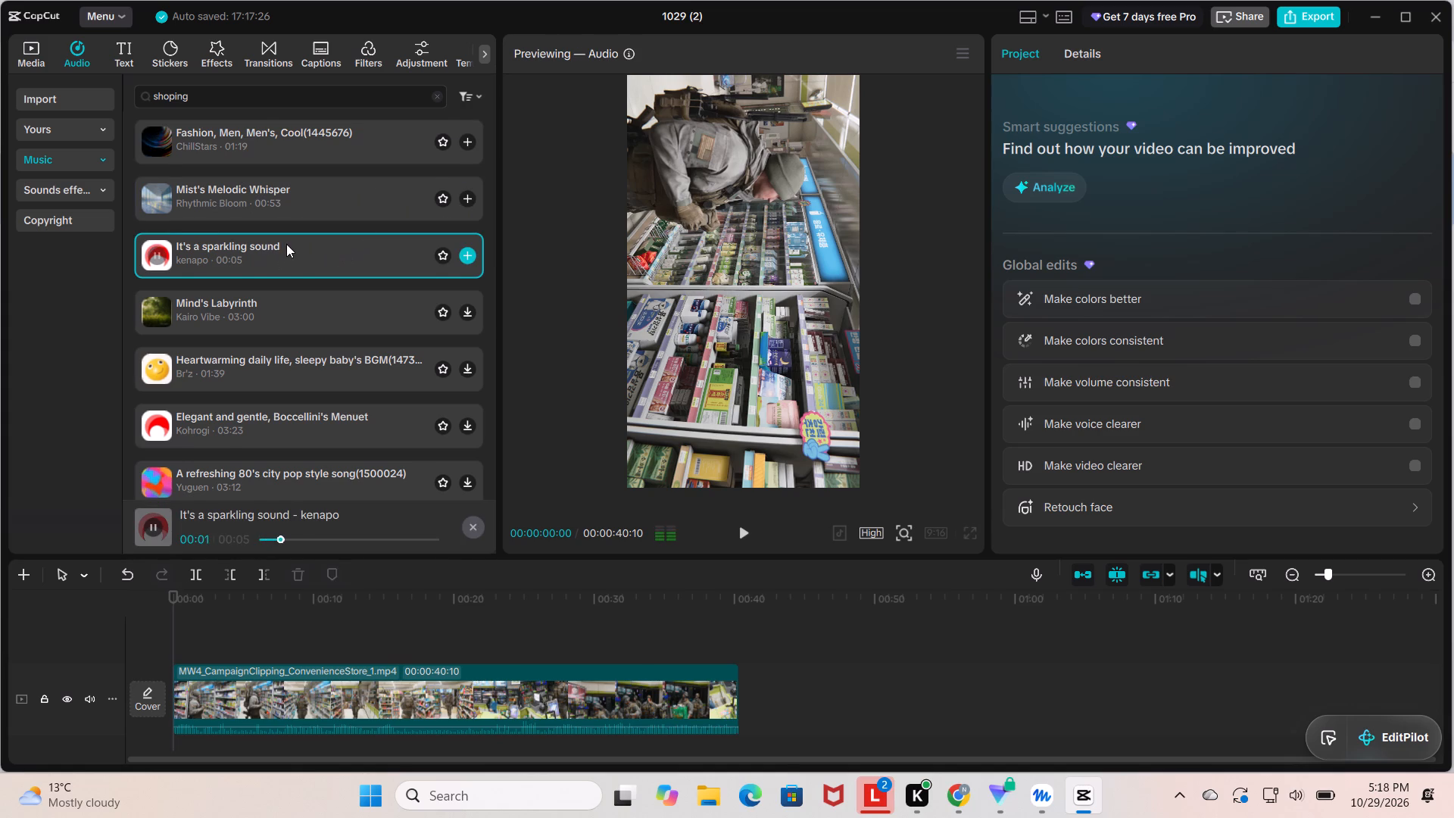
{"action": "scroll", "coordinate": [286, 244], "scroll_direction": "down", "scroll_amount": 1}
{"action": "left_click", "coordinate": [247, 226]}
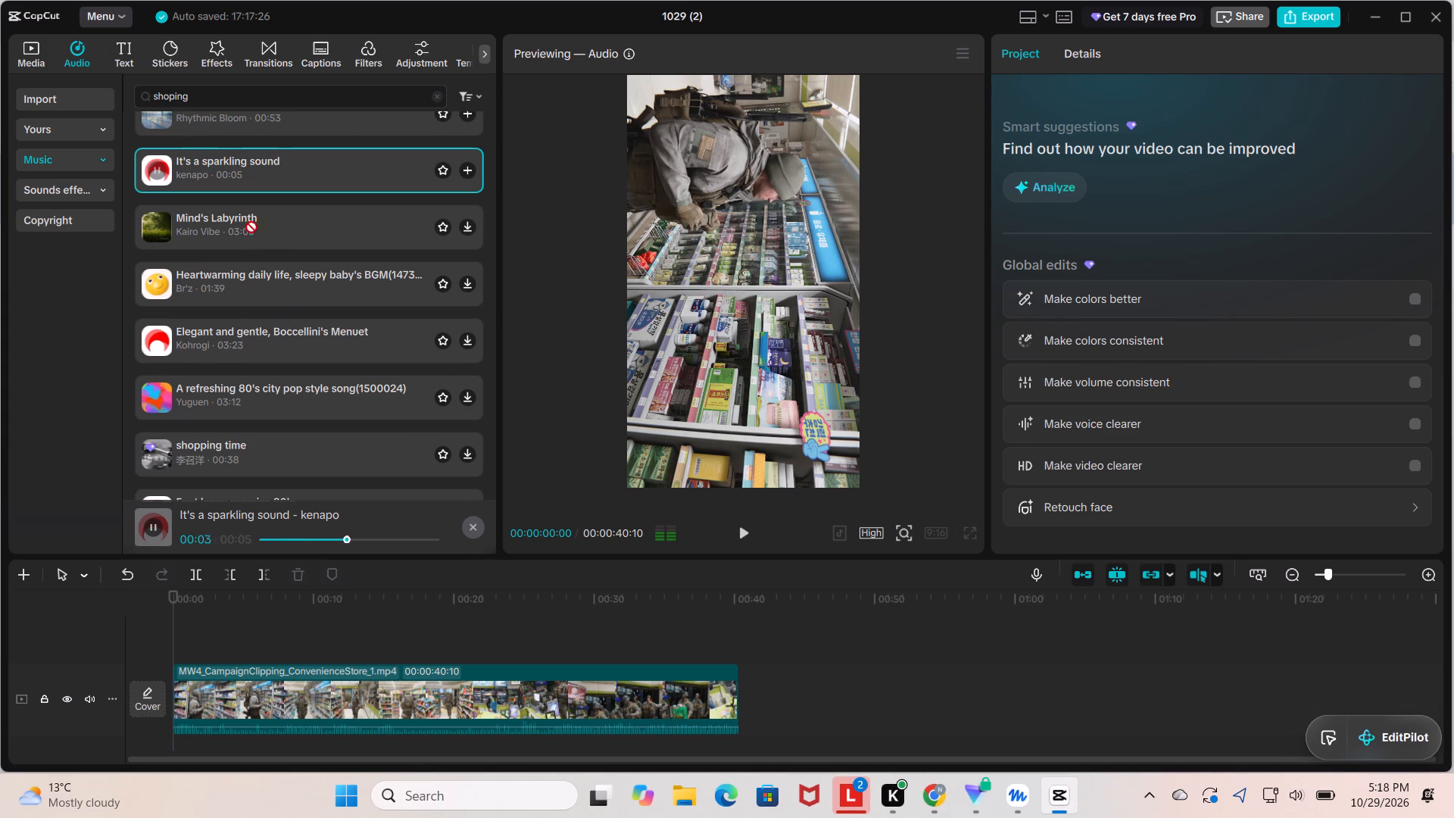
{"action": "left_click", "coordinate": [235, 228]}
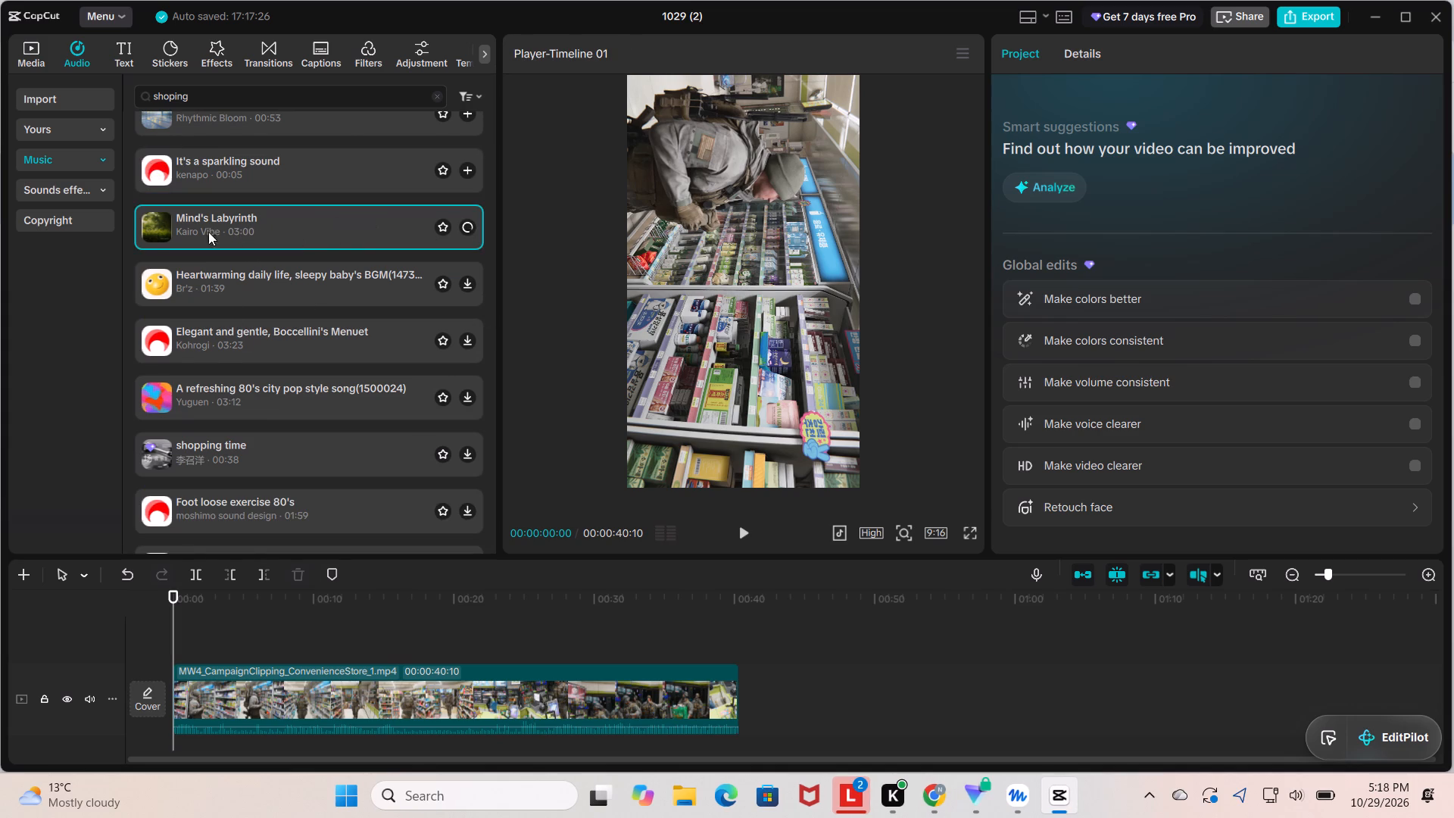
{"action": "scroll", "coordinate": [247, 254], "scroll_direction": "down", "scroll_amount": 3}
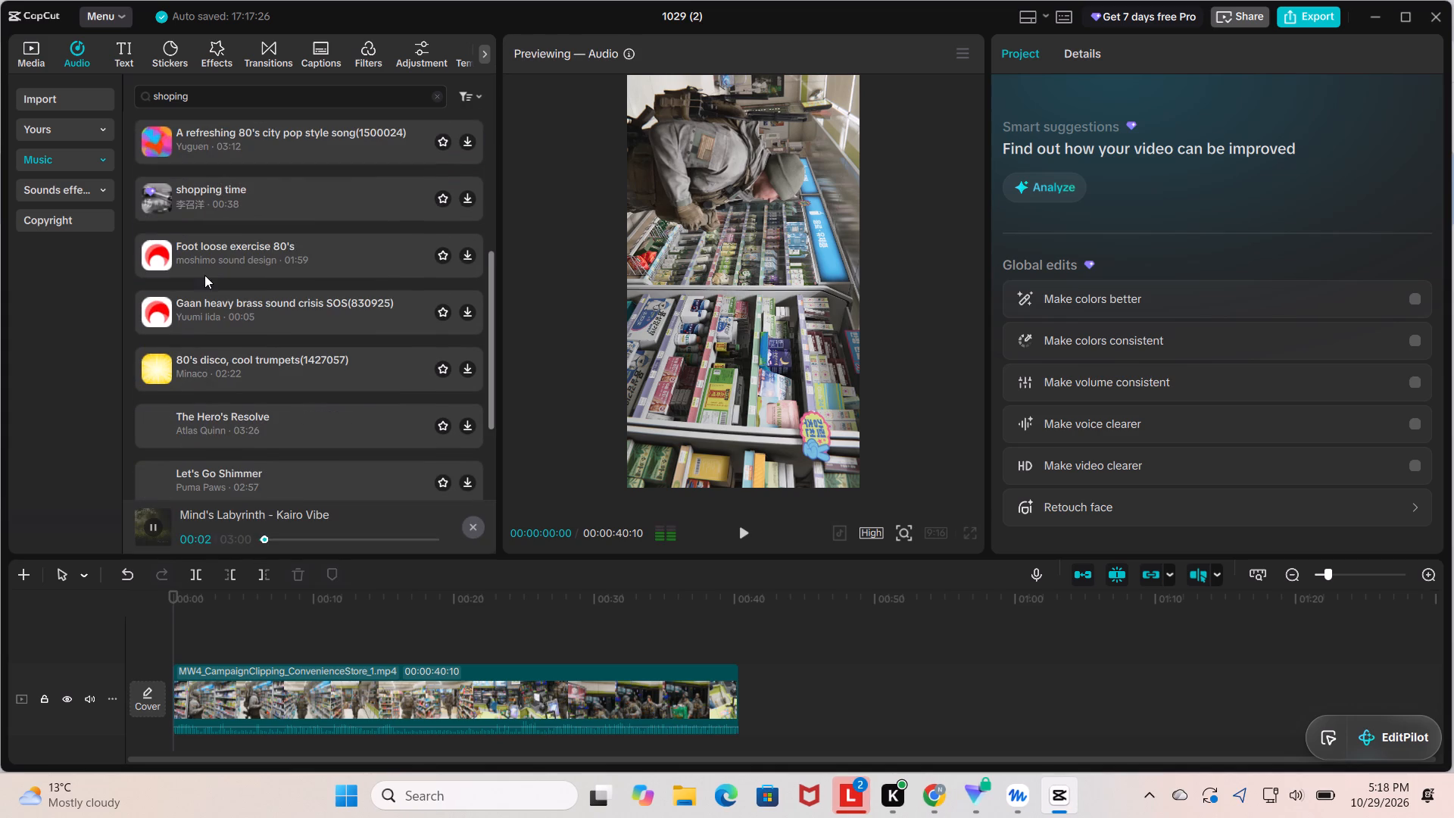
{"action": "left_click", "coordinate": [213, 267]}
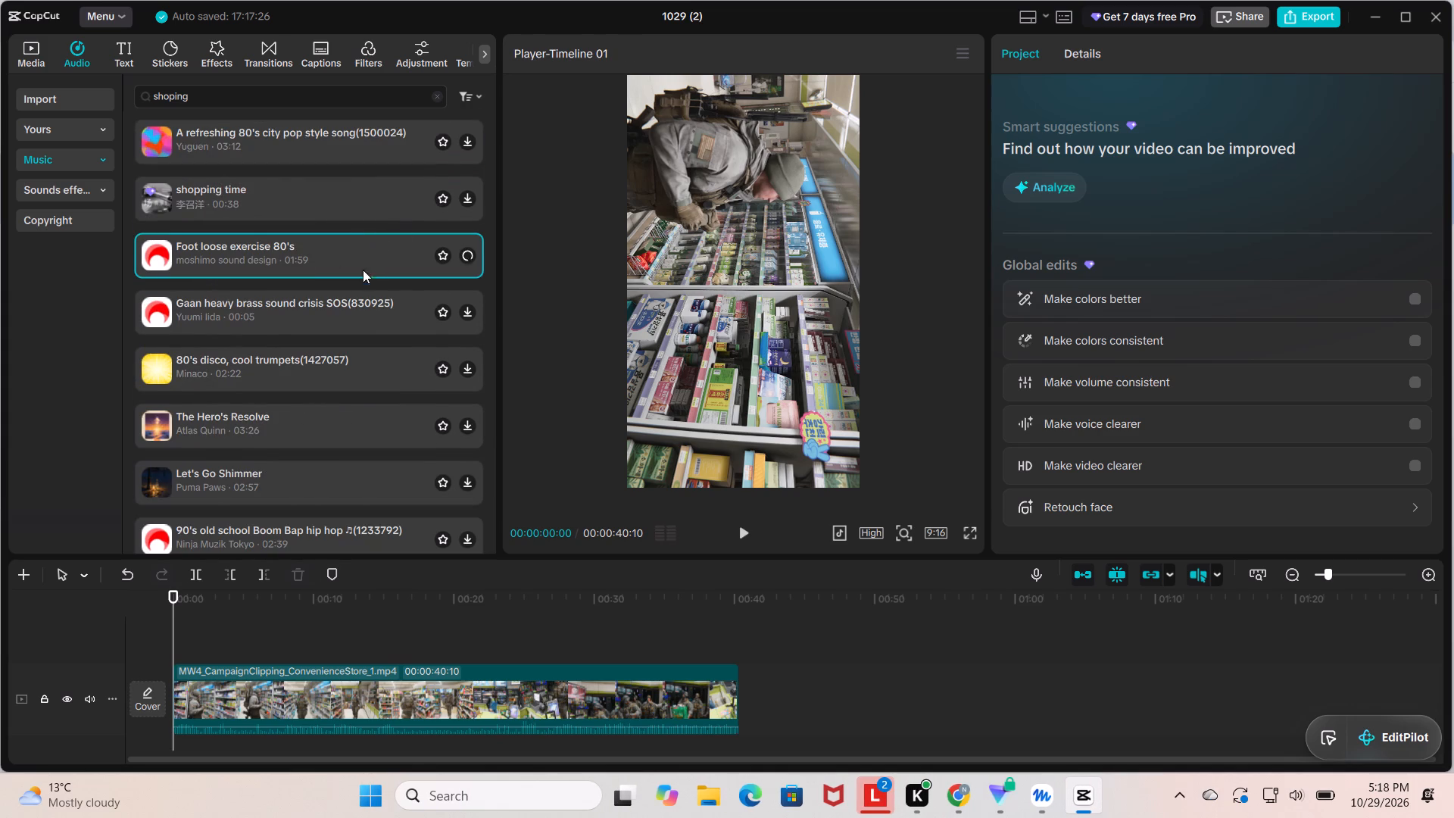
{"action": "left_click", "coordinate": [257, 310]}
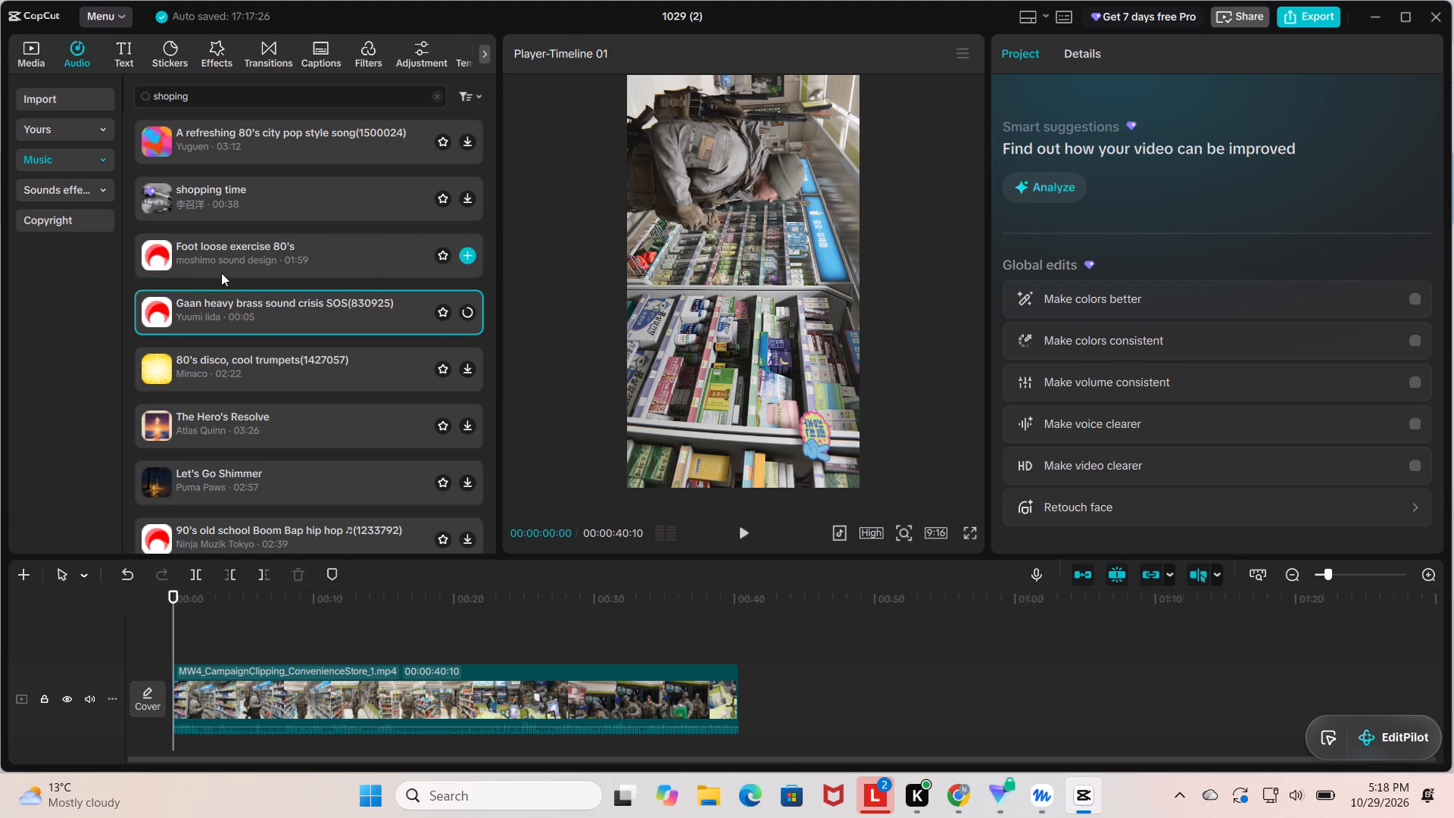
{"action": "scroll", "coordinate": [404, 258], "scroll_direction": "down", "scroll_amount": 2}
{"action": "scroll", "coordinate": [306, 281], "scroll_direction": "up", "scroll_amount": 3}
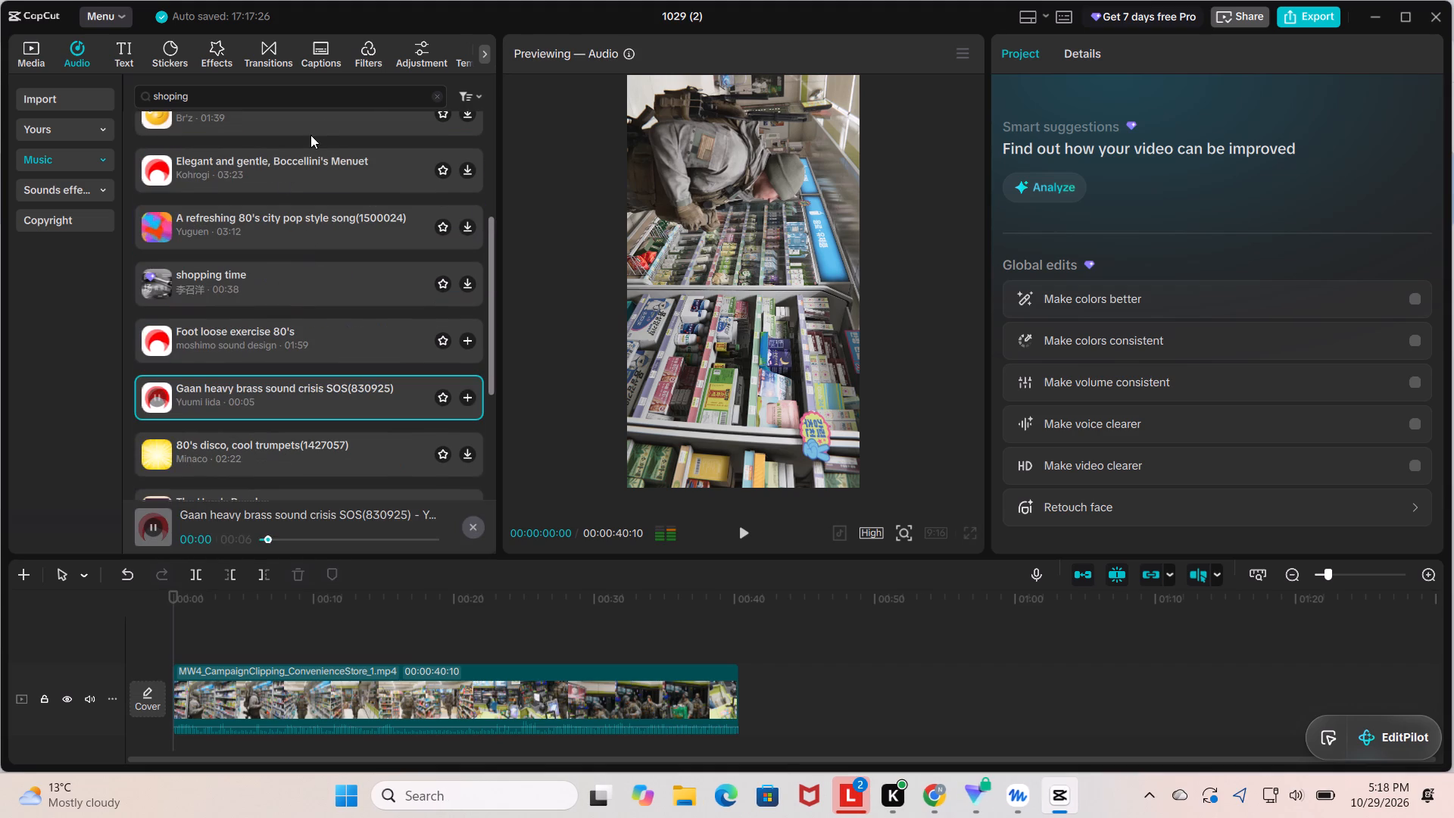
Repeat the music library search for "shopin" and preview "Shopping inside the shop daytime holiday spring".
{"action": "left_click", "coordinate": [438, 98]}
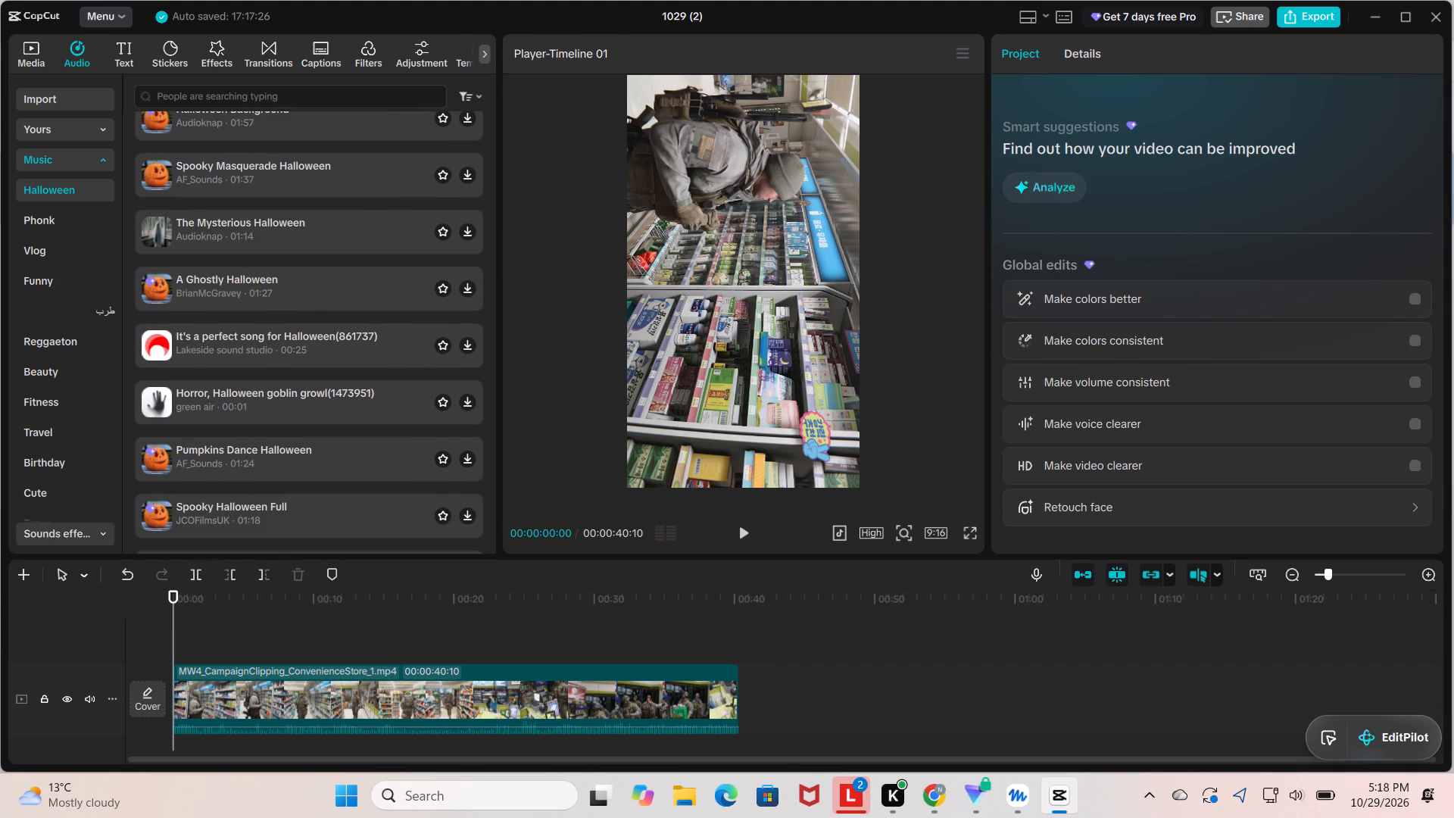
{"action": "left_click", "coordinate": [302, 101]}
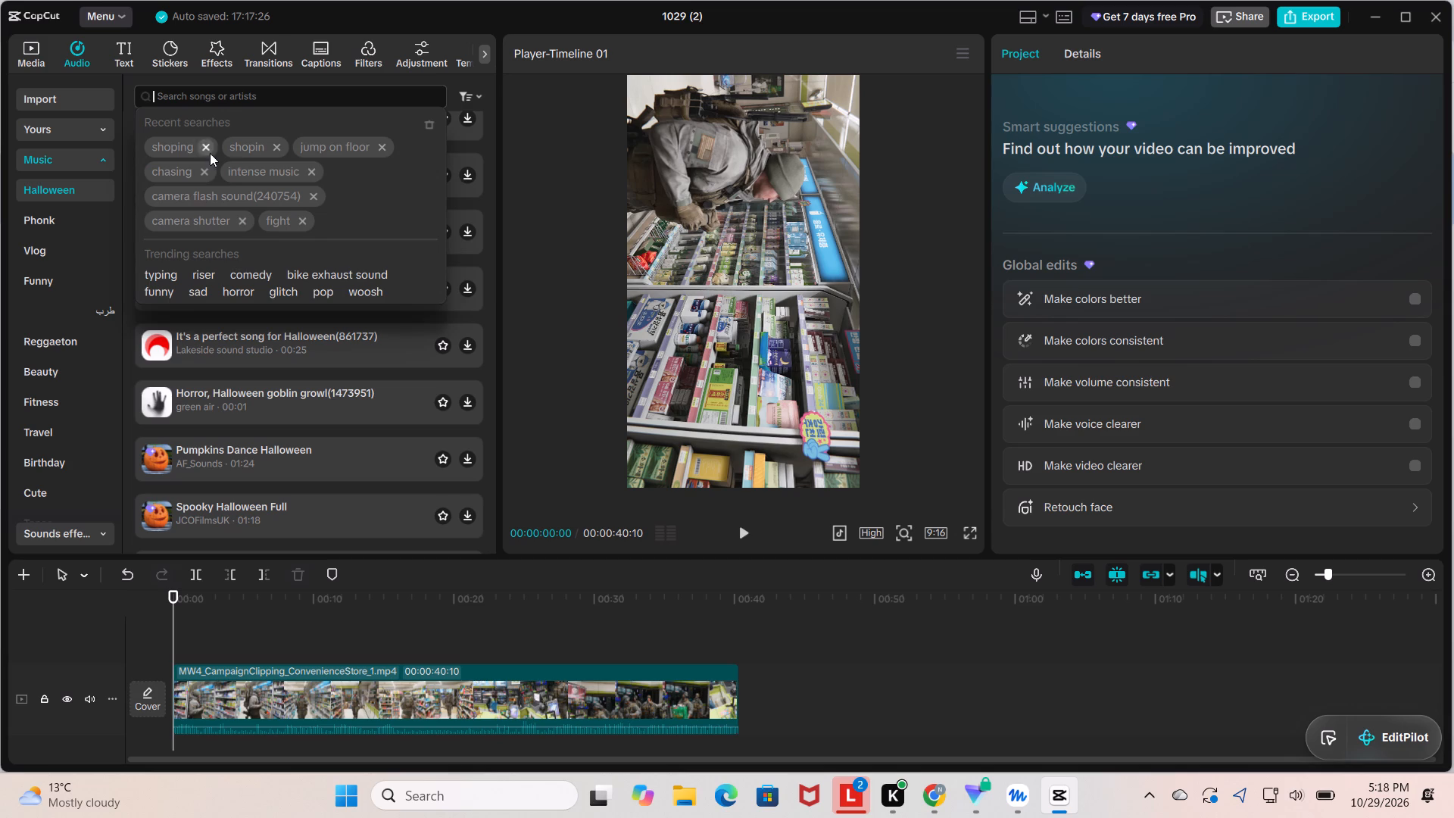
{"action": "left_click", "coordinate": [249, 155]}
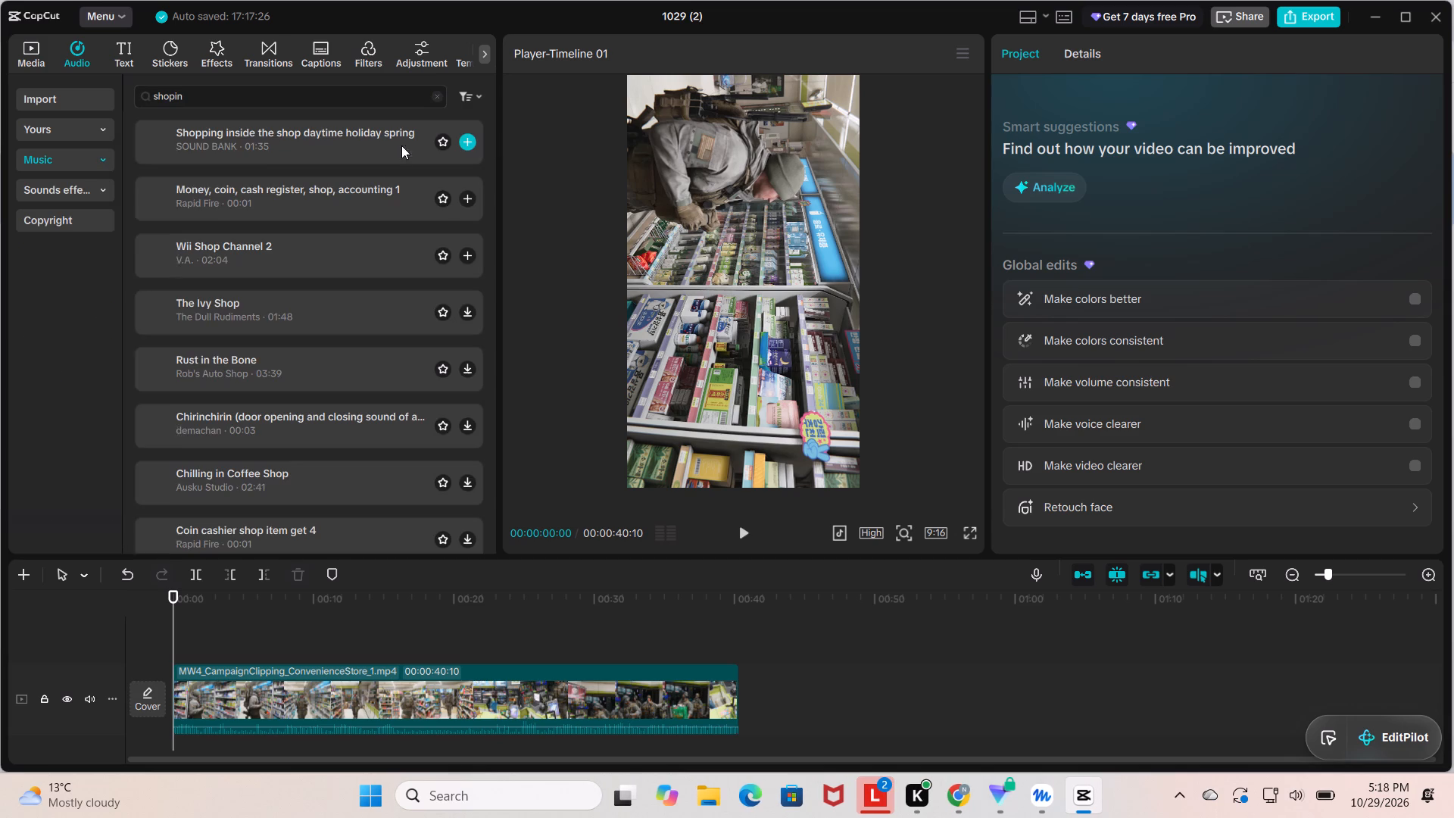
{"action": "left_click", "coordinate": [253, 156]}
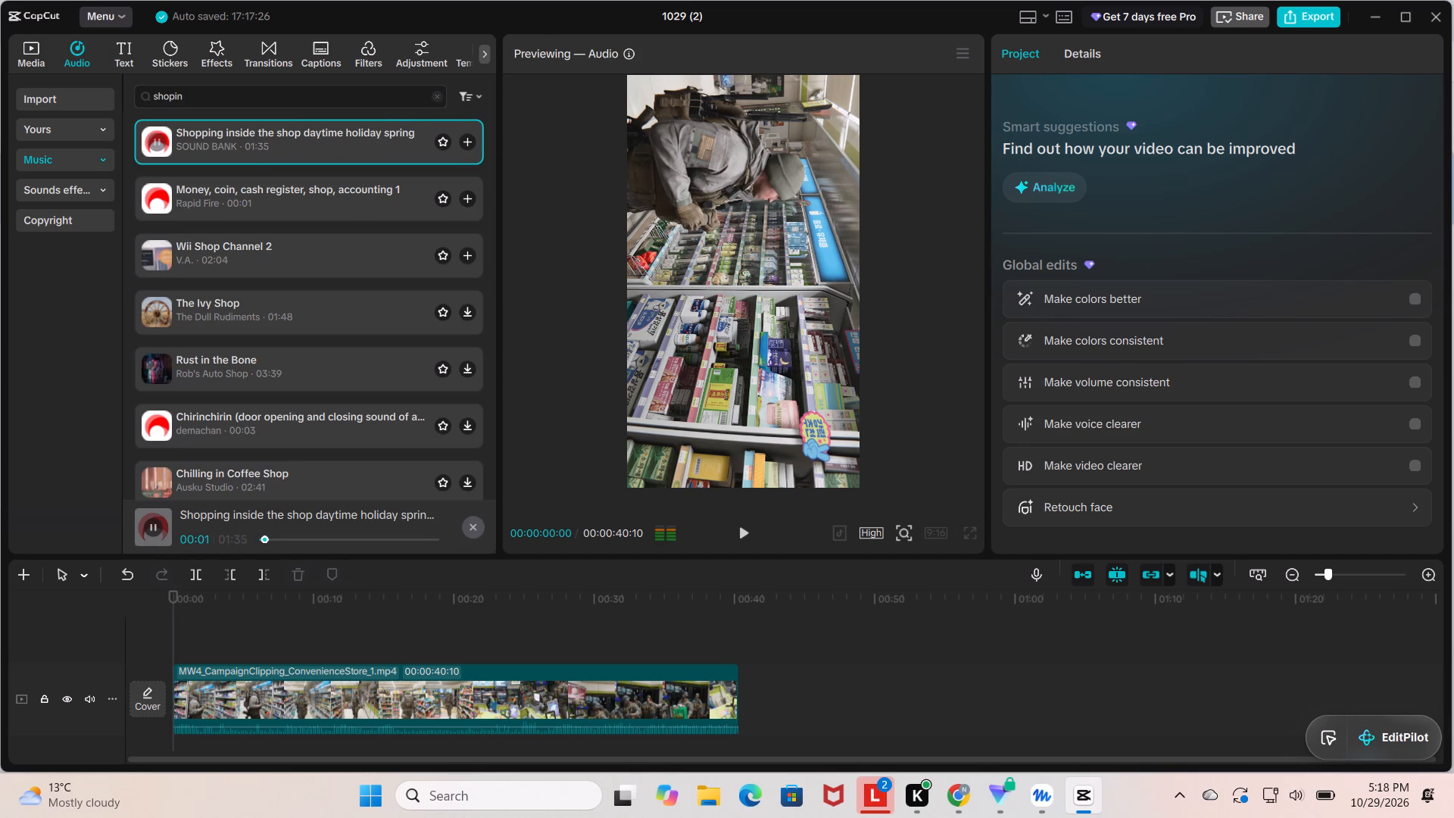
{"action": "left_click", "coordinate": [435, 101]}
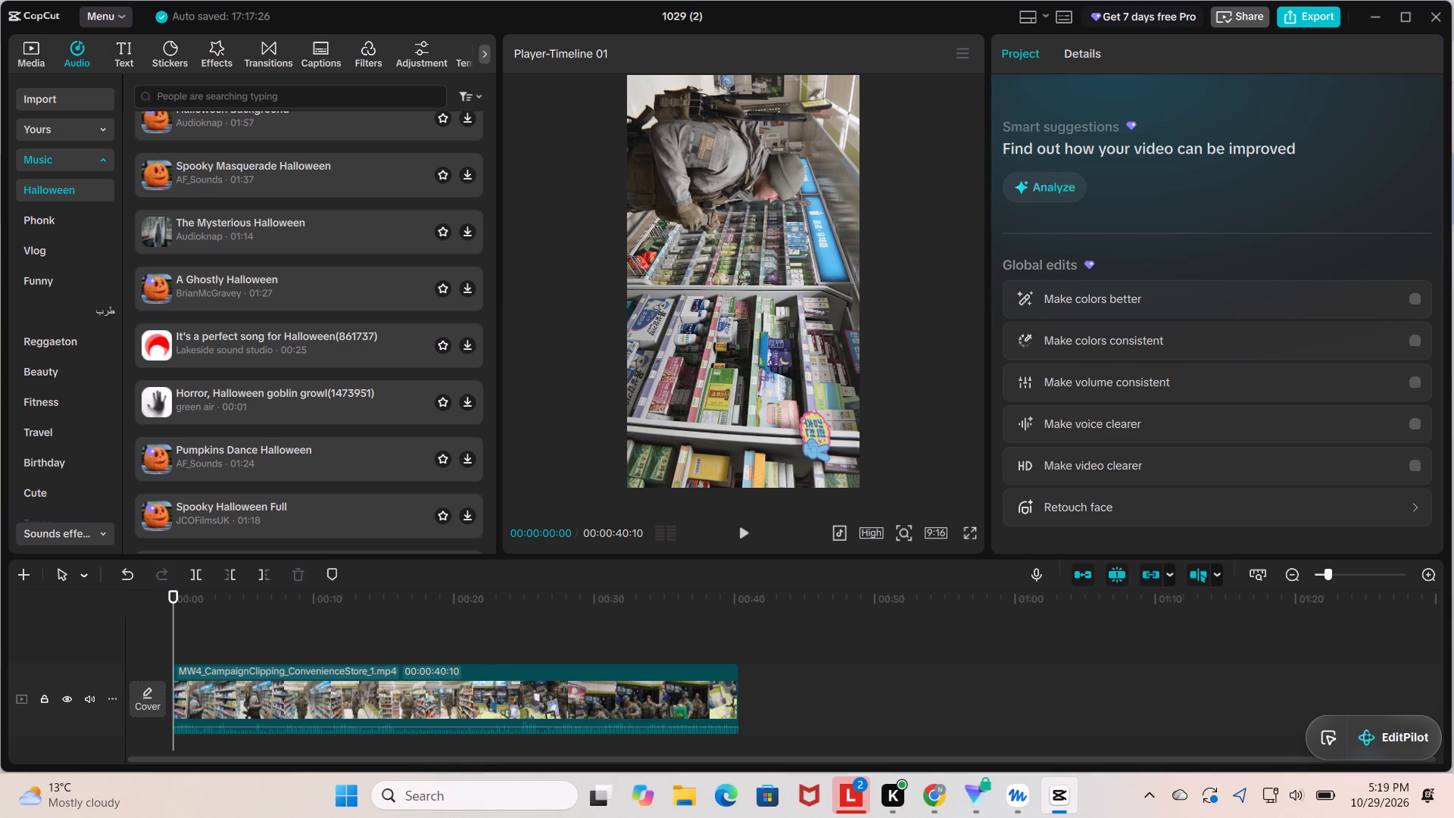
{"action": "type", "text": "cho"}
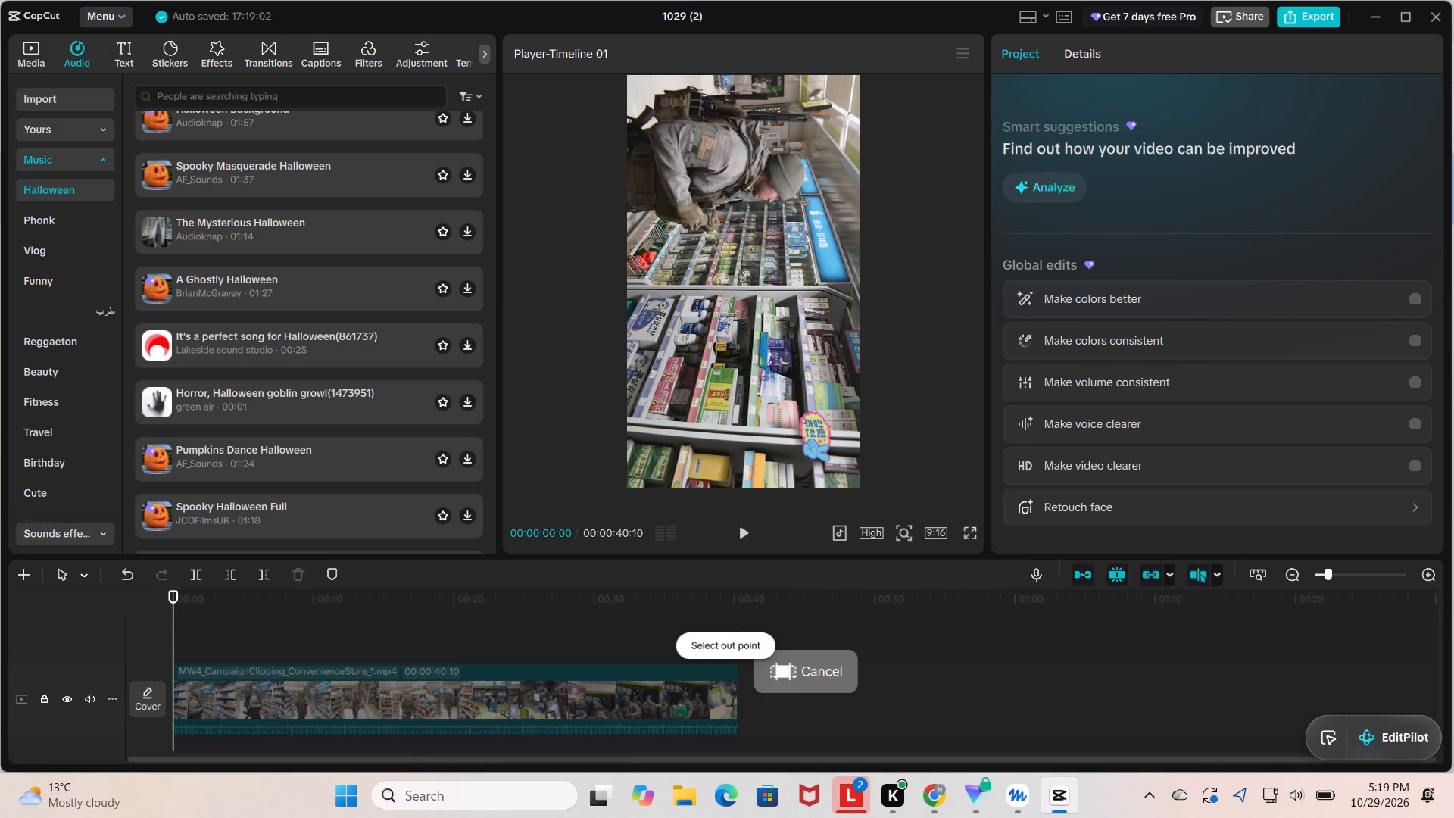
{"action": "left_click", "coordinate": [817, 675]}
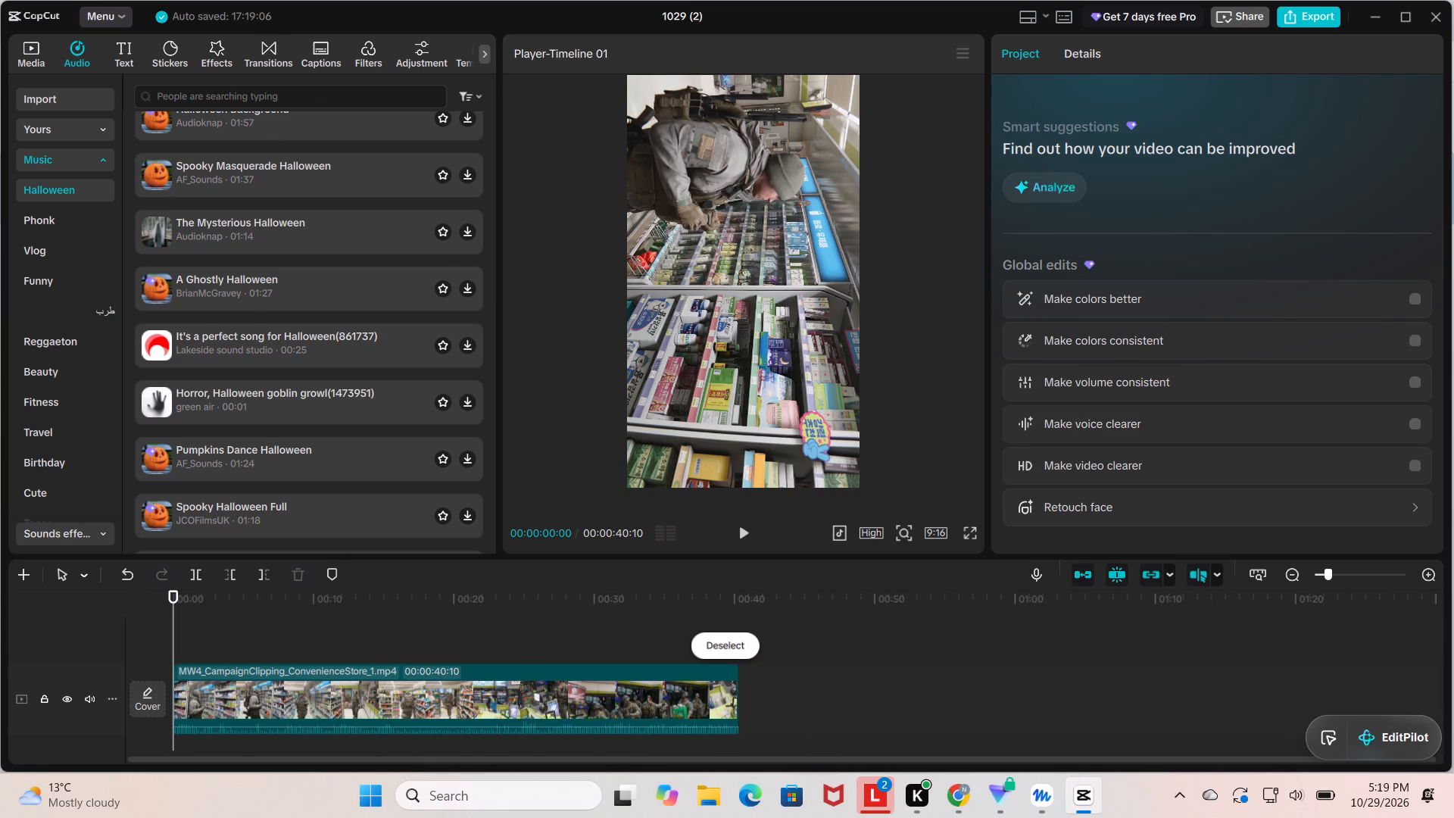
Search the music library for "chill background music" and preview the stylish lofi chill, universal background and calm acoustic guitar tracks.
{"action": "left_click", "coordinate": [273, 100]}
{"action": "type", "text": "chill"}
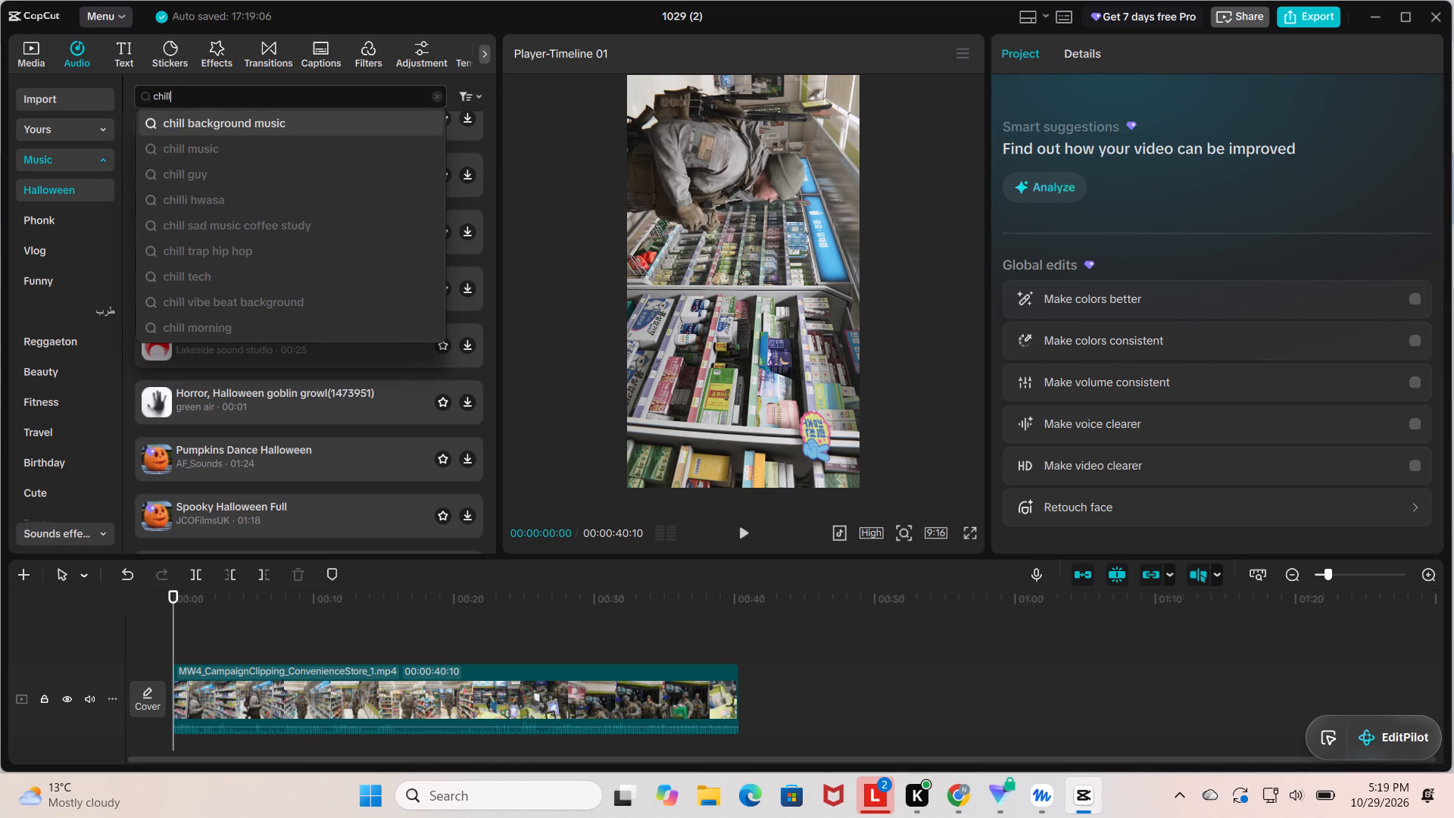
{"action": "left_click", "coordinate": [255, 120]}
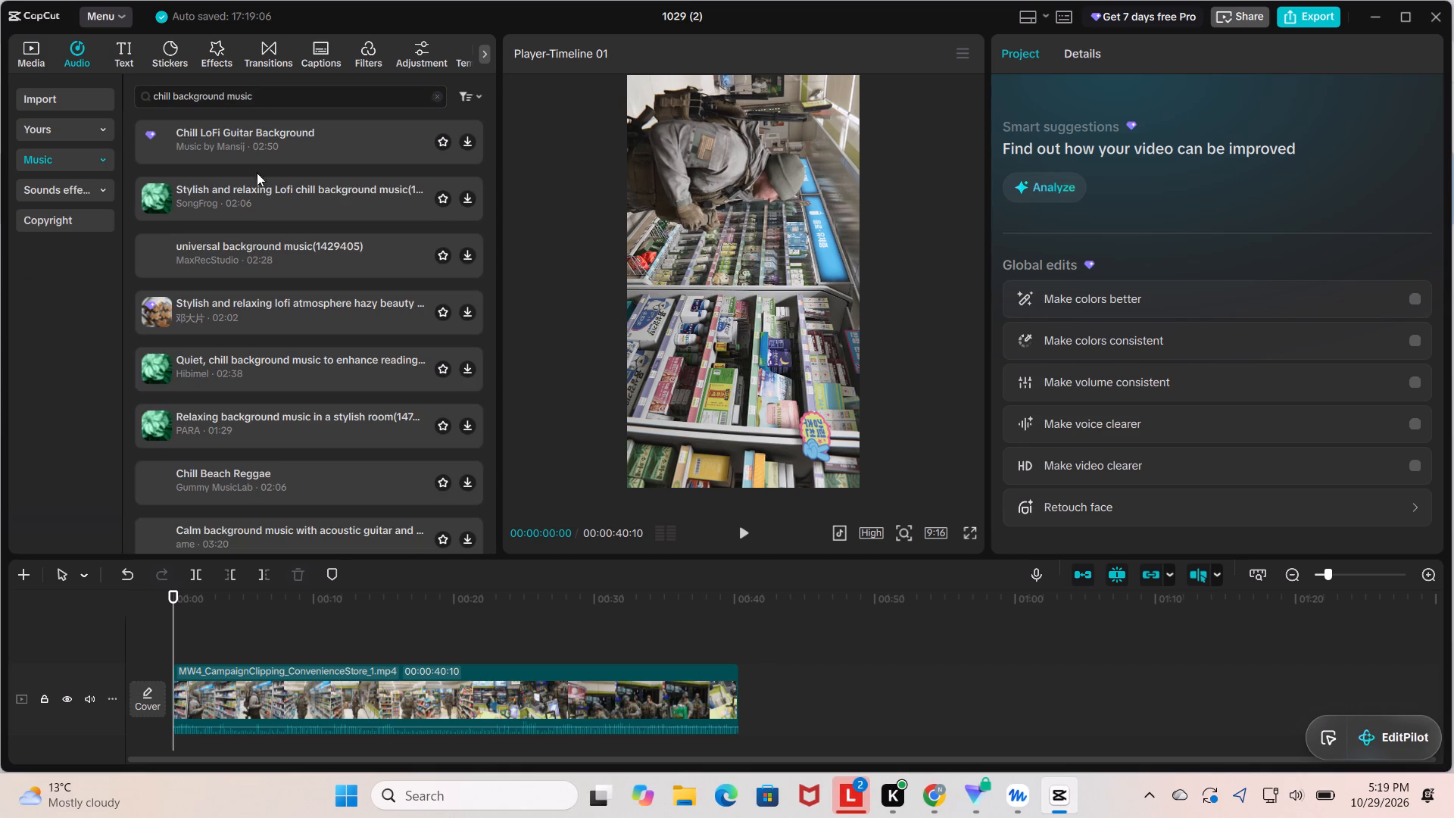
{"action": "left_click", "coordinate": [294, 195]}
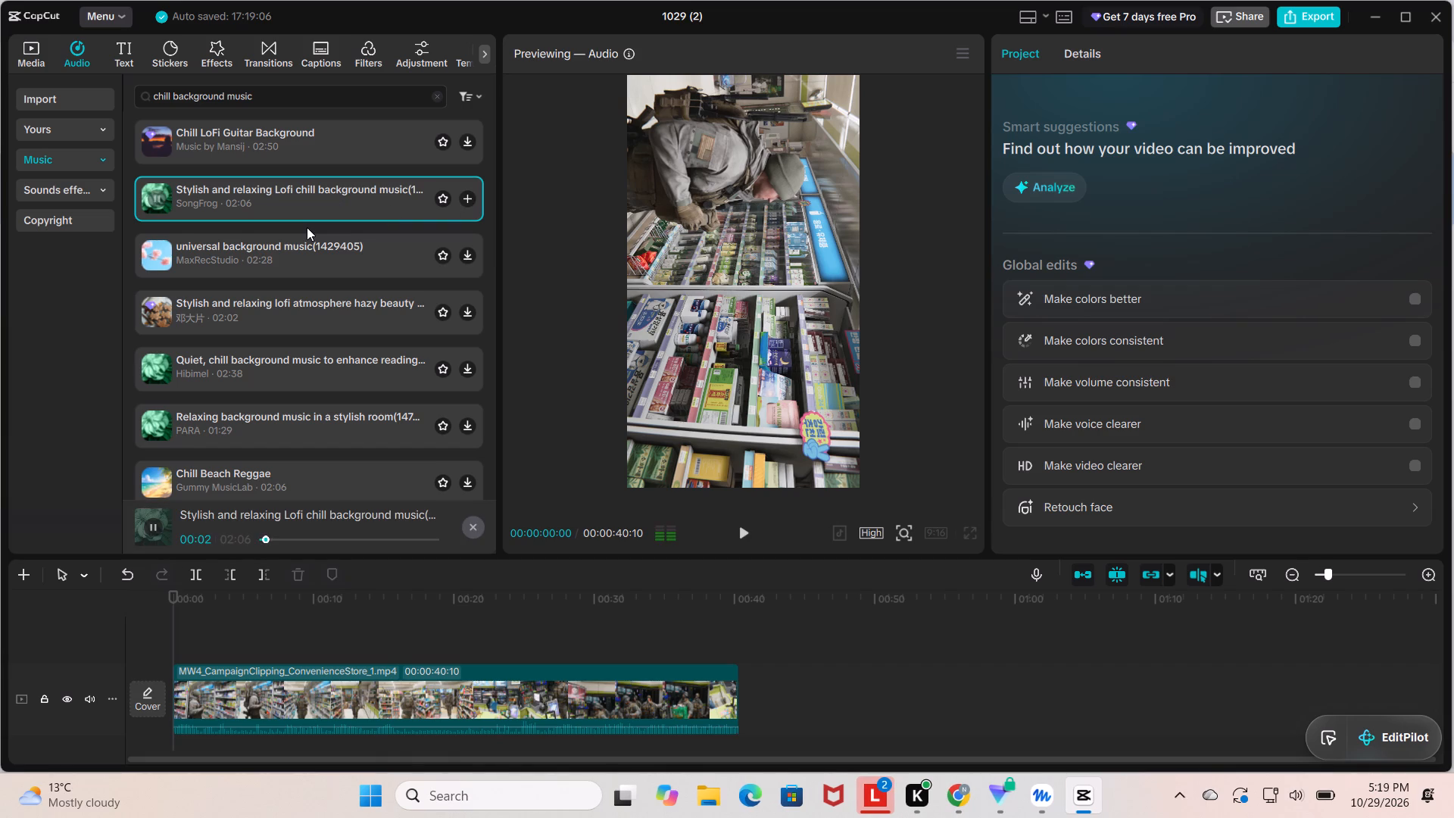
{"action": "left_click", "coordinate": [264, 264]}
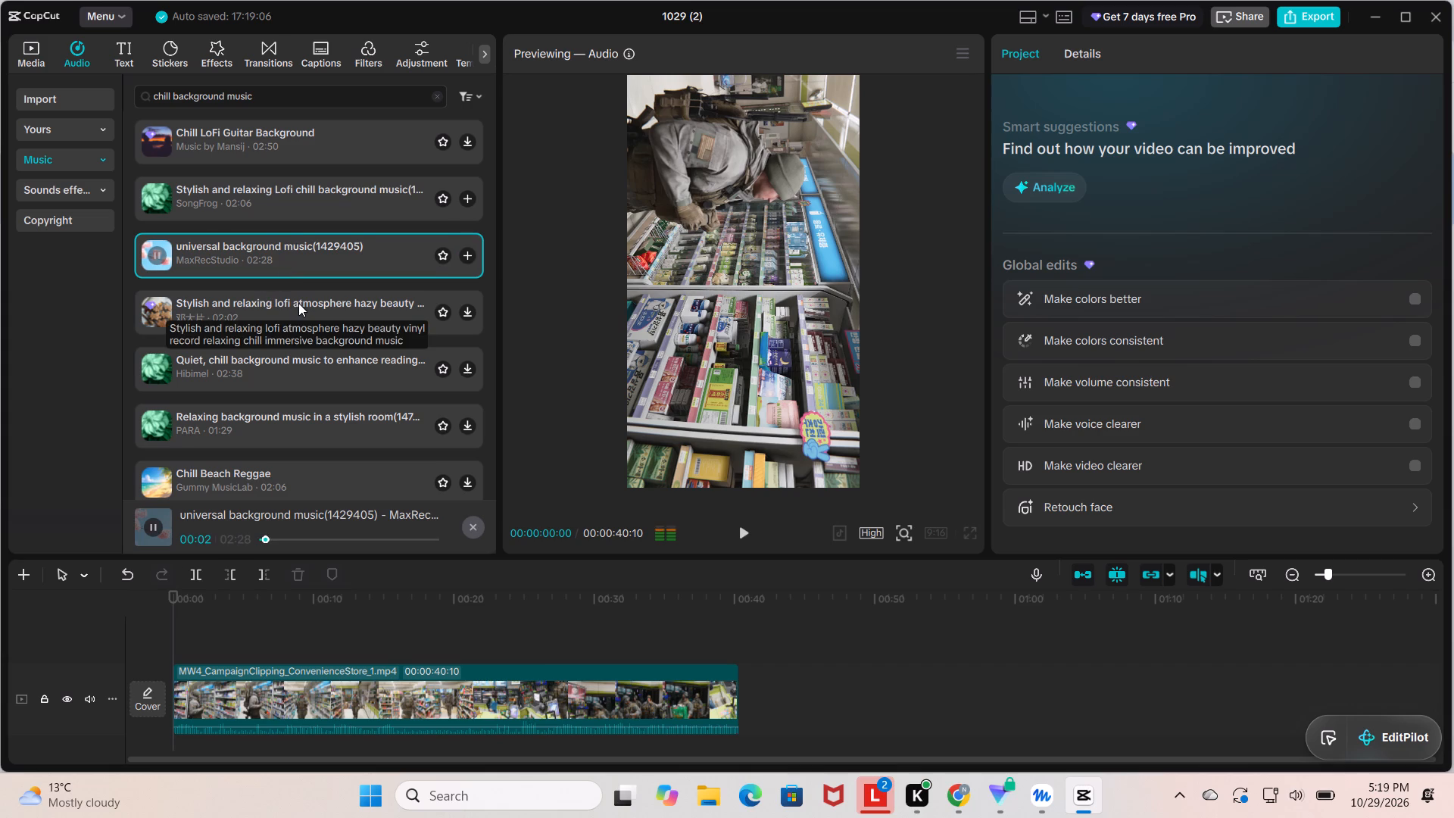
{"action": "scroll", "coordinate": [307, 308], "scroll_direction": "down", "scroll_amount": 1}
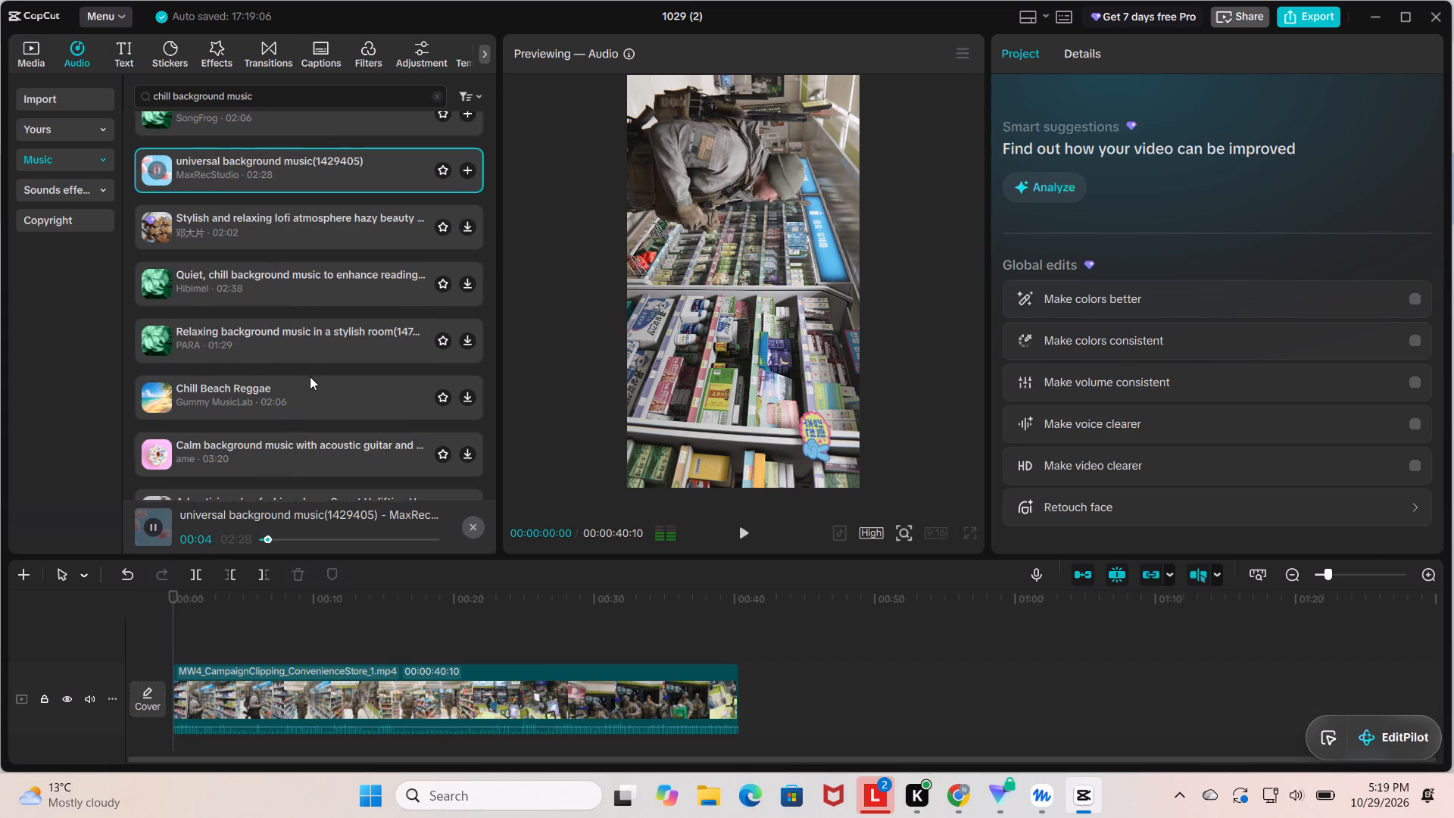
{"action": "scroll", "coordinate": [310, 376], "scroll_direction": "down", "scroll_amount": 2}
{"action": "left_click", "coordinate": [303, 295]}
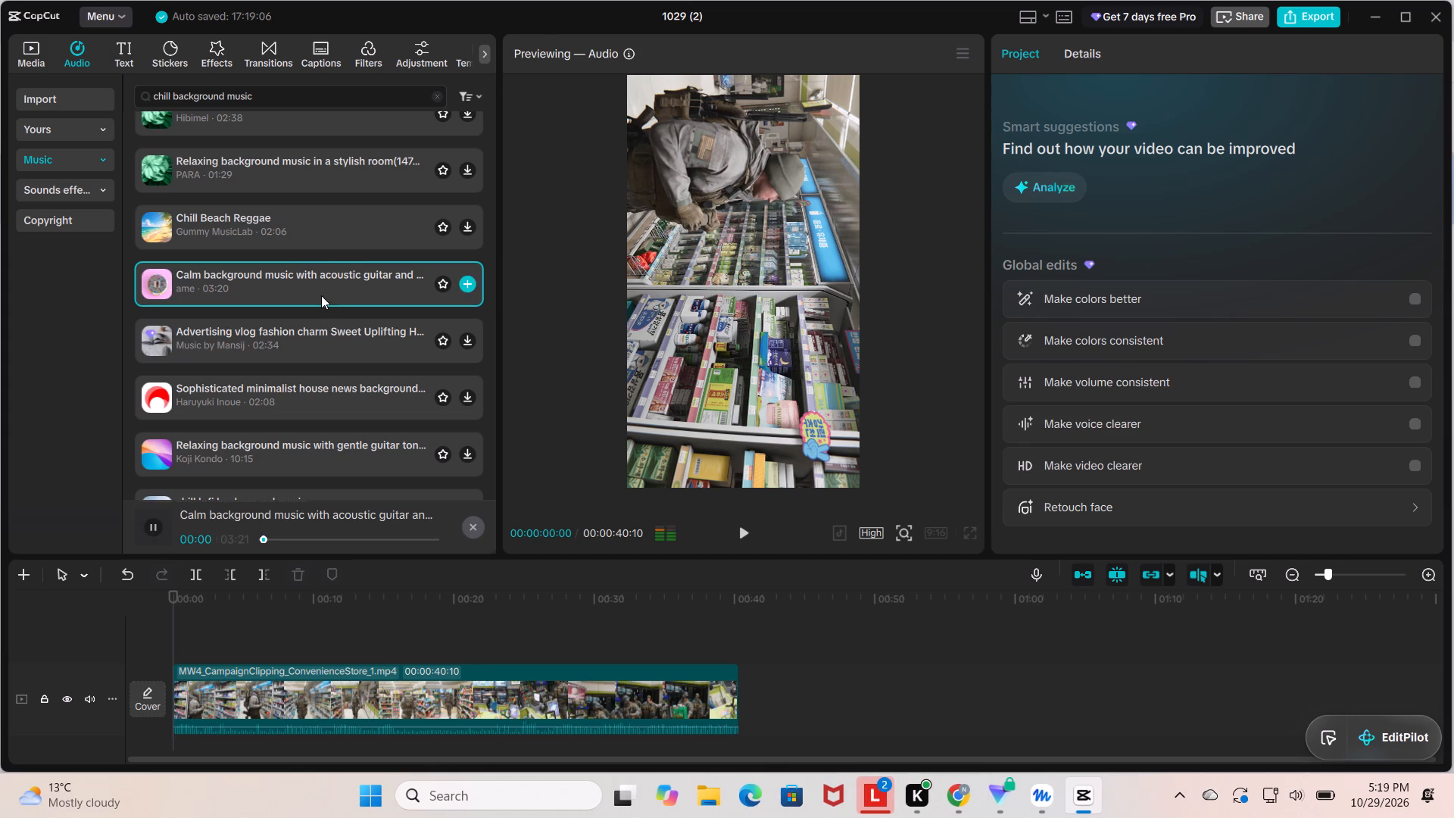
{"action": "scroll", "coordinate": [308, 279], "scroll_direction": "down", "scroll_amount": 2}
{"action": "scroll", "coordinate": [264, 259], "scroll_direction": "up", "scroll_amount": 2}
{"action": "scroll", "coordinate": [279, 260], "scroll_direction": "down", "scroll_amount": 3}
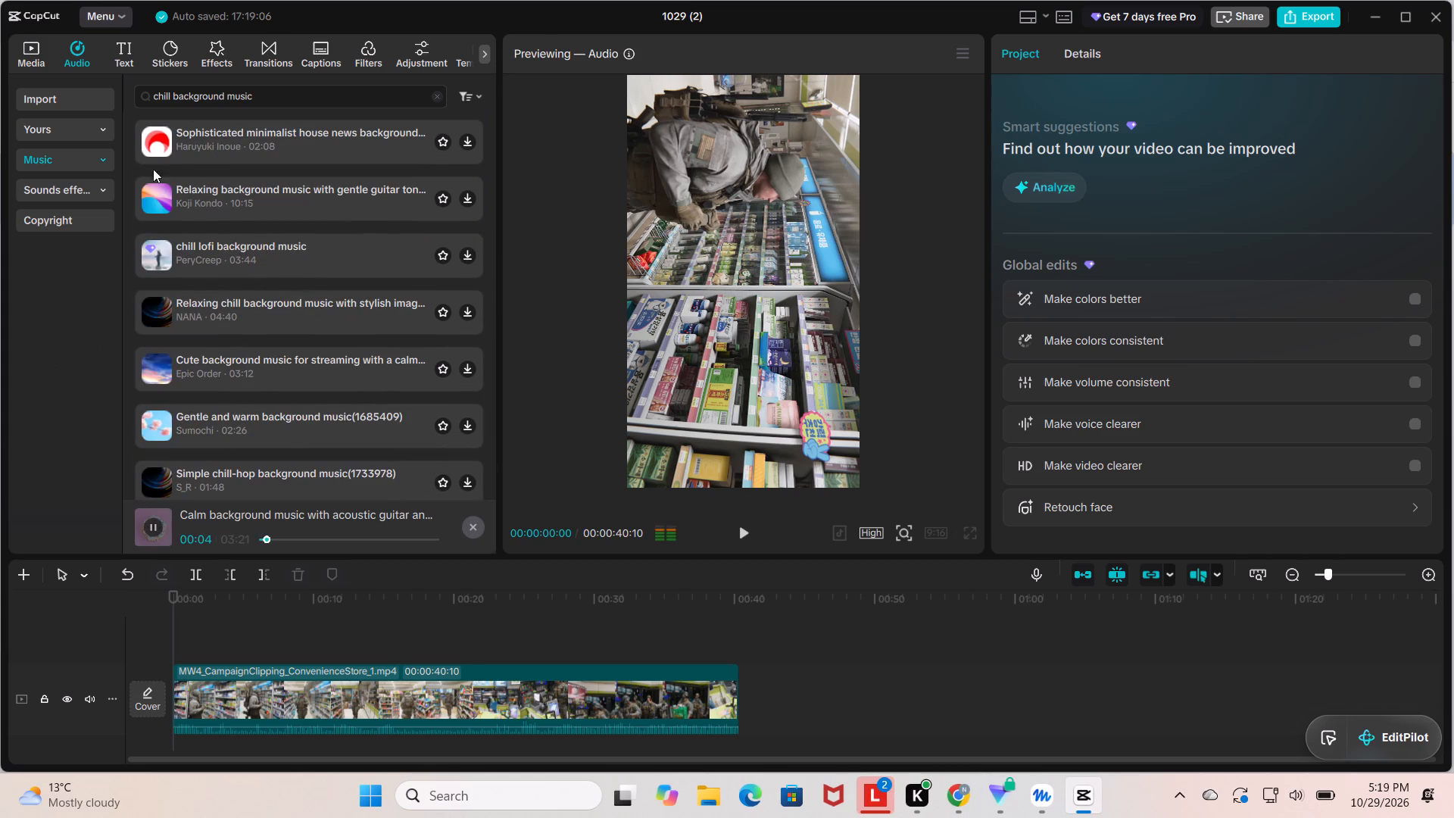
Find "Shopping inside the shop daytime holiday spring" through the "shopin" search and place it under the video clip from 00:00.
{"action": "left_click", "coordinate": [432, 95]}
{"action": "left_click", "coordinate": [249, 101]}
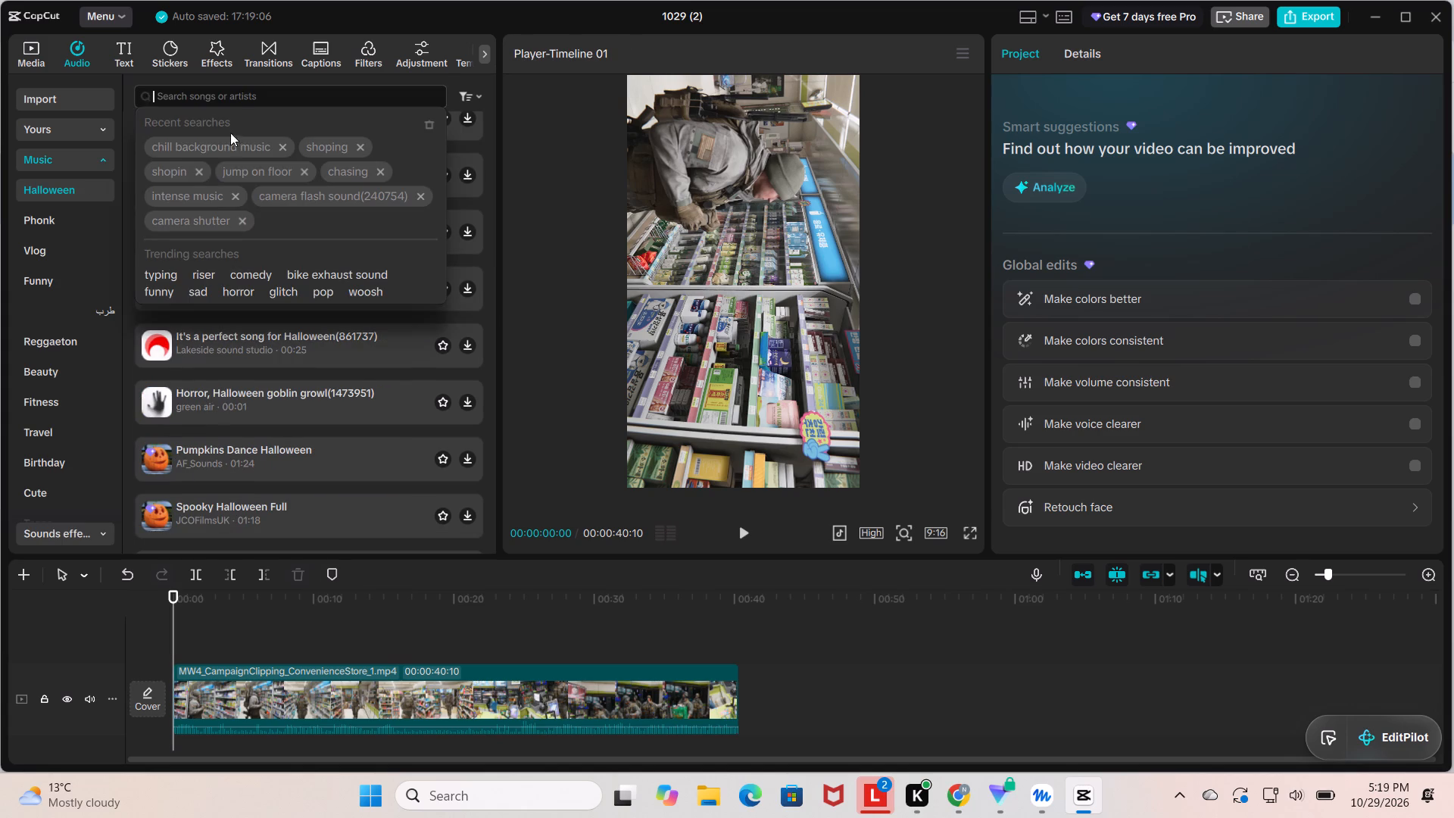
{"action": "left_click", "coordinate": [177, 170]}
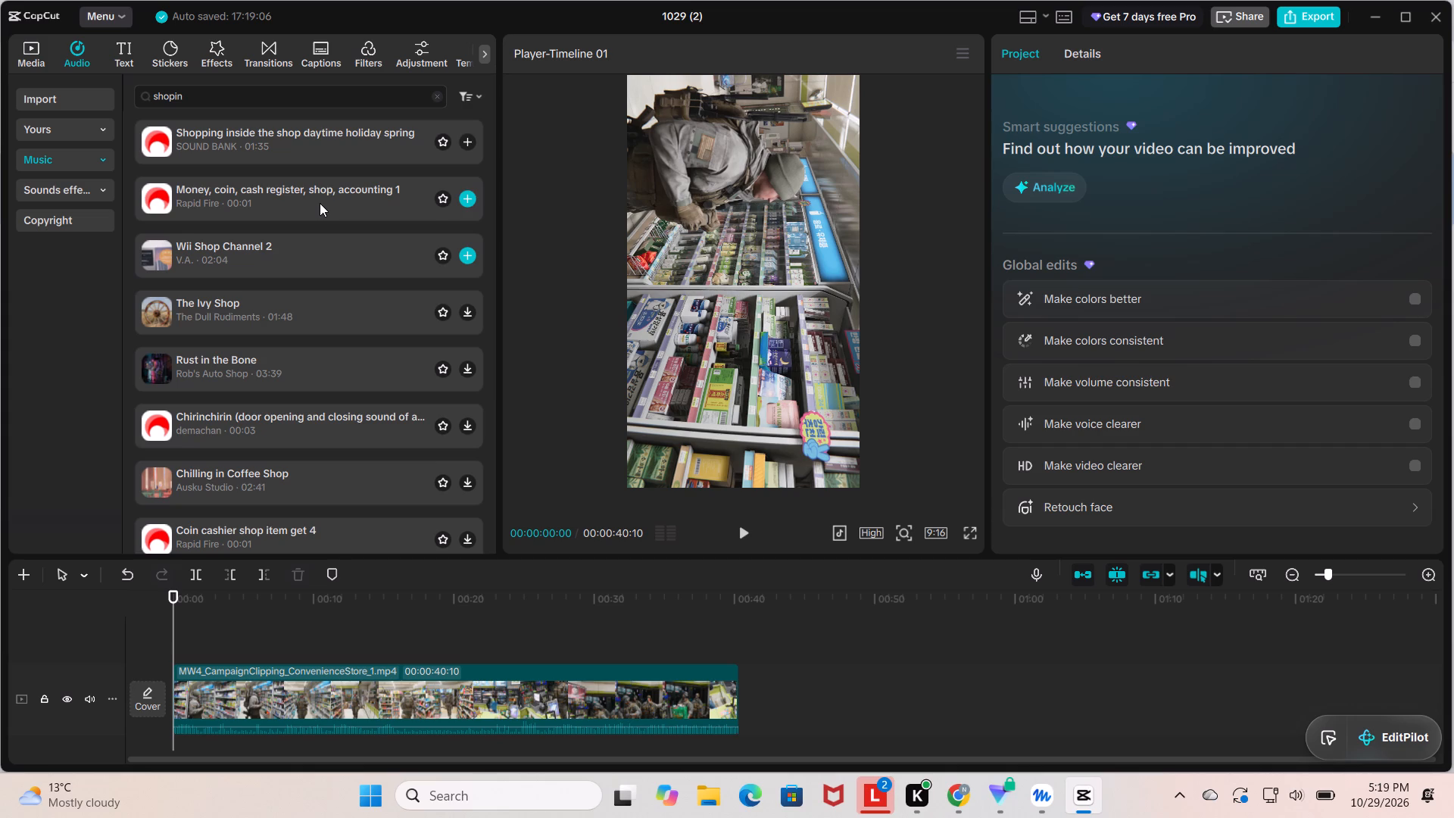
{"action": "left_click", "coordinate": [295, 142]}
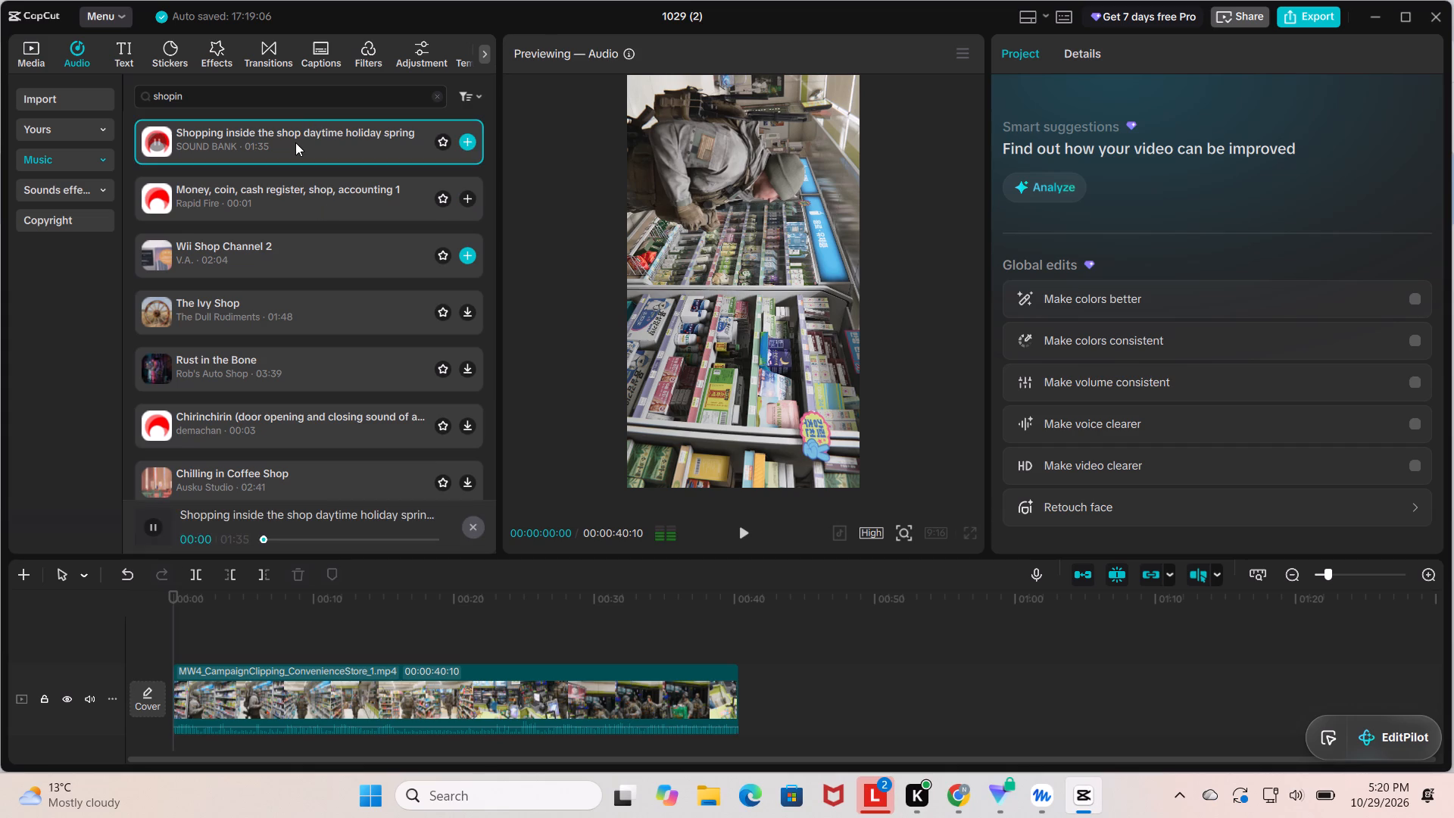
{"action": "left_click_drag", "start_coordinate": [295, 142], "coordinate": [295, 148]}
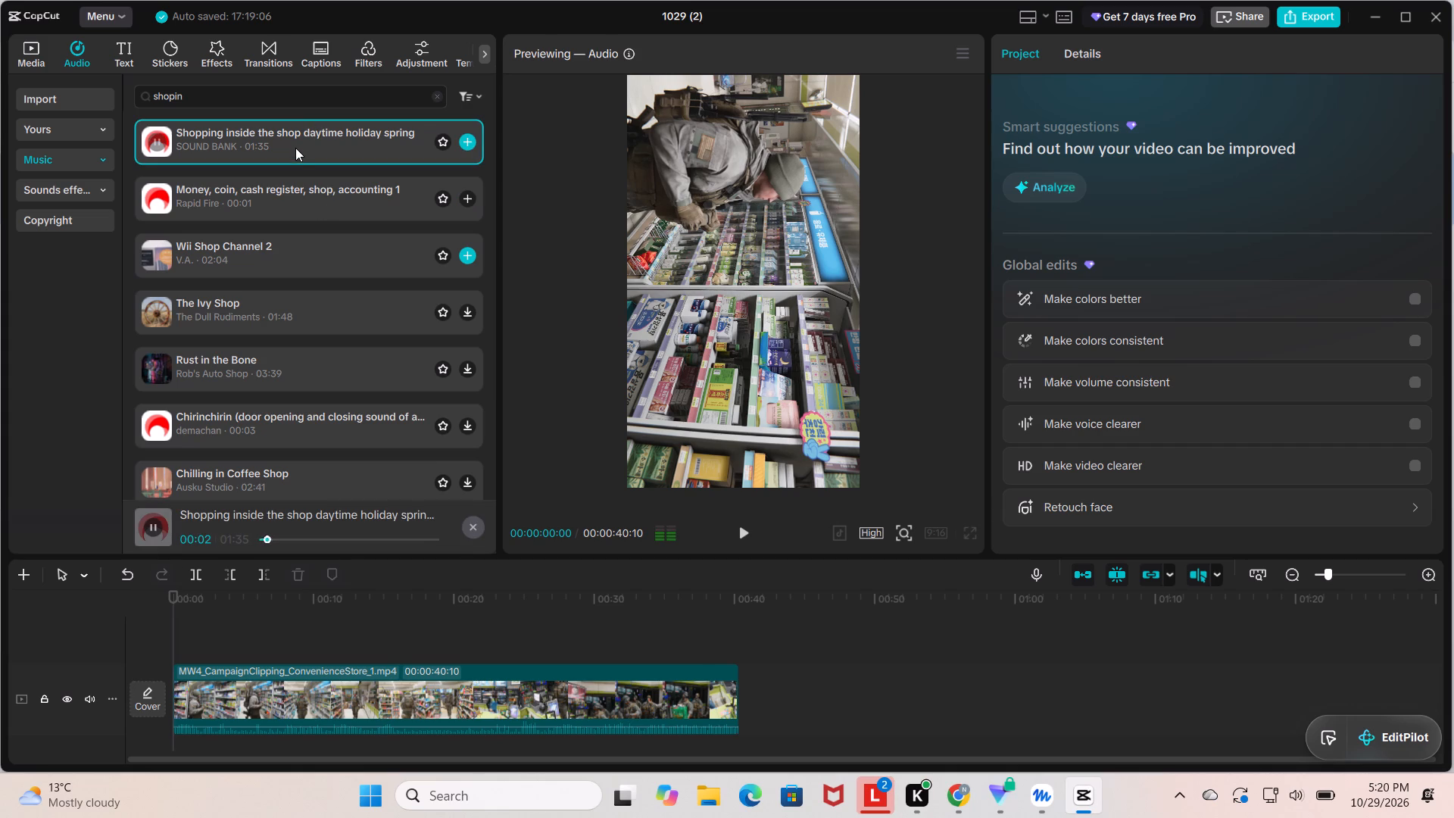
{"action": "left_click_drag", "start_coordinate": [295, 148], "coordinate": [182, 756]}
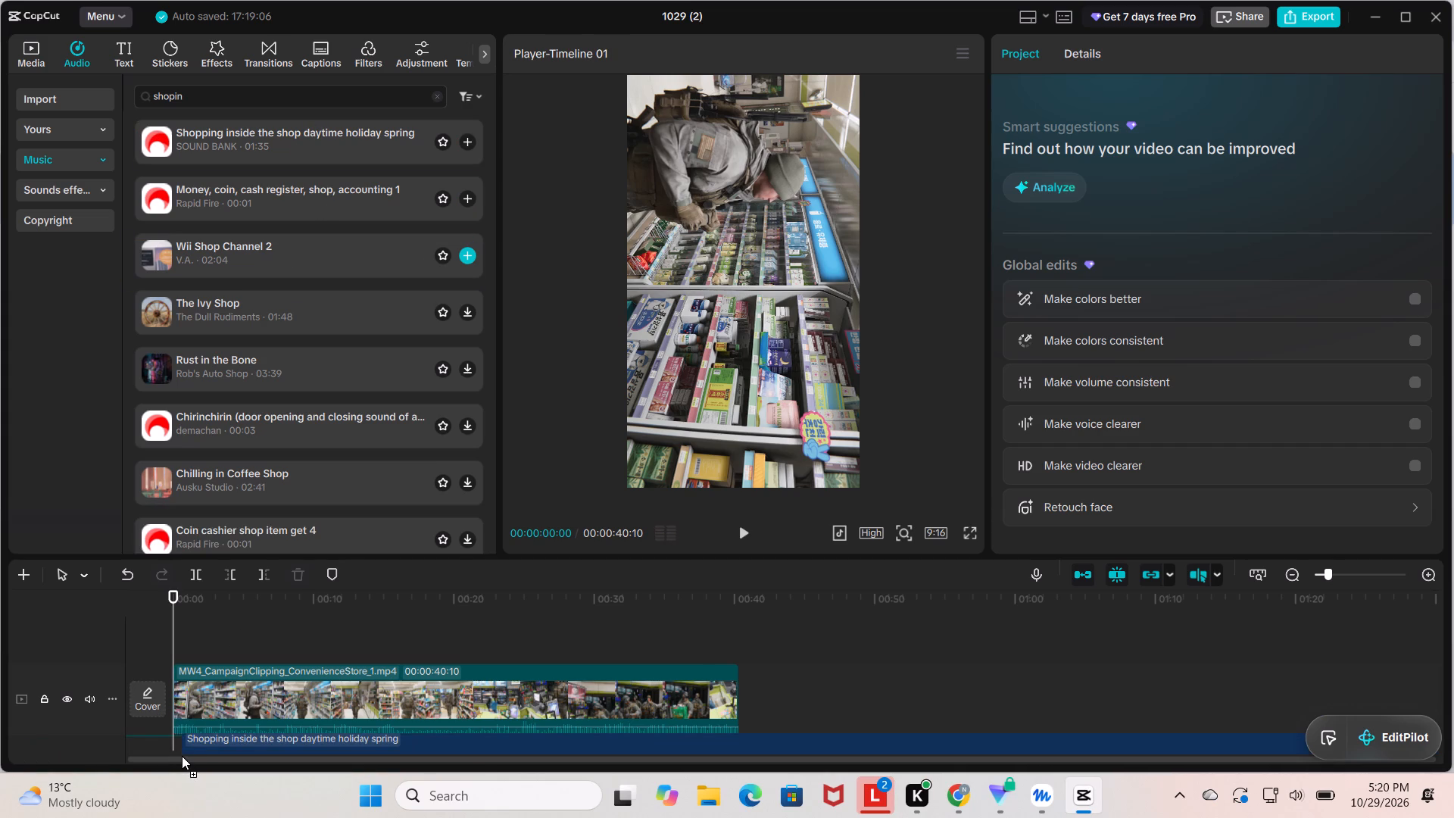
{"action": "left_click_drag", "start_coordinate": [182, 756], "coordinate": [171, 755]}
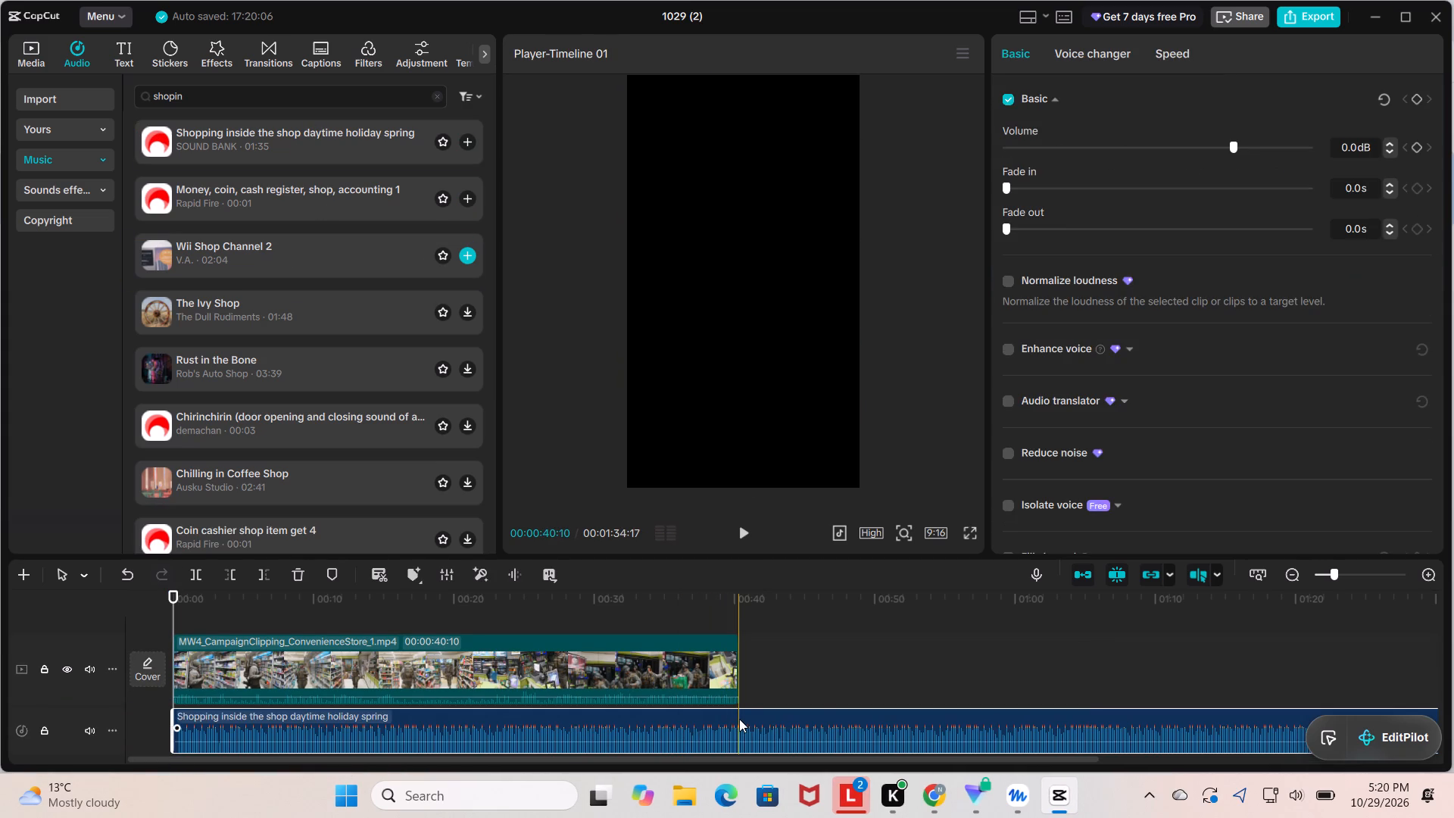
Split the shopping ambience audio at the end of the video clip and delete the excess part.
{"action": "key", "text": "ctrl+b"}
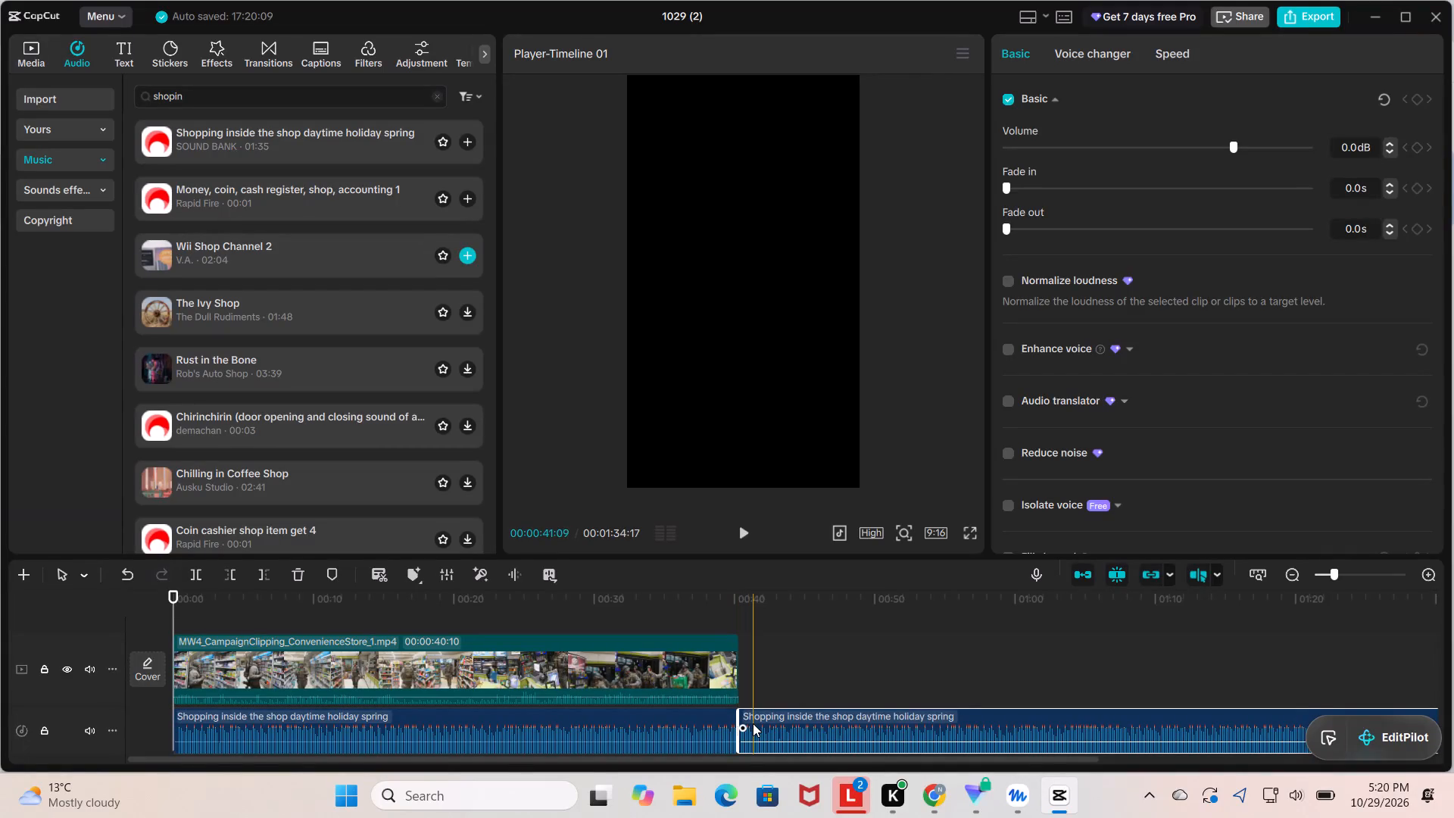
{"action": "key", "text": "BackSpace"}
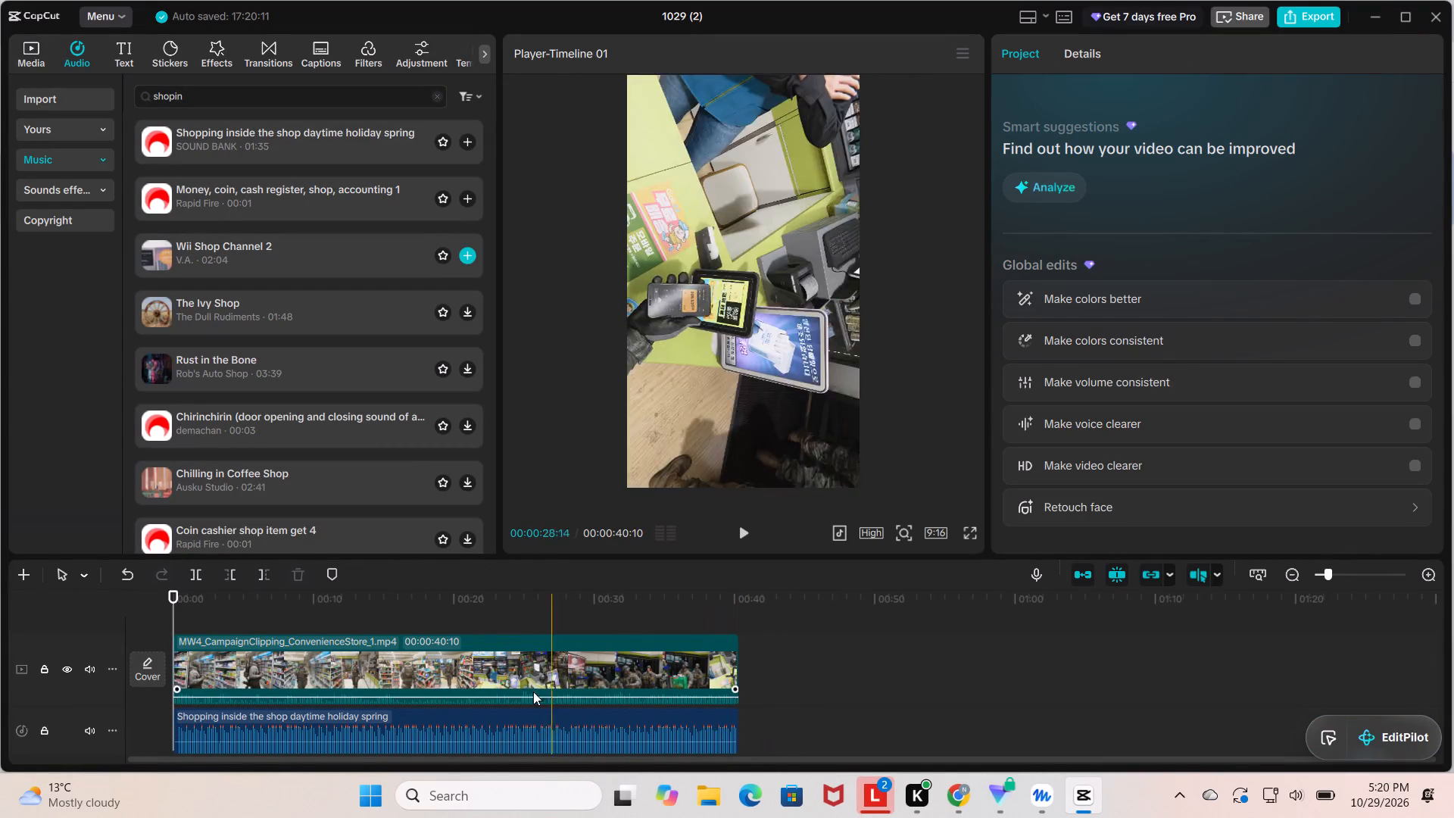
Play the first 3 seconds of the video with the shopping ambience to check how they fit together.
{"action": "key", "text": "space"}
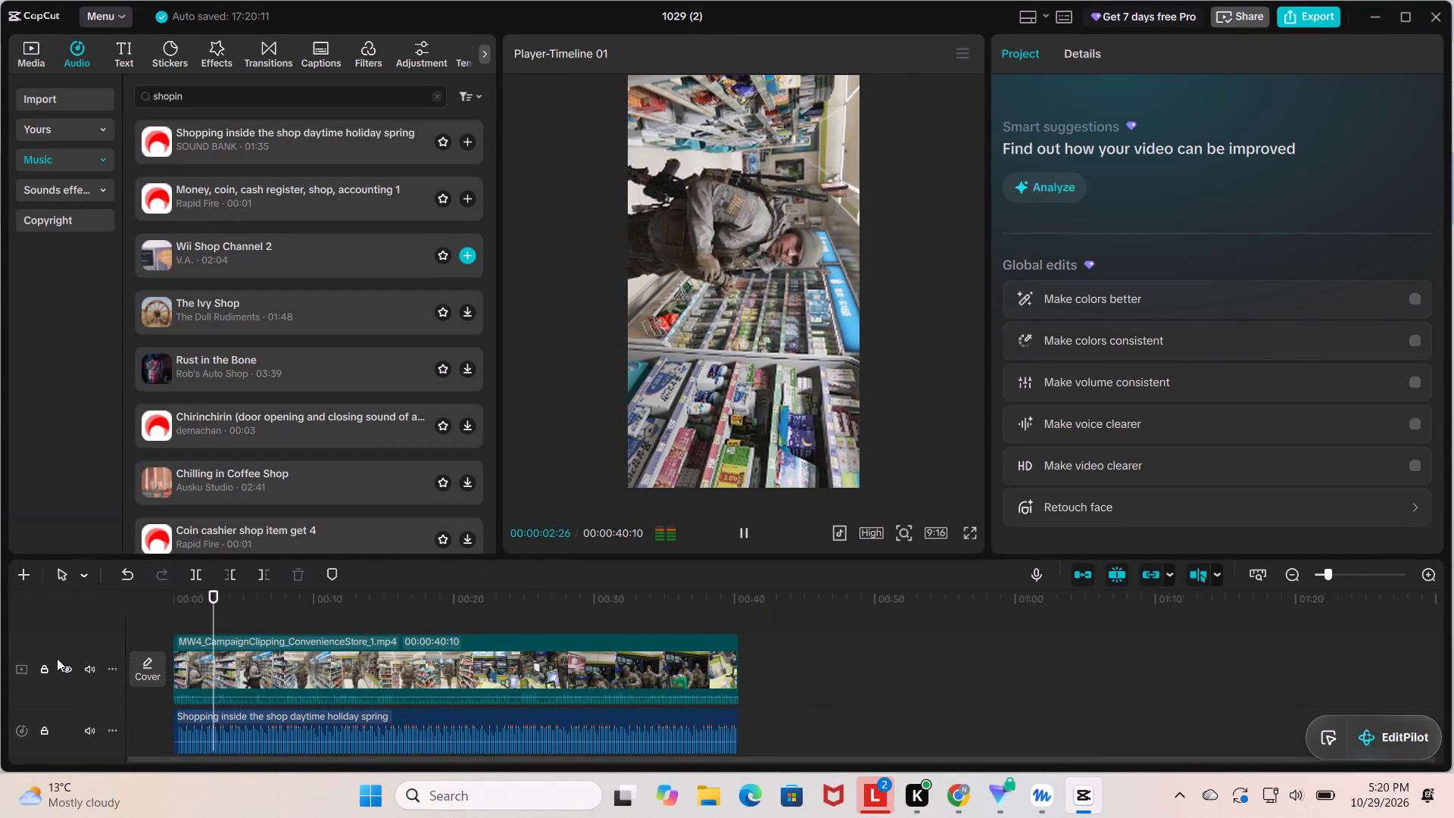
{"action": "key", "text": "space"}
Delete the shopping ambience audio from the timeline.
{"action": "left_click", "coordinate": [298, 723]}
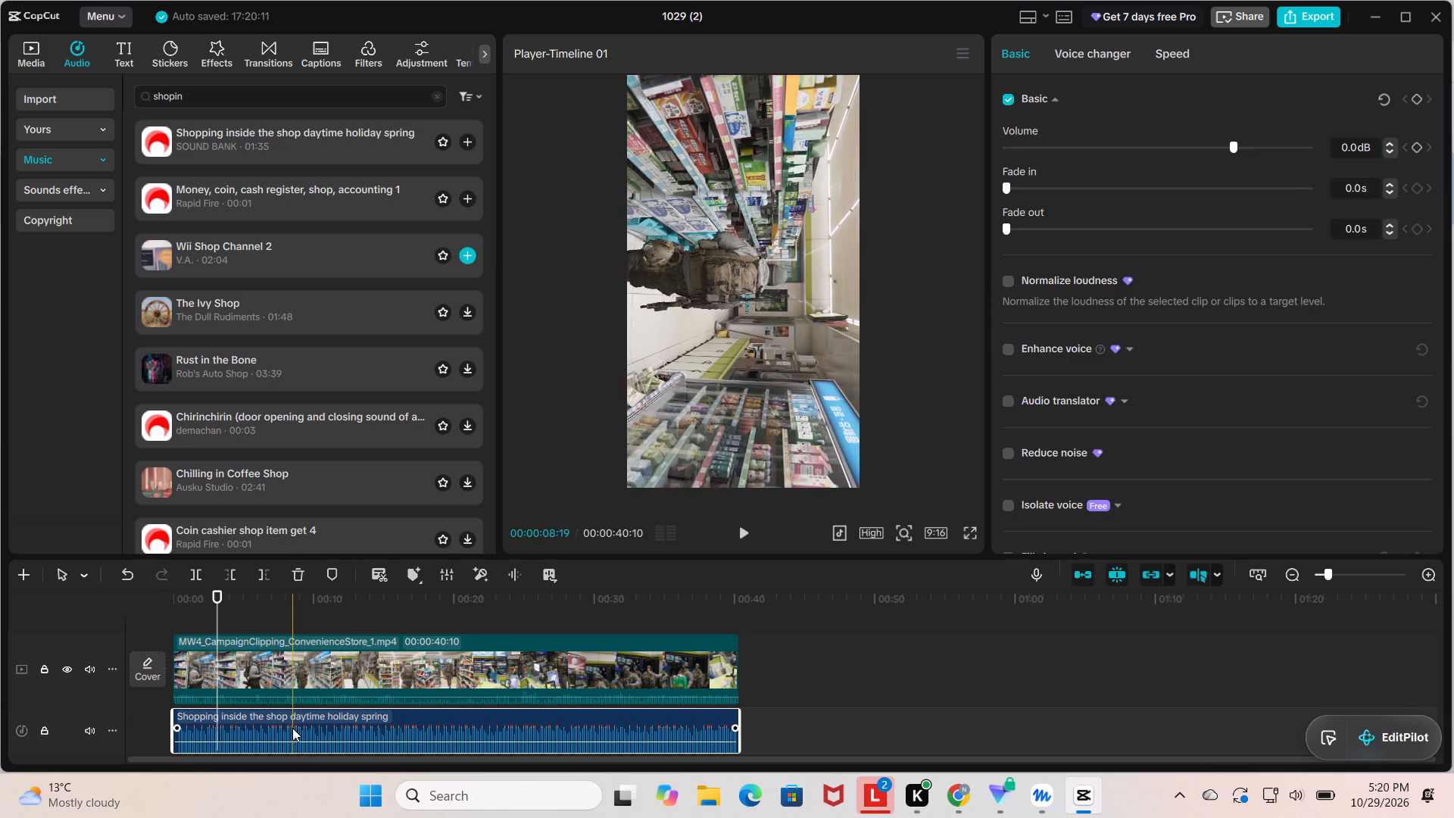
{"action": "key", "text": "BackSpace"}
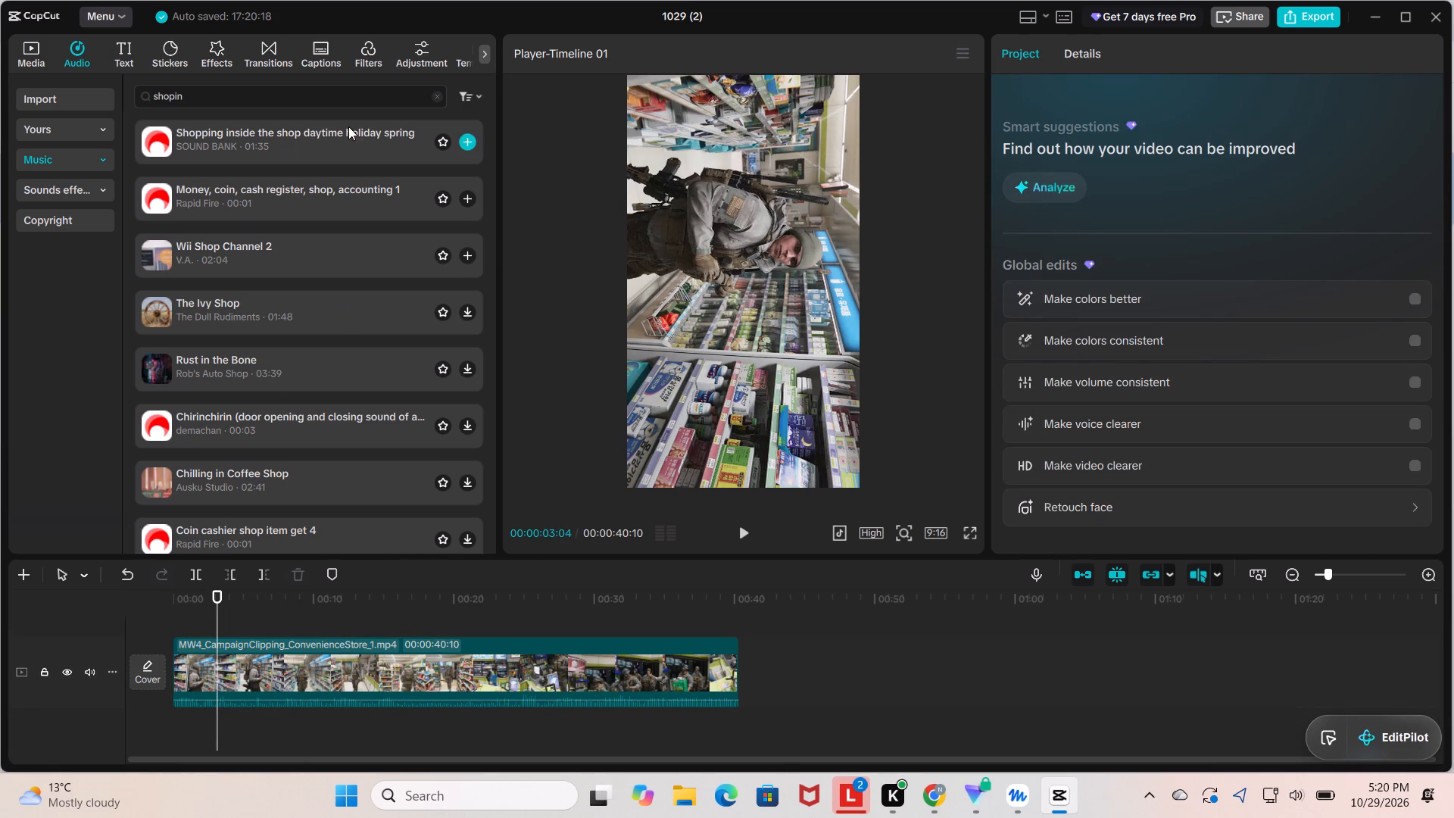
Clear the music search, return the playhead to the start, and preview "A Ghostly Halloween" from the Halloween music category.
{"action": "left_click", "coordinate": [438, 97]}
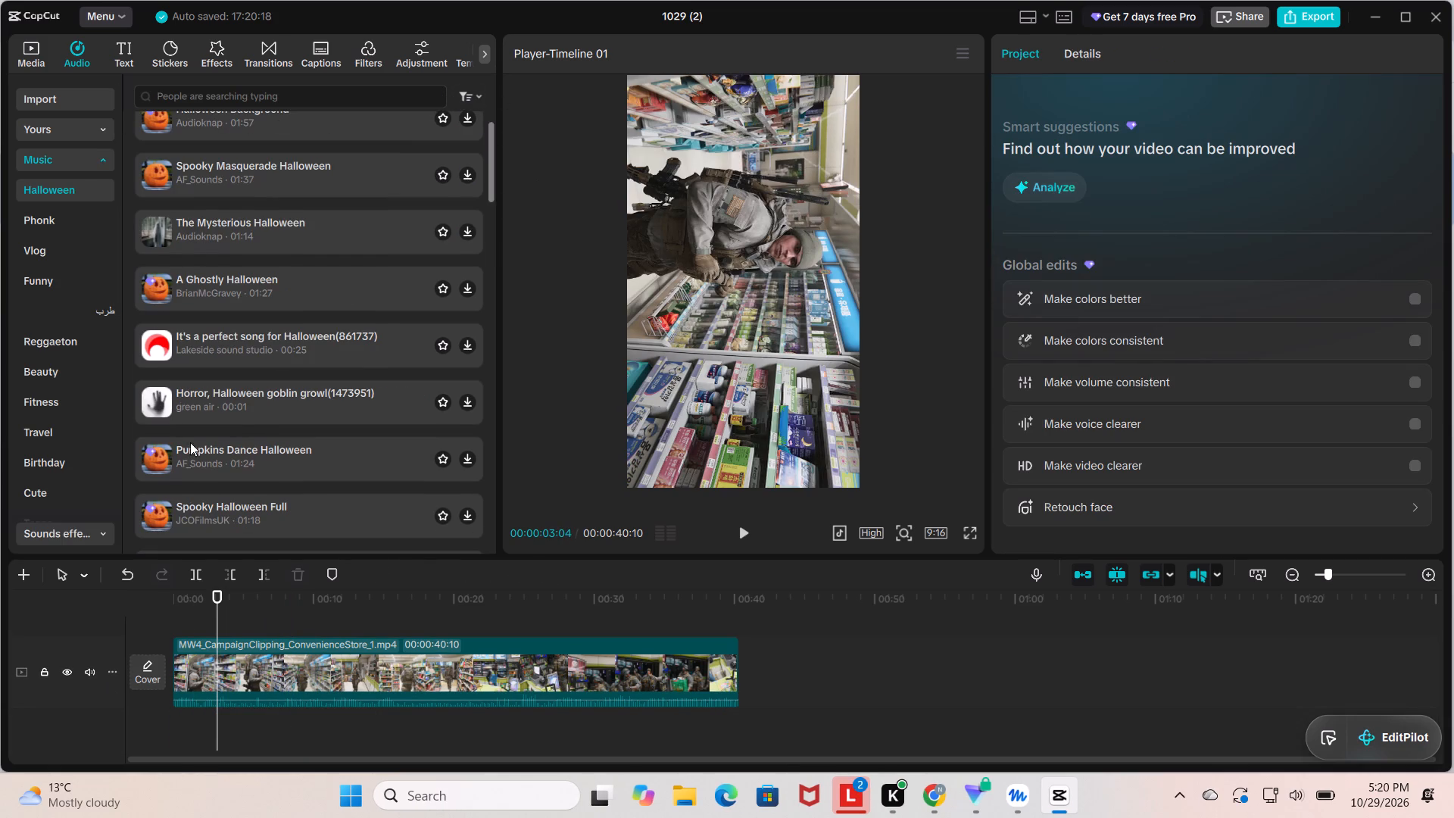
{"action": "left_click_drag", "start_coordinate": [220, 611], "coordinate": [176, 610]}
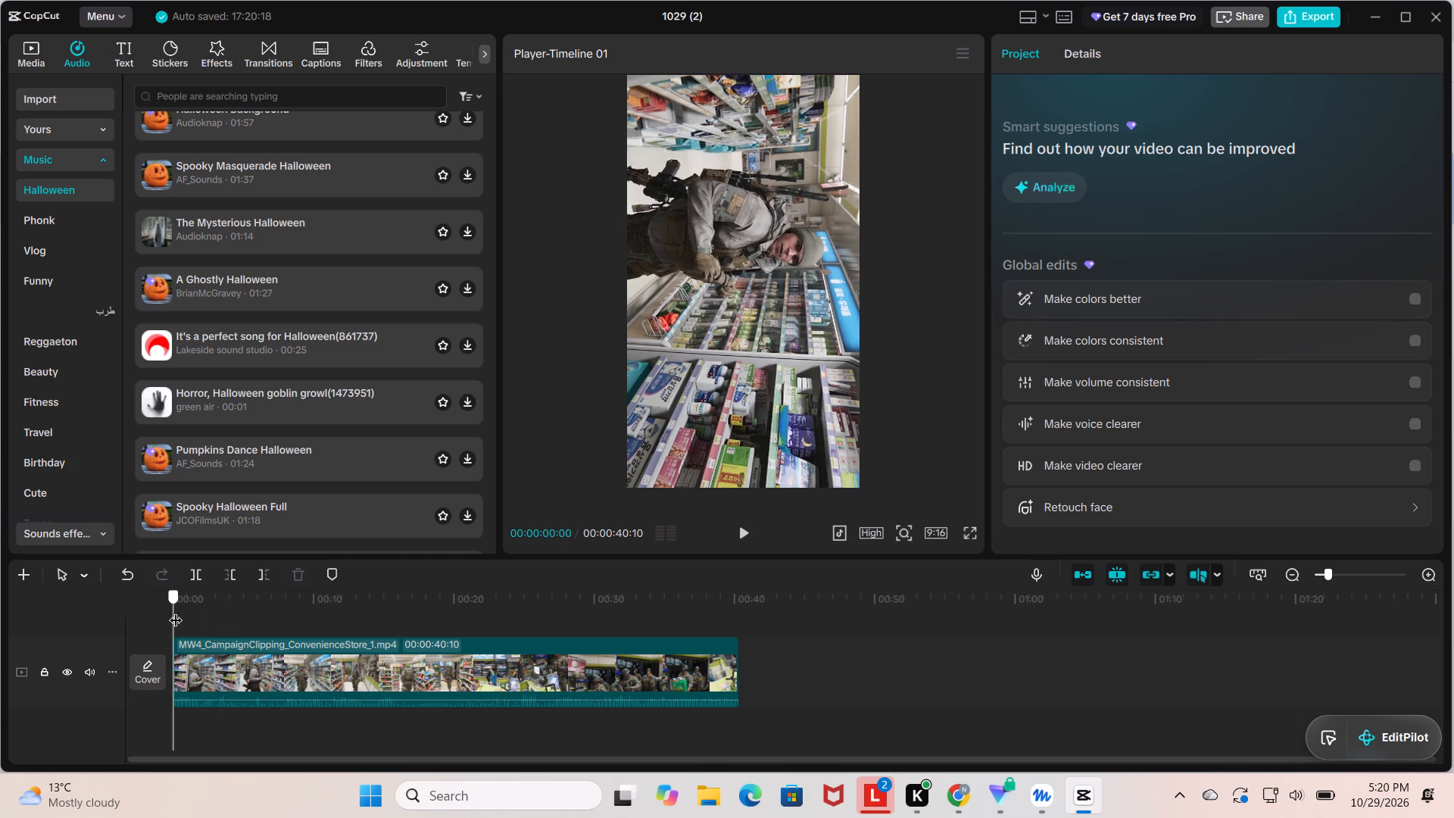
{"action": "left_click_drag", "start_coordinate": [176, 610], "coordinate": [164, 610]}
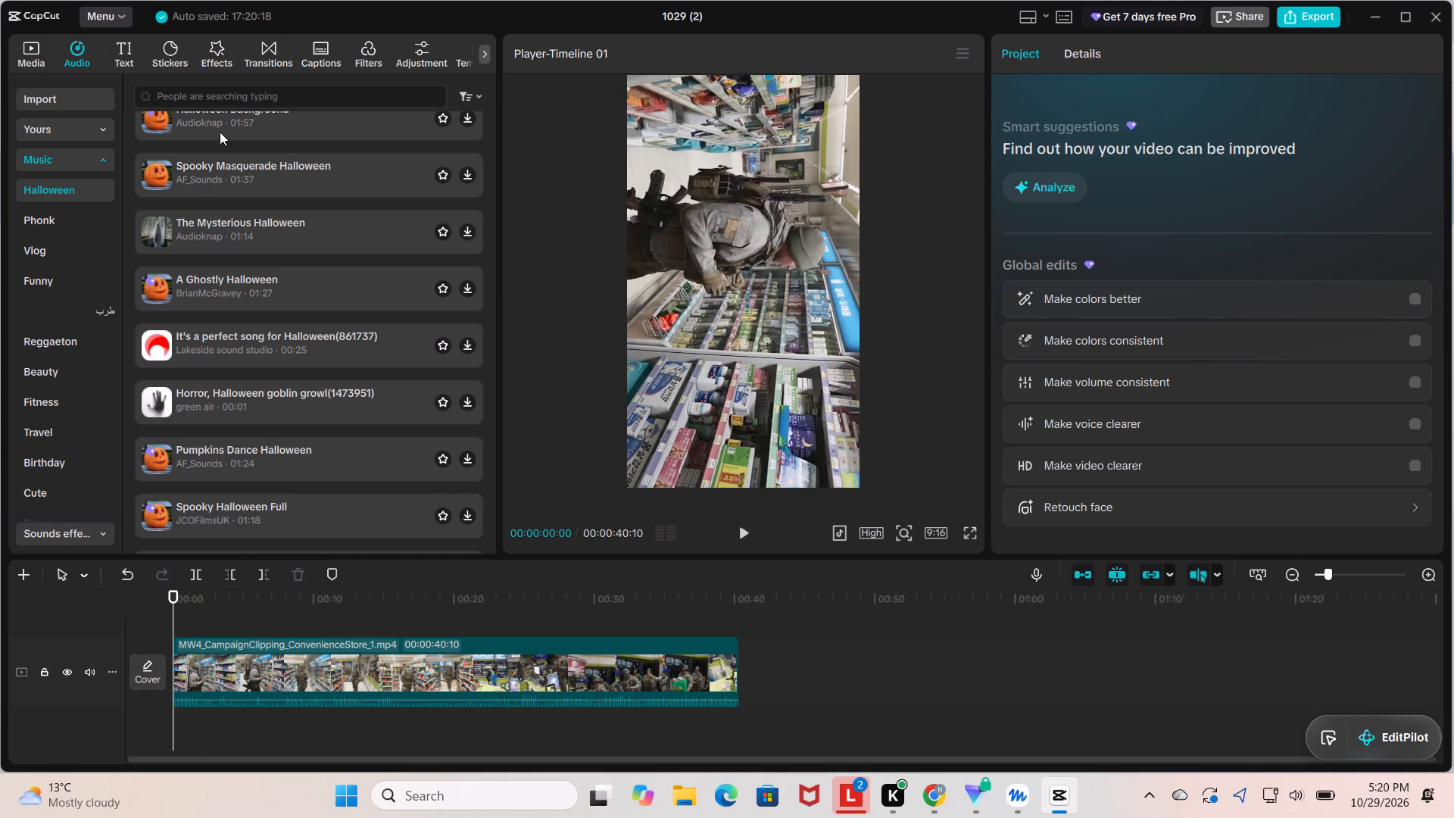
{"action": "left_click", "coordinate": [282, 287]}
{"action": "scroll", "coordinate": [196, 218], "scroll_direction": "up", "scroll_amount": 1}
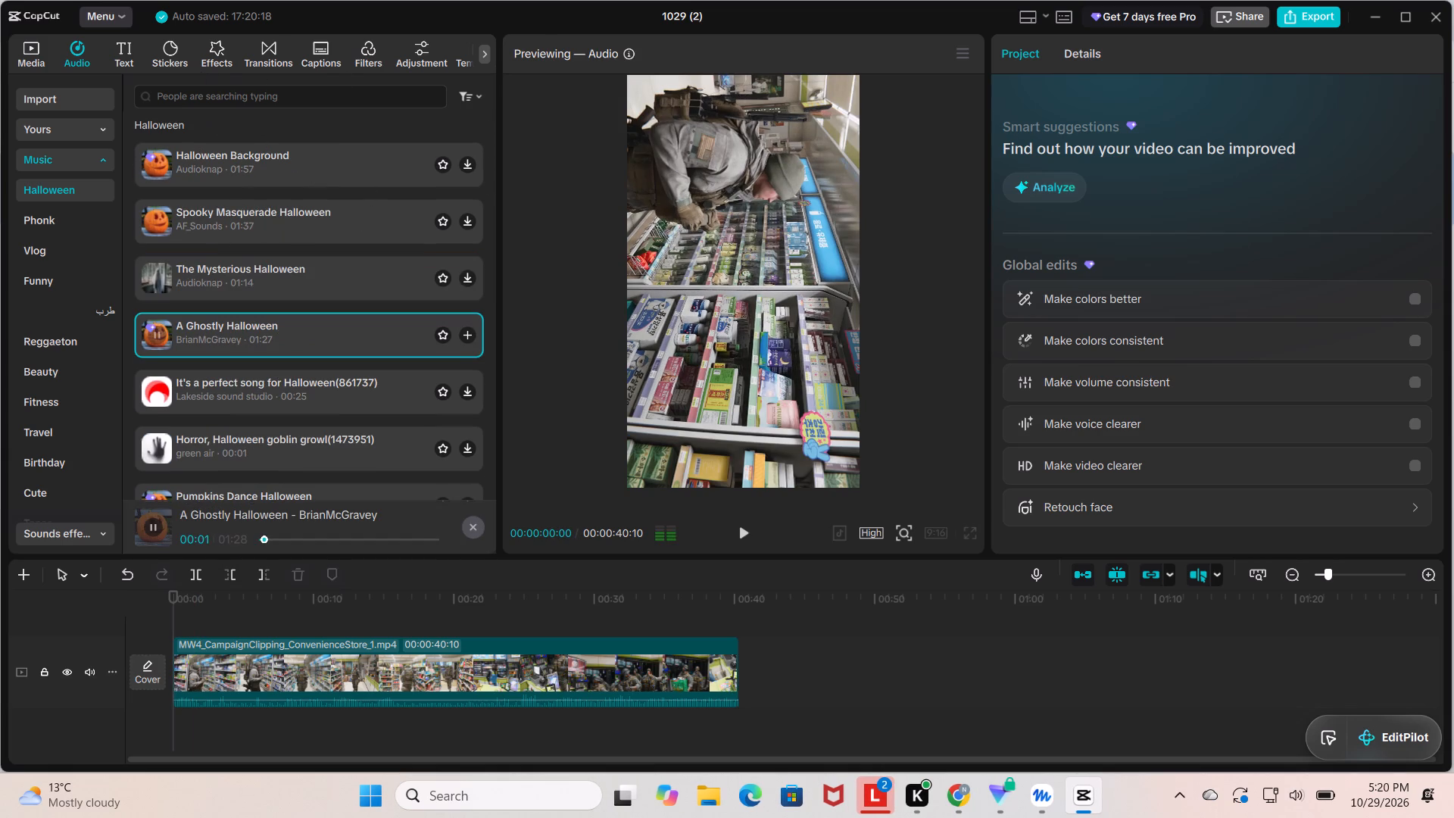
{"action": "left_click", "coordinate": [469, 534]}
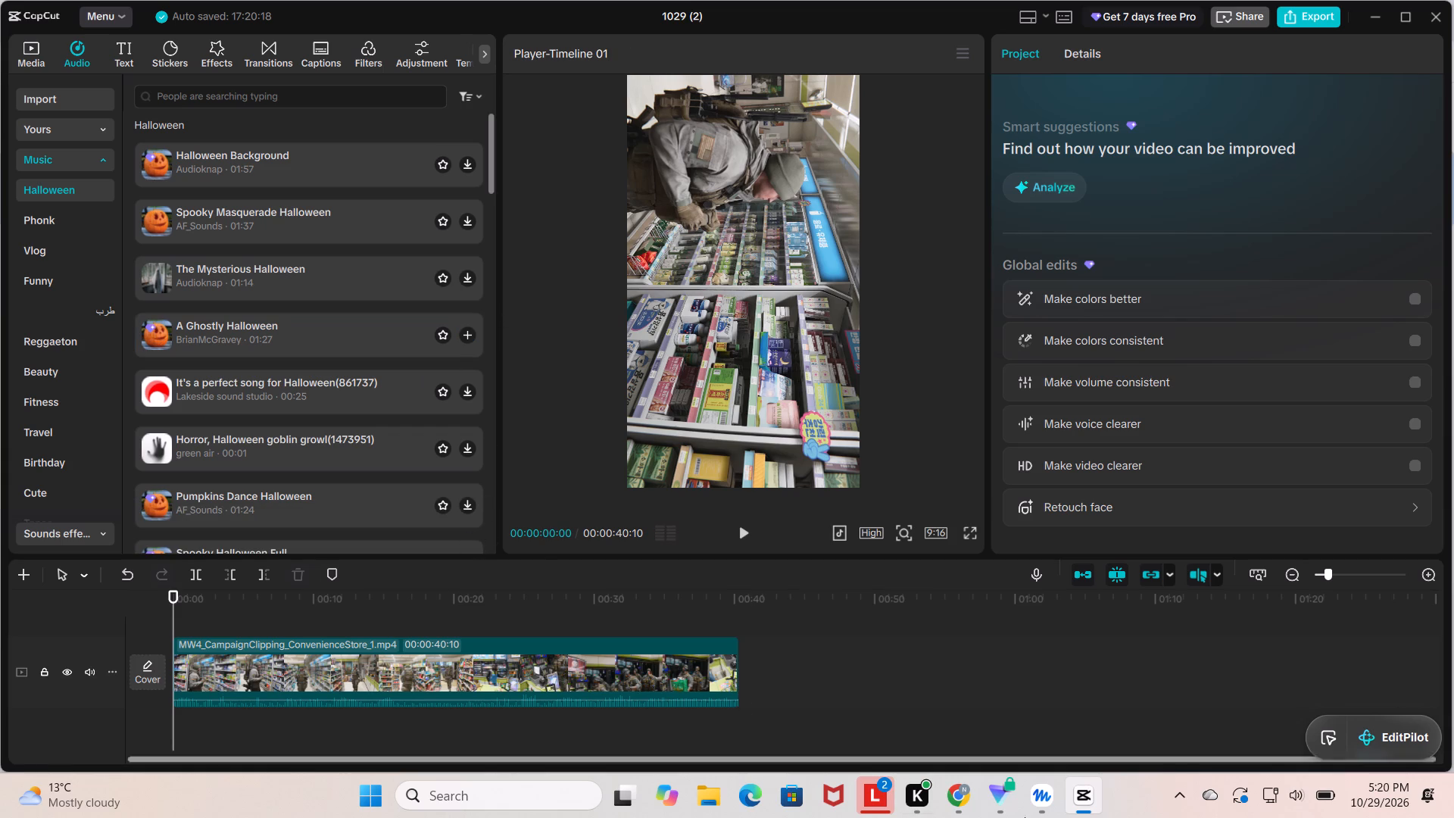
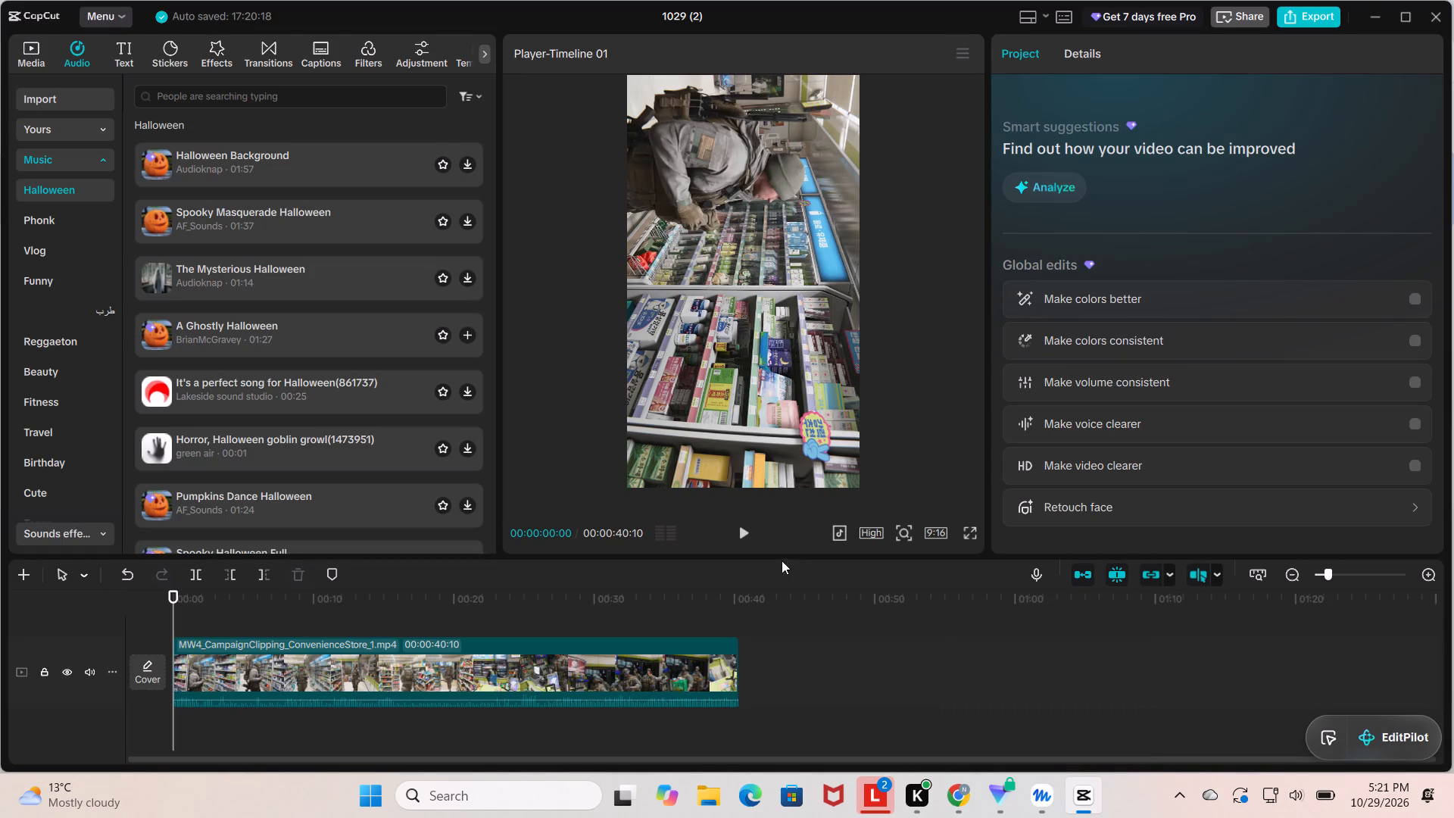
Play about the first 3 seconds of the convenience store clip with its own audio and return the playhead to the start.
{"action": "left_click", "coordinate": [747, 536]}
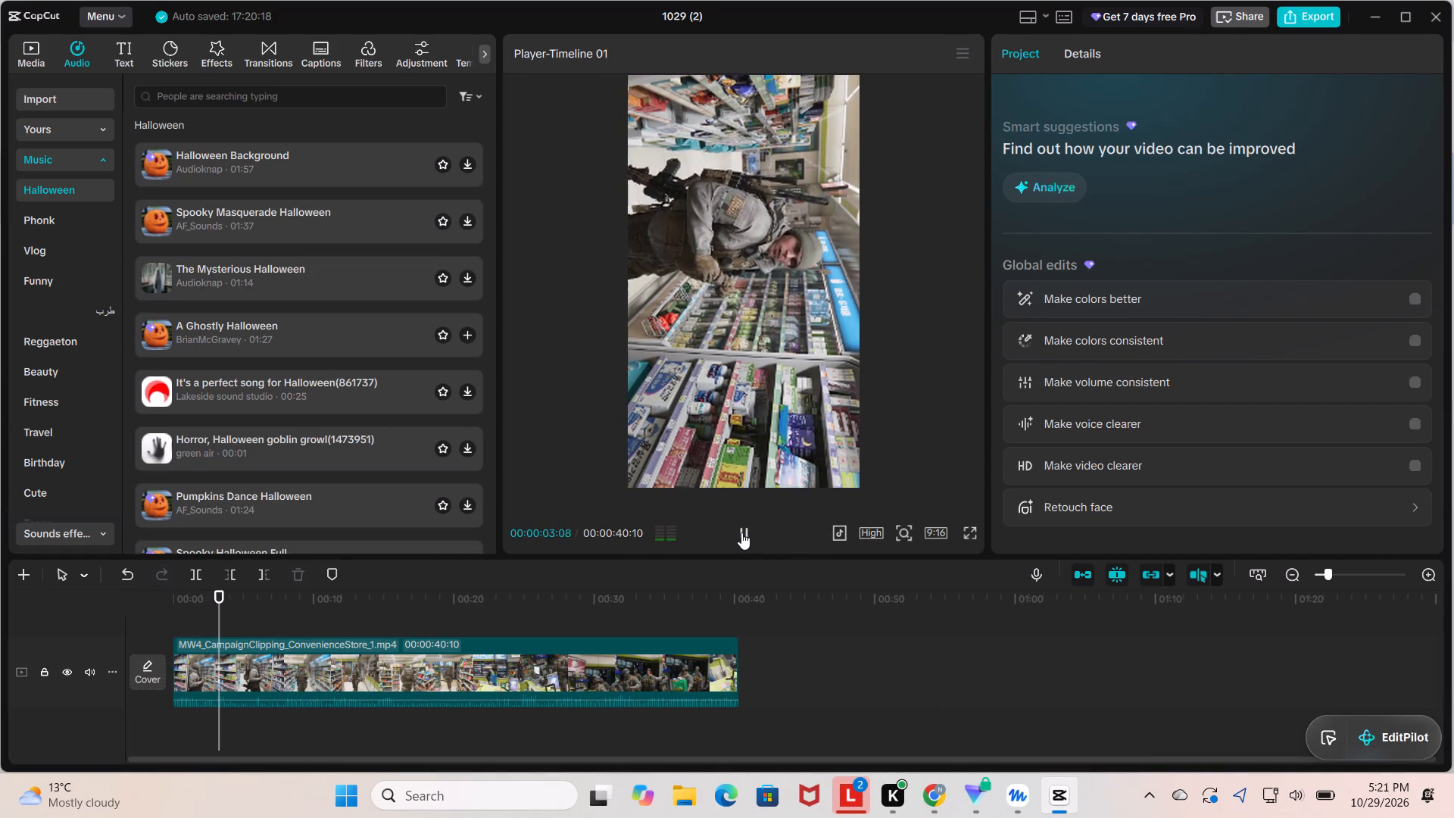
{"action": "left_click_drag", "start_coordinate": [239, 604], "coordinate": [169, 599]}
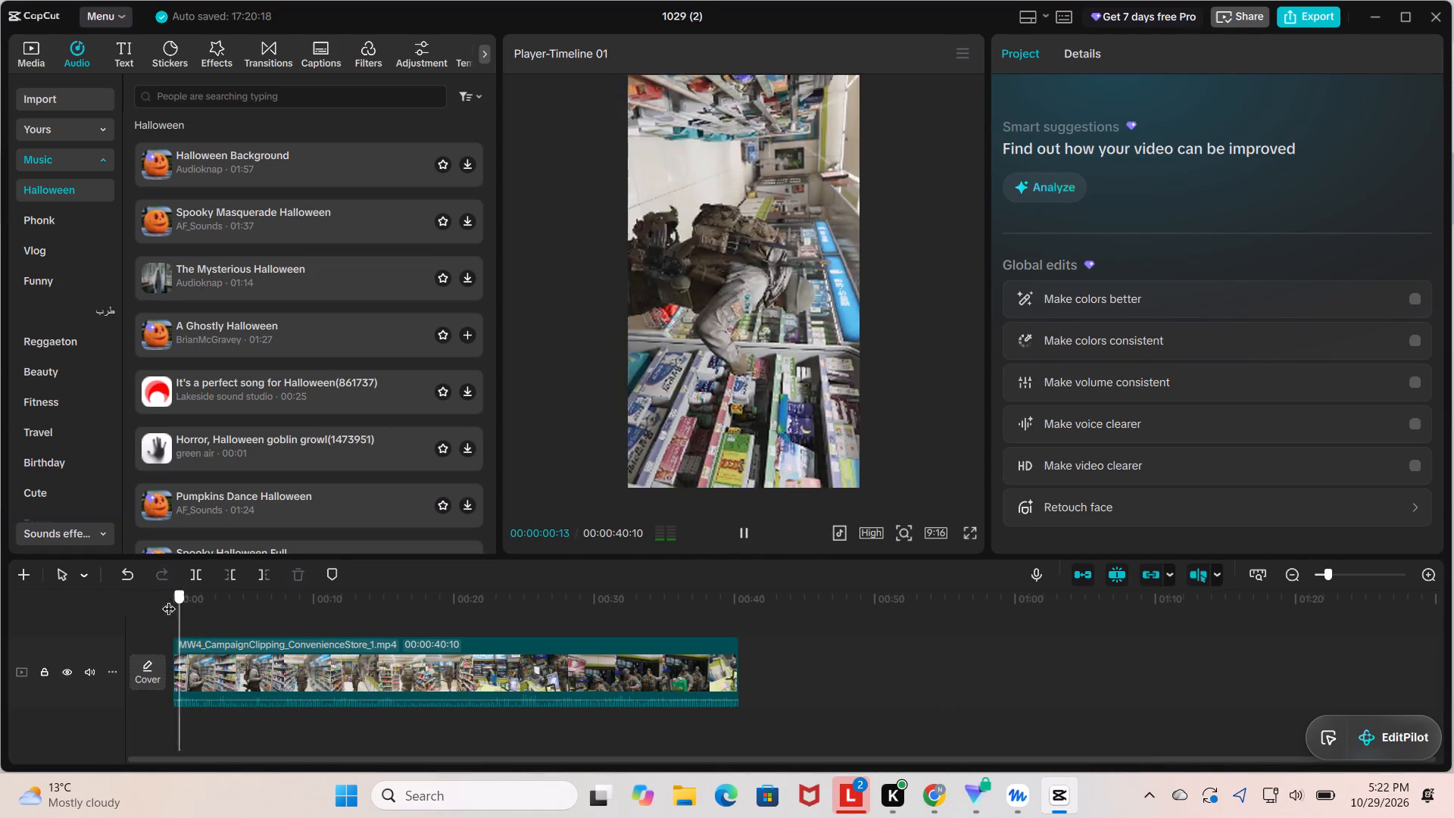
{"action": "left_click_drag", "start_coordinate": [169, 599], "coordinate": [162, 596]}
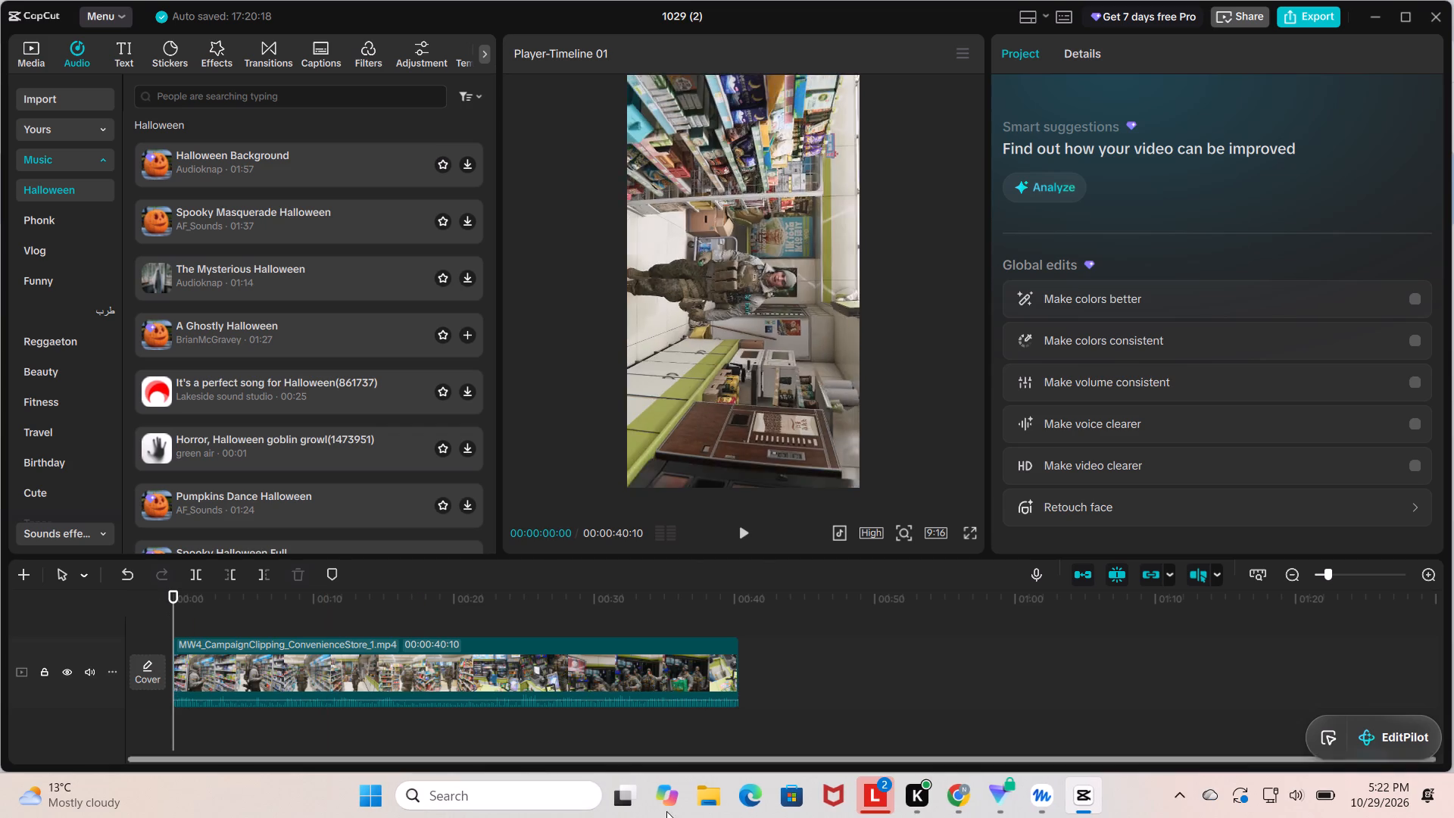
Switch to the Instagram "Cod" results in Chrome and watch the "COD: Modern Warfare 4 Store Scenes Look Way Too Real" reel with sound.
{"action": "left_click", "coordinate": [946, 798]}
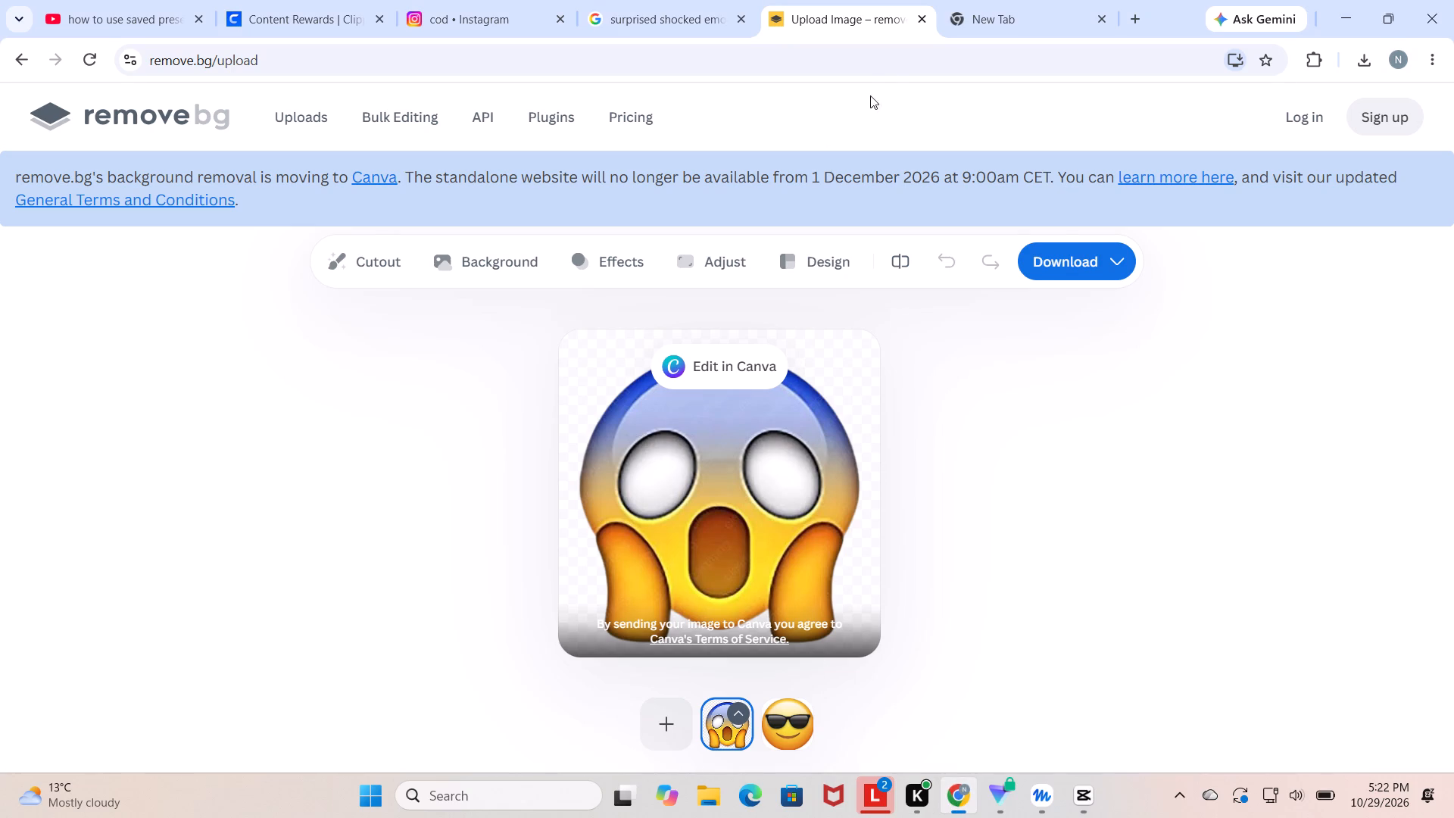
{"action": "left_click", "coordinate": [501, 0]}
{"action": "scroll", "coordinate": [641, 344], "scroll_direction": "up", "scroll_amount": 2}
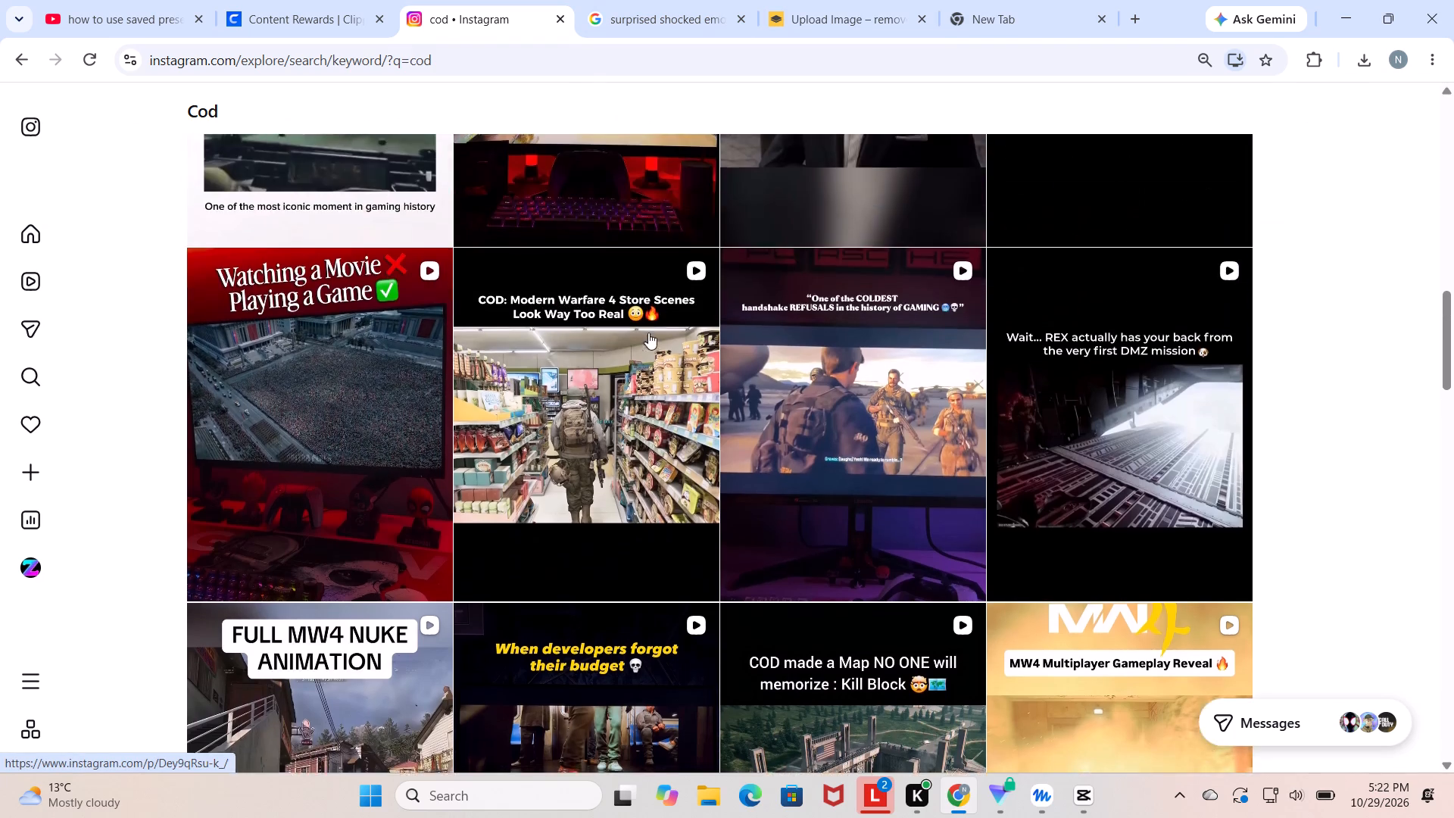
{"action": "scroll", "coordinate": [655, 316], "scroll_direction": "up", "scroll_amount": 17}
{"action": "scroll", "coordinate": [648, 317], "scroll_direction": "up", "scroll_amount": 5}
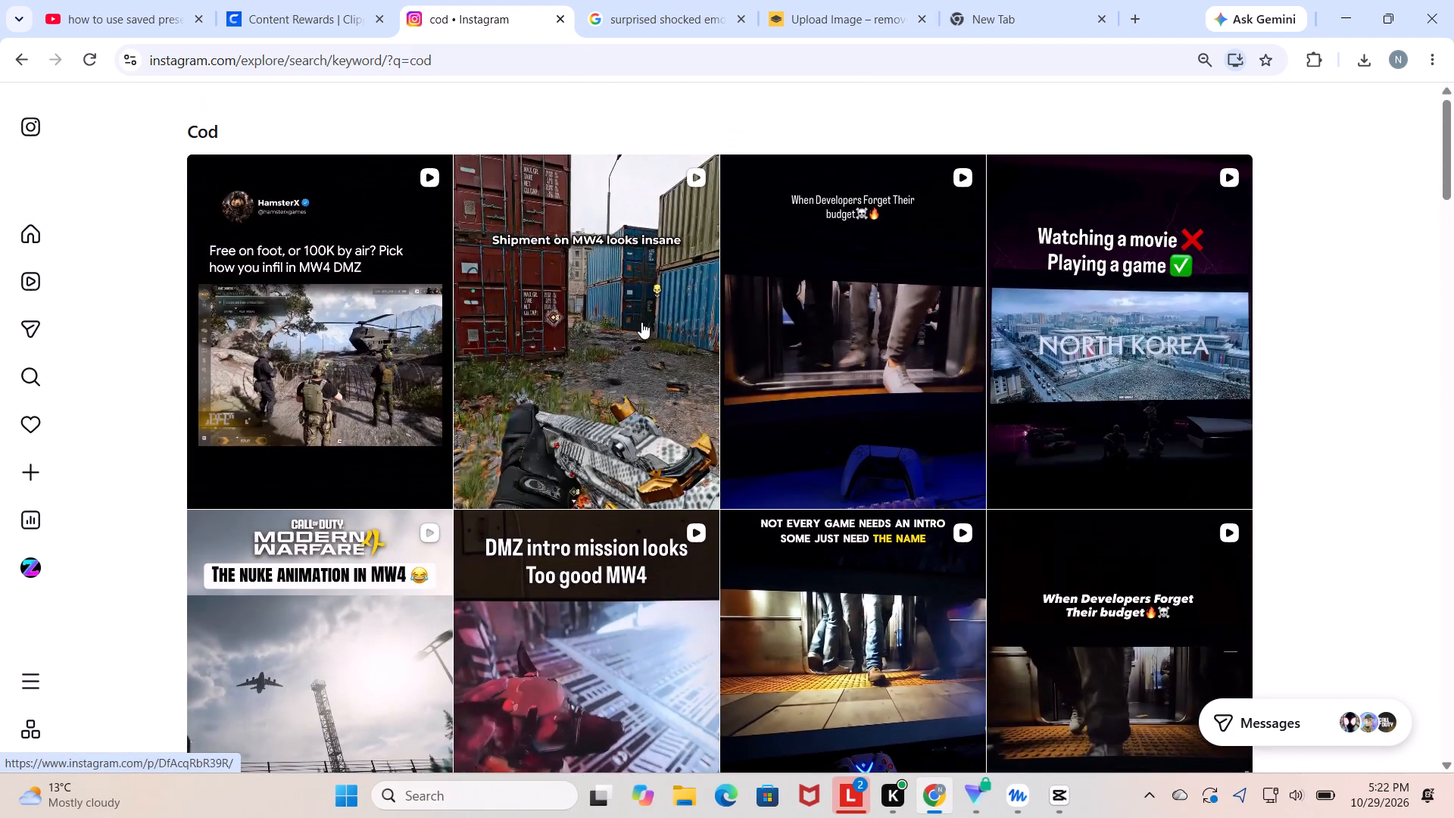
{"action": "scroll", "coordinate": [641, 324], "scroll_direction": "down", "scroll_amount": 17}
{"action": "scroll", "coordinate": [644, 332], "scroll_direction": "up", "scroll_amount": 2}
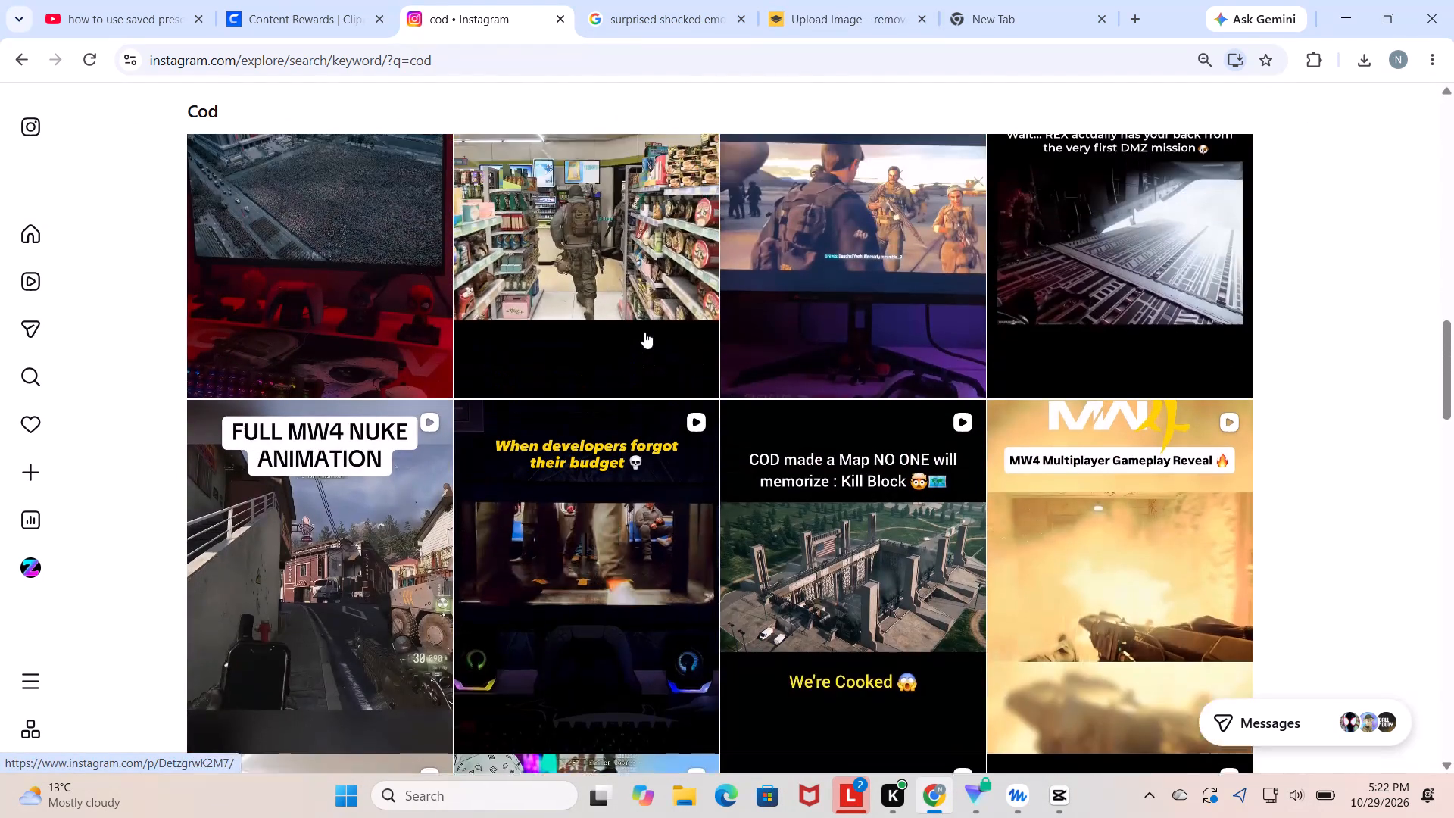
{"action": "left_click", "coordinate": [636, 338]}
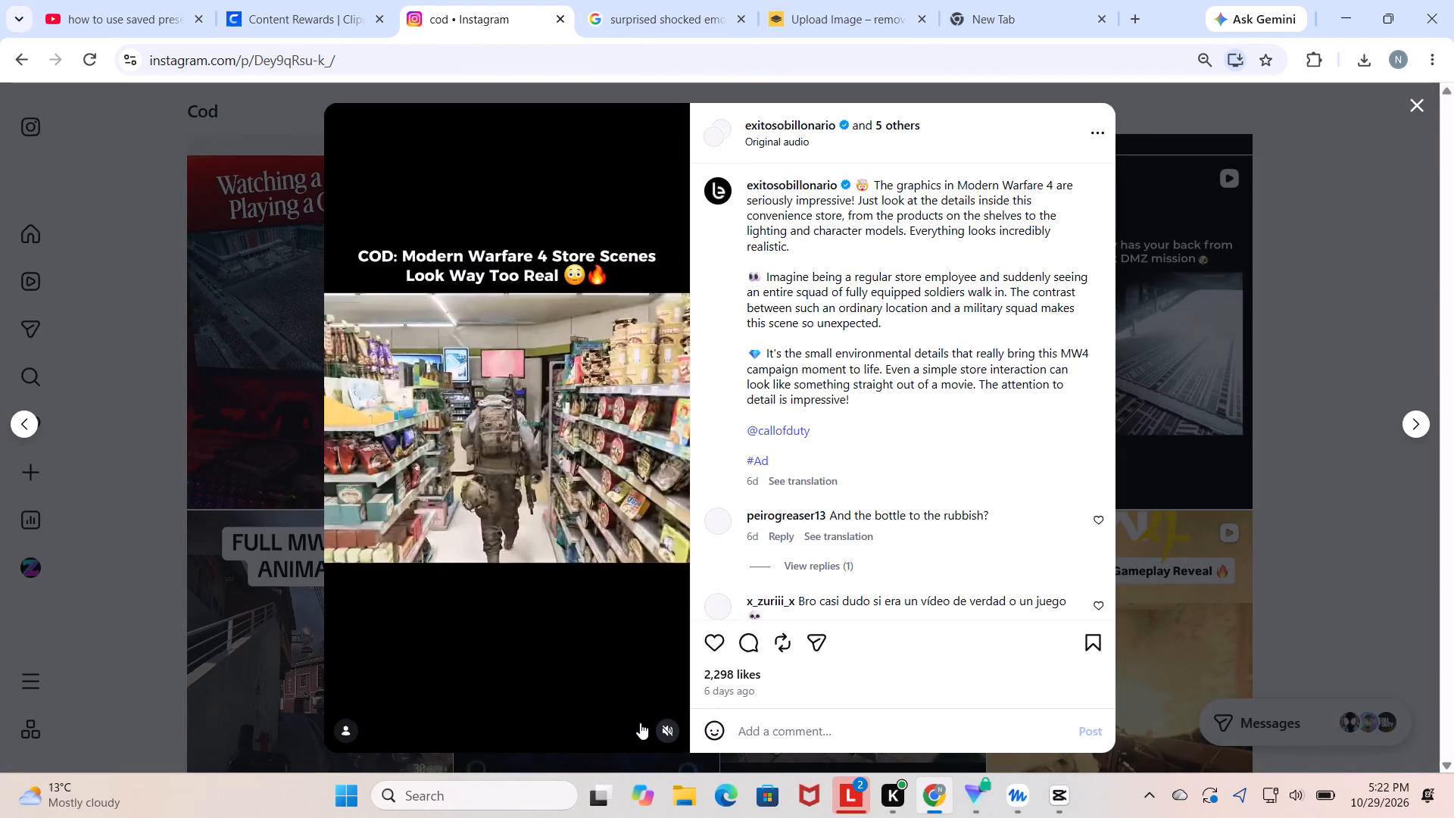
{"action": "left_click", "coordinate": [669, 735]}
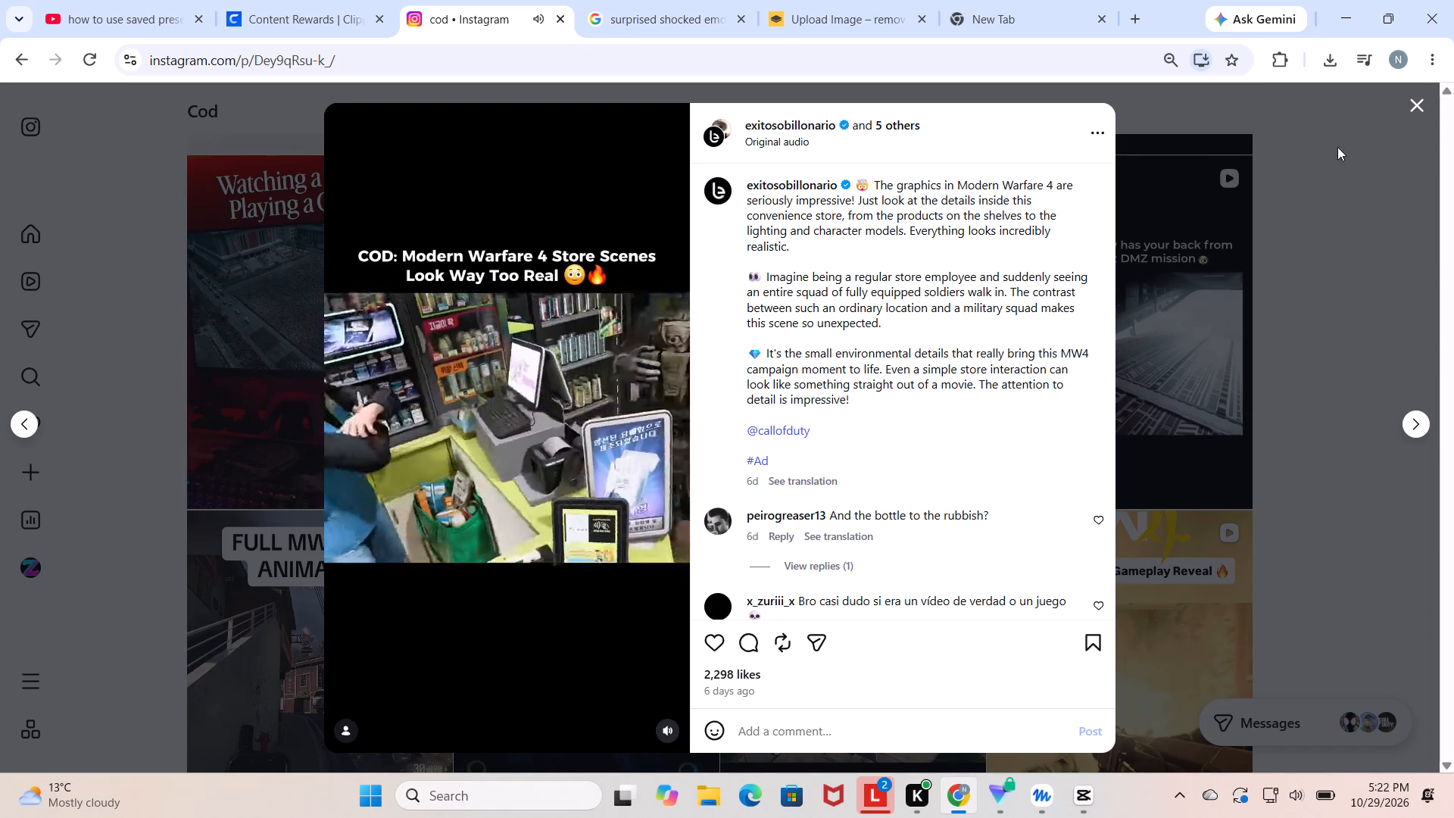
{"action": "left_click", "coordinate": [1420, 108]}
Find the "COD DEVS ACTUALLY THOUGHT OF THIS" store reel in the Cod results, watch it, and close it.
{"action": "scroll", "coordinate": [469, 480], "scroll_direction": "down", "scroll_amount": 4}
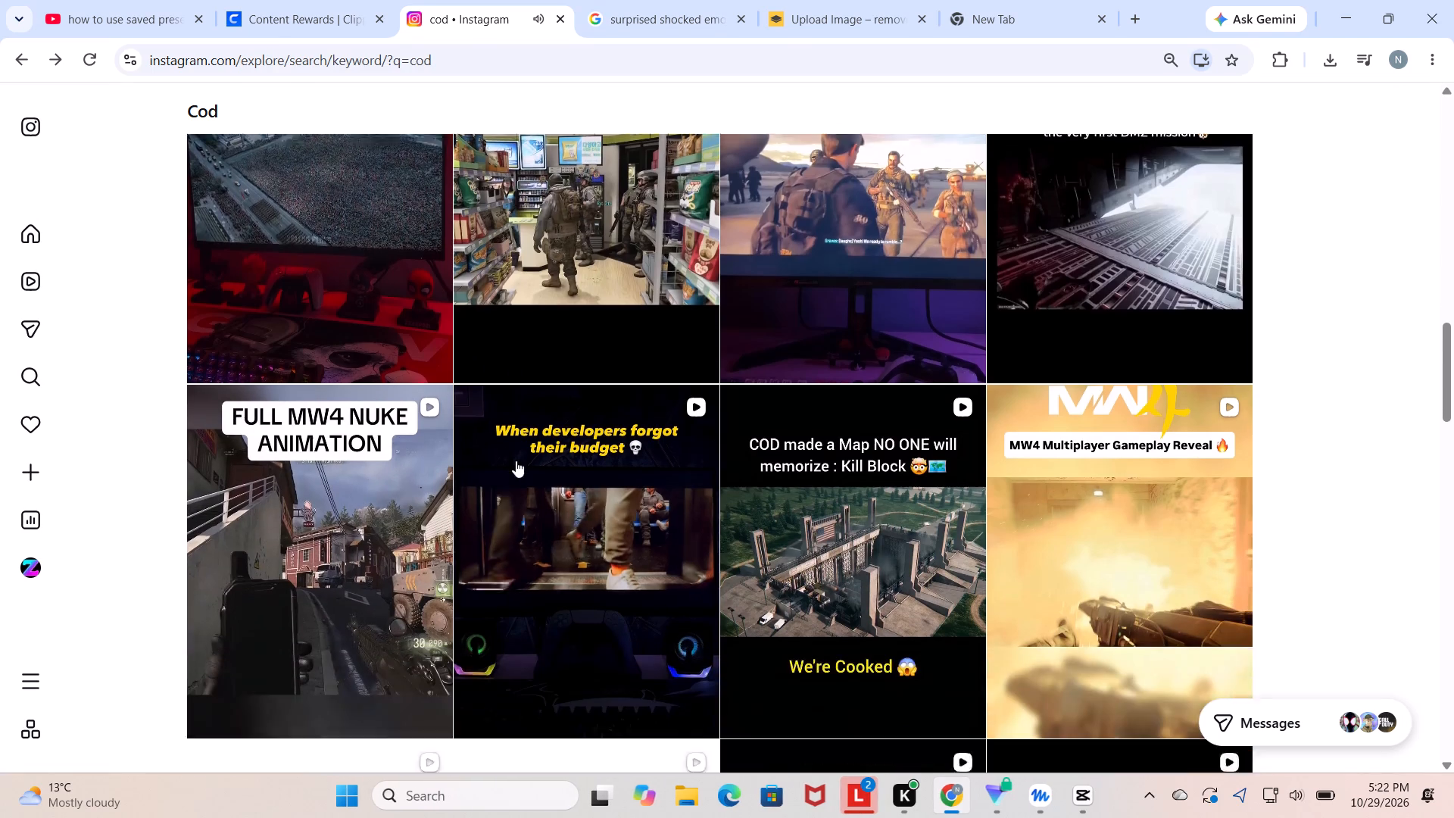
{"action": "scroll", "coordinate": [603, 336], "scroll_direction": "down", "scroll_amount": 3}
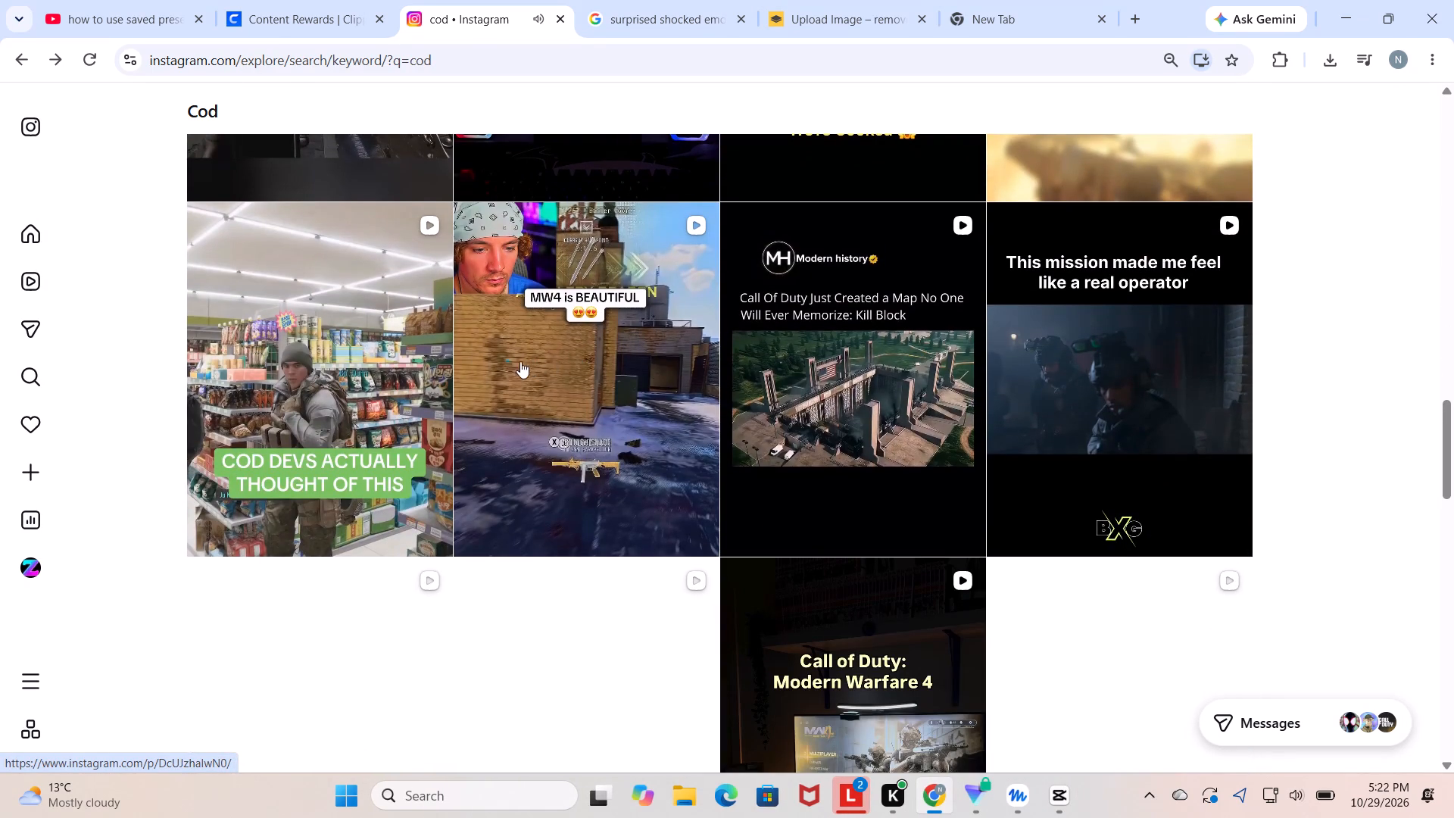
{"action": "left_click", "coordinate": [329, 358]}
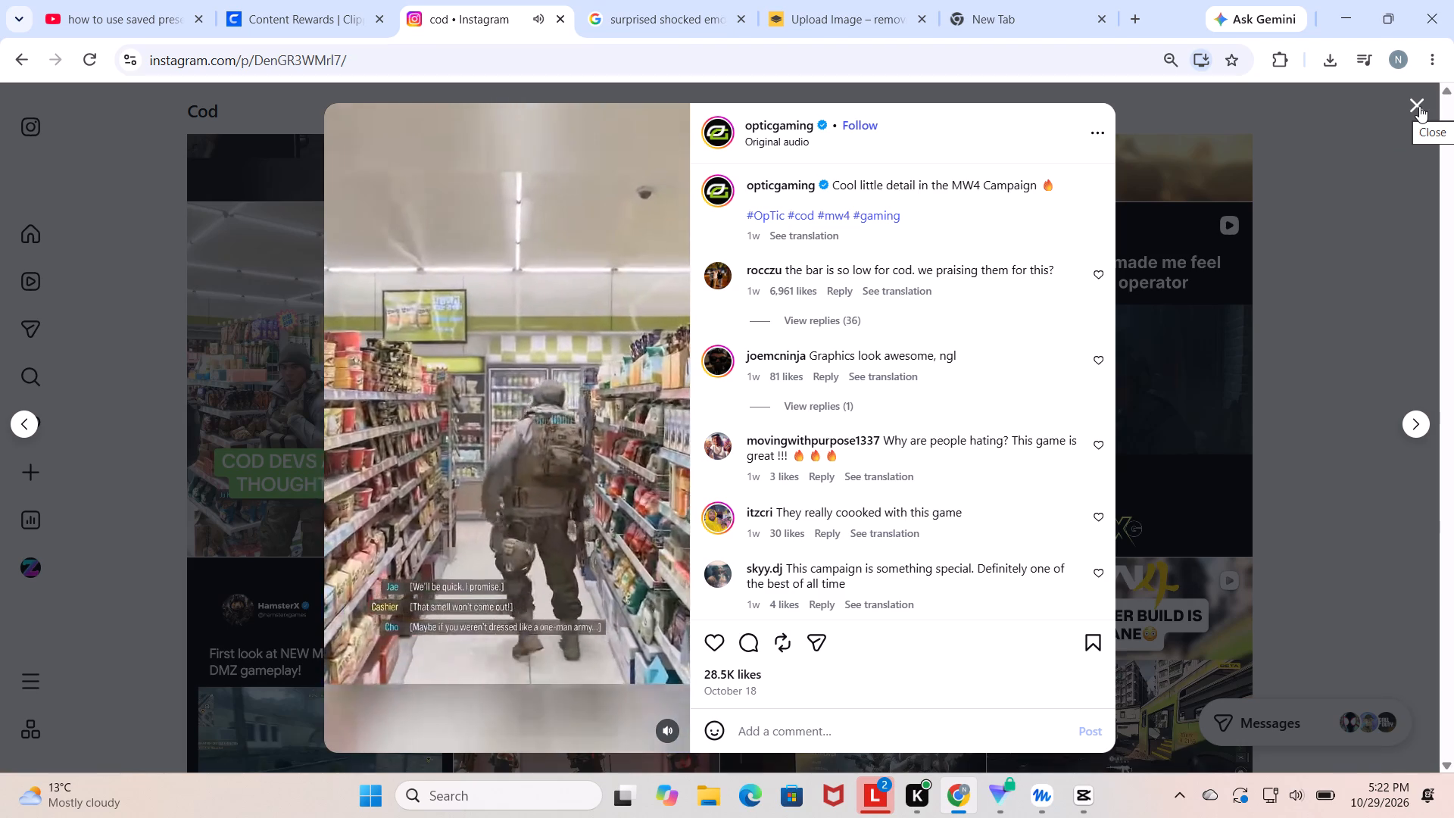
{"action": "left_click", "coordinate": [1419, 106]}
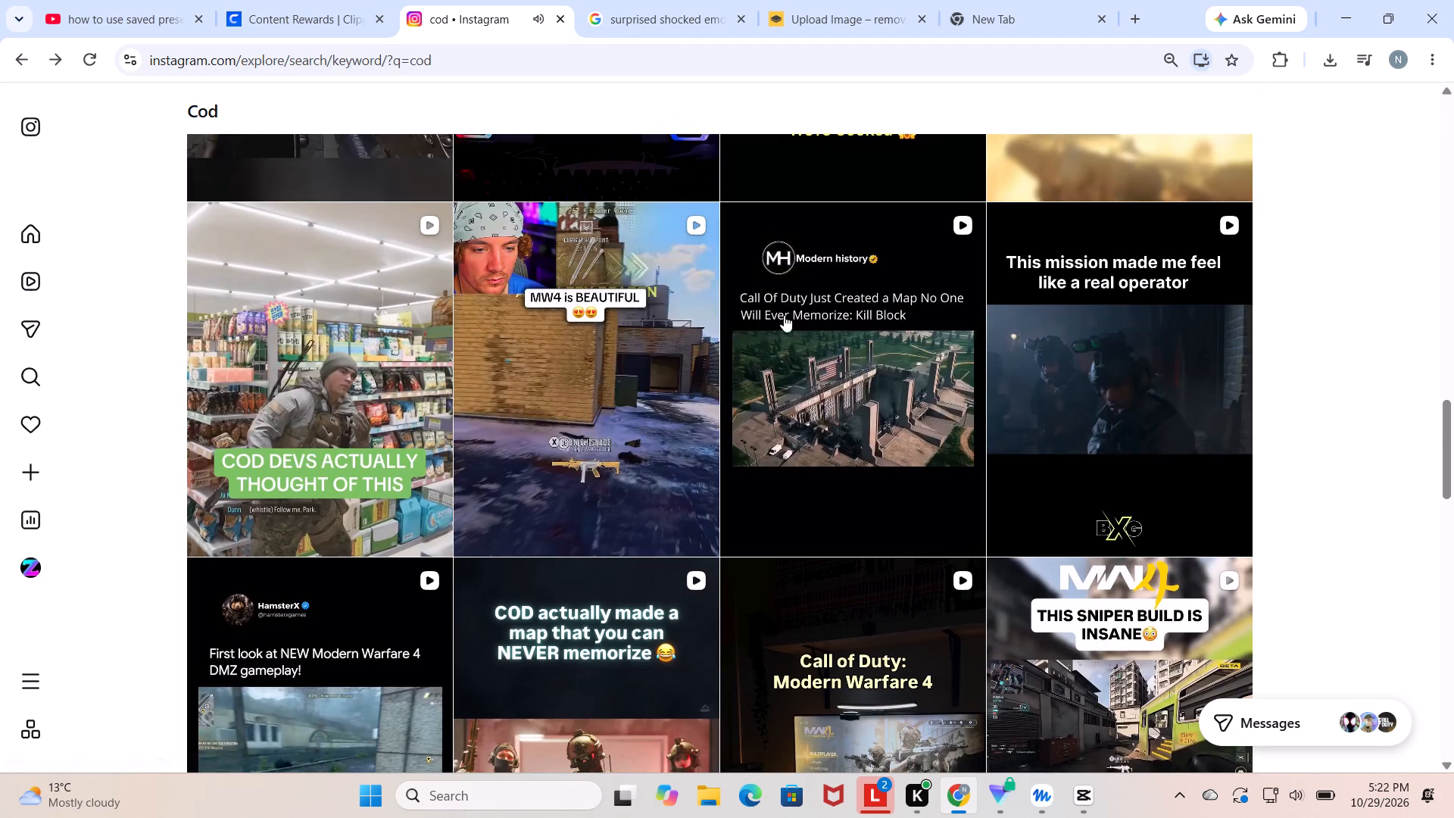
Browse further through the Cod results and watch the store reel captioned "Modern Warfare 4 looks almost indistinguishable from real life at times.".
{"action": "scroll", "coordinate": [784, 315], "scroll_direction": "down", "scroll_amount": 13}
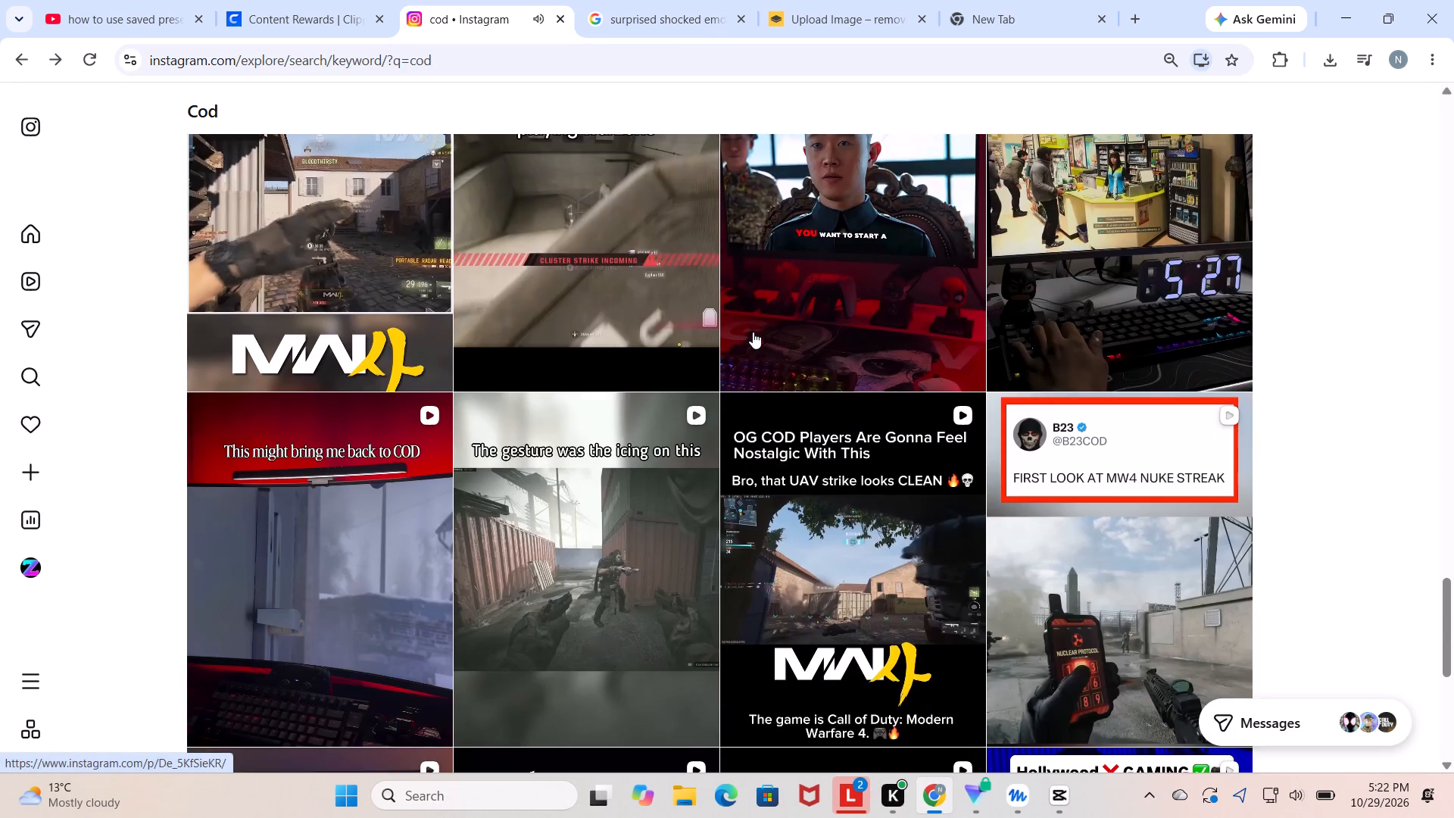
{"action": "scroll", "coordinate": [716, 329], "scroll_direction": "down", "scroll_amount": 9}
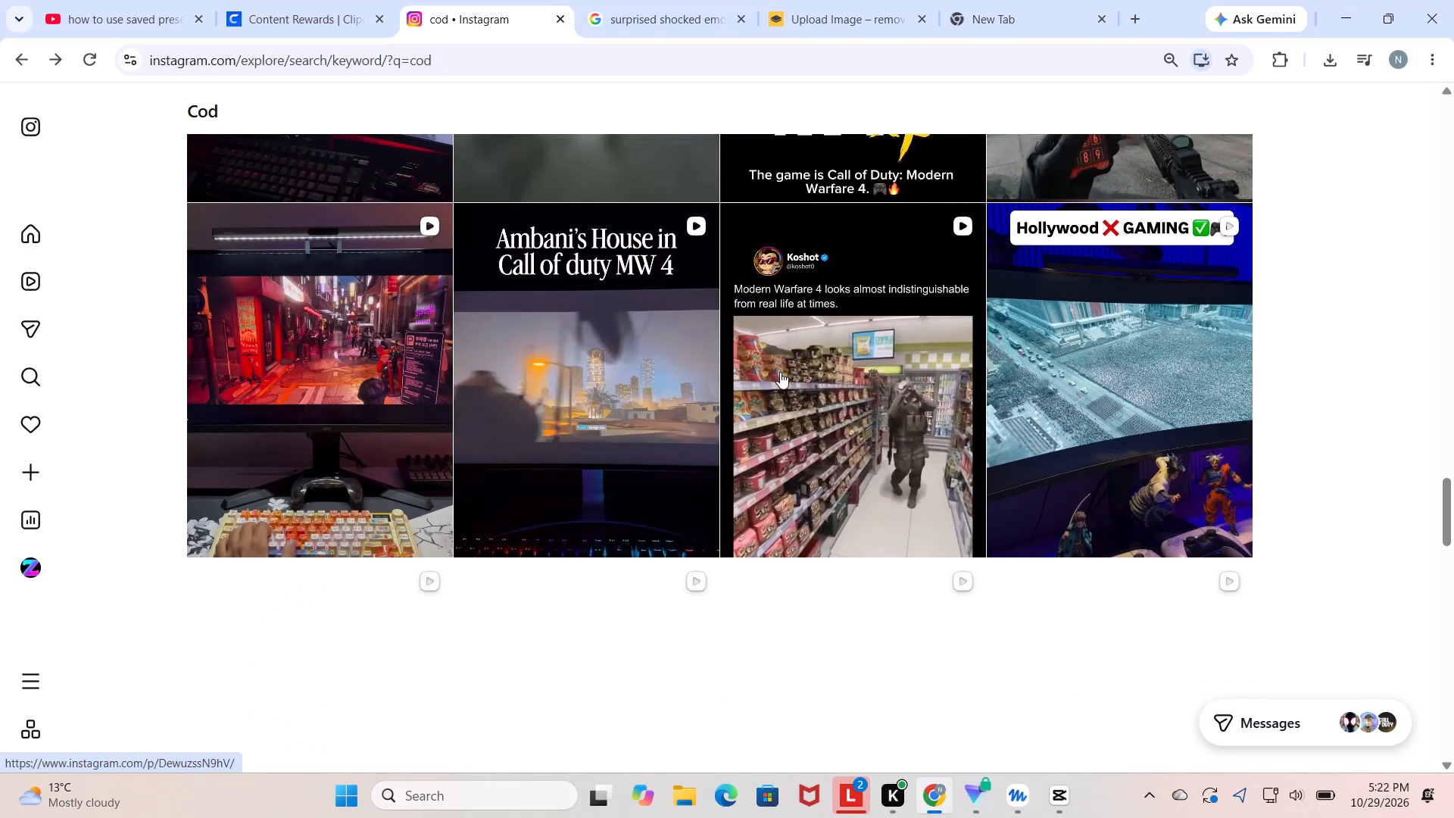
{"action": "left_click", "coordinate": [780, 372]}
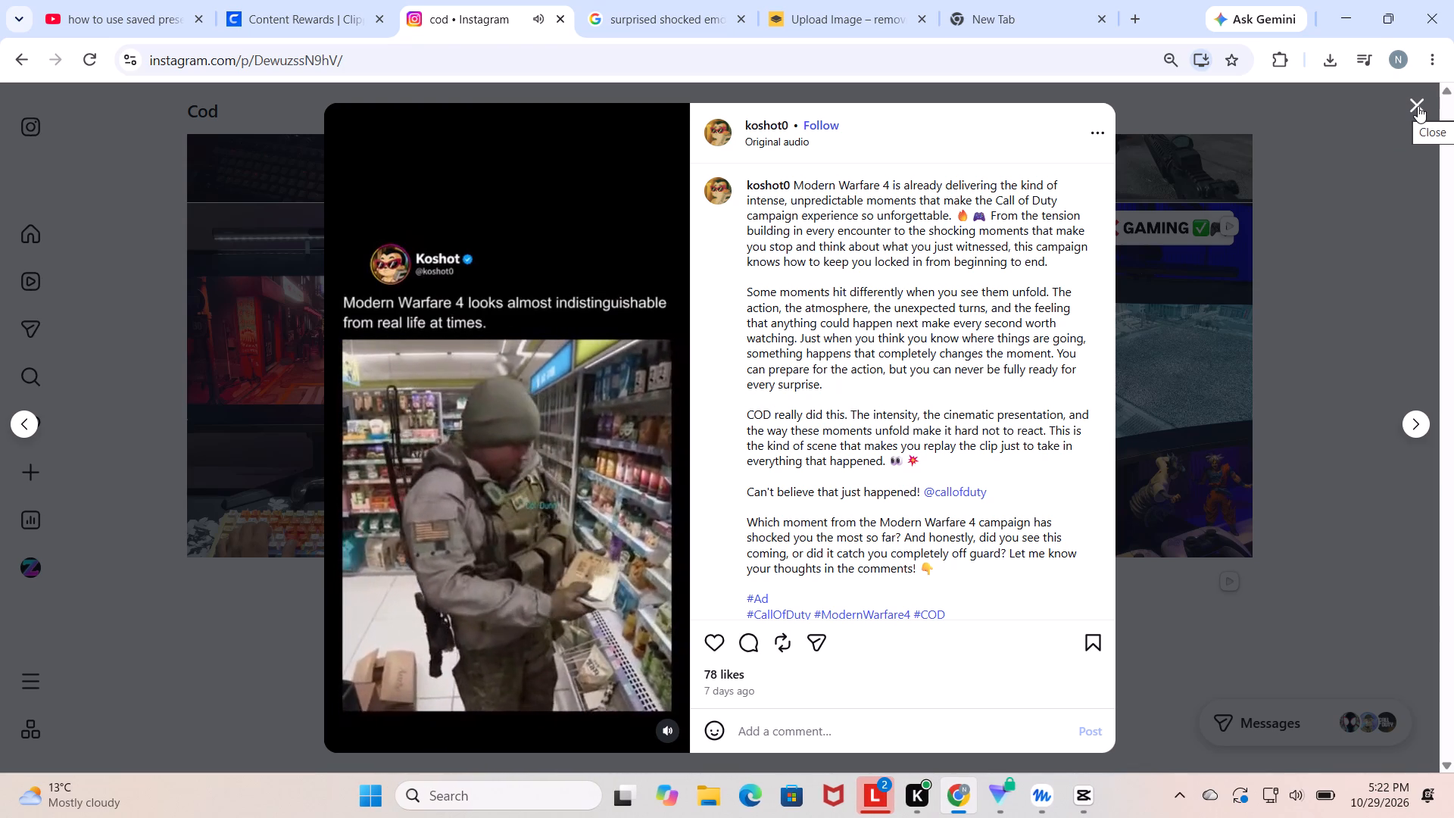
{"action": "left_click", "coordinate": [1418, 106]}
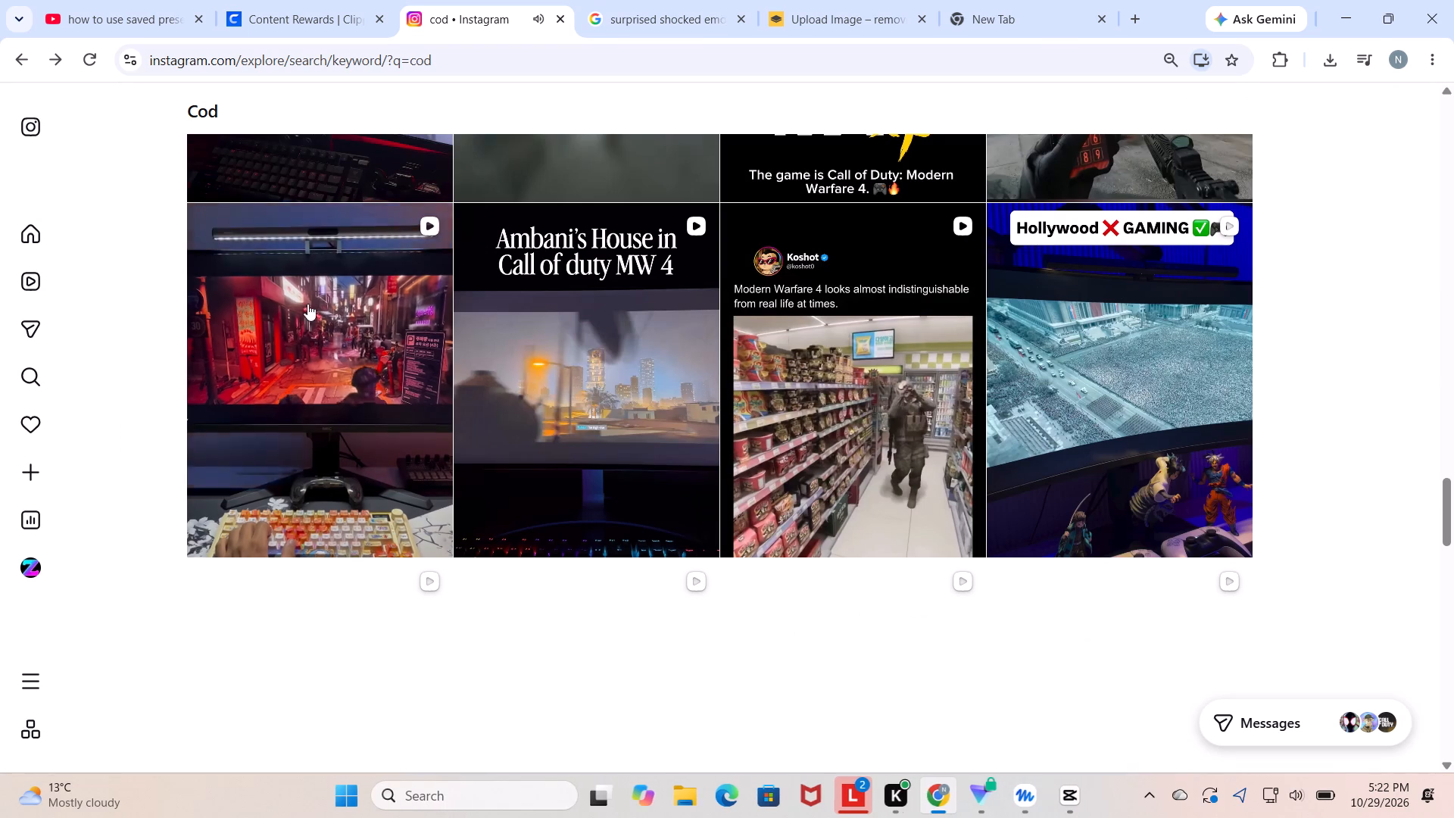
{"action": "scroll", "coordinate": [321, 308], "scroll_direction": "down", "scroll_amount": 4}
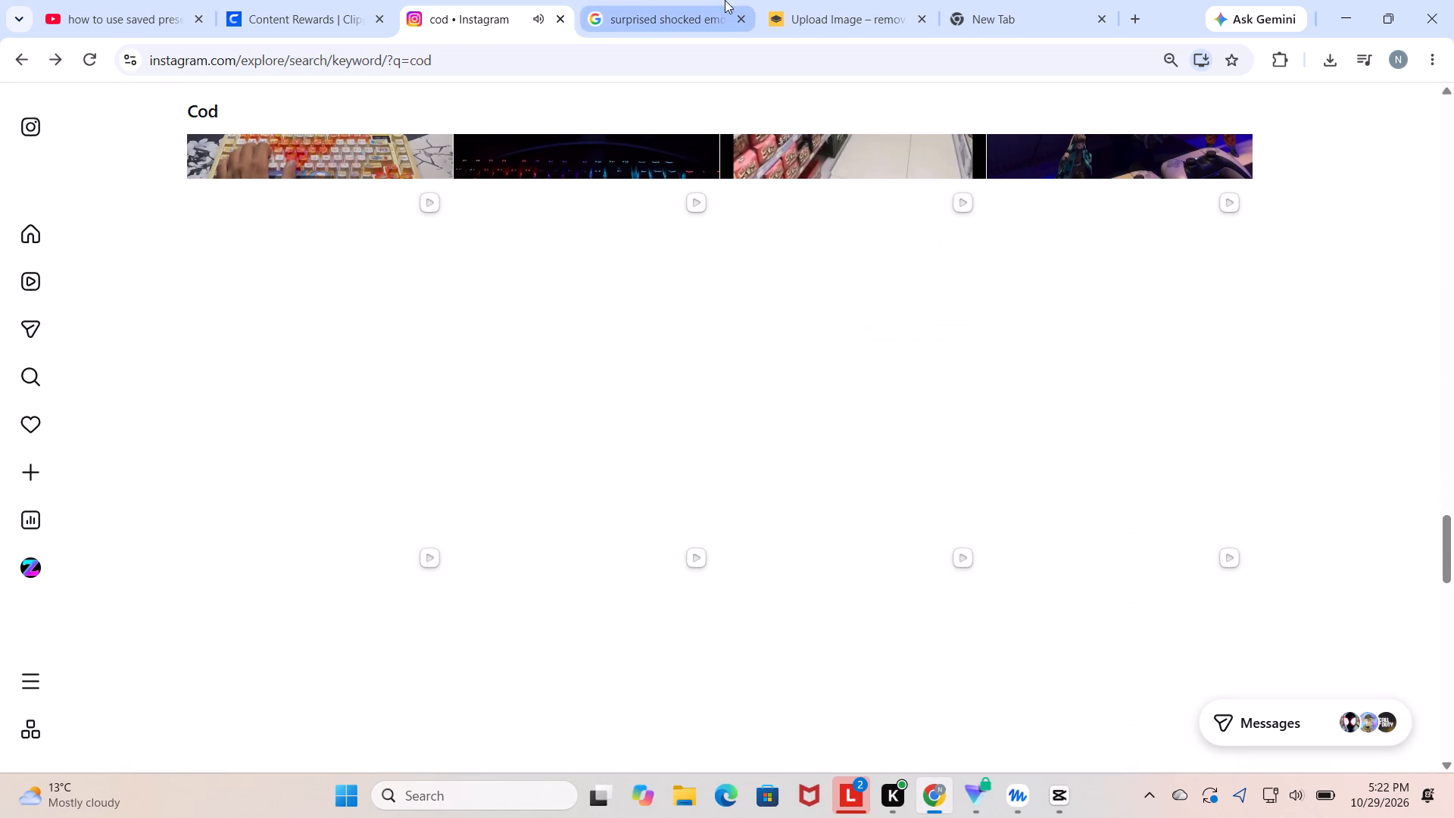
{"action": "scroll", "coordinate": [616, 208], "scroll_direction": "down", "scroll_amount": 1}
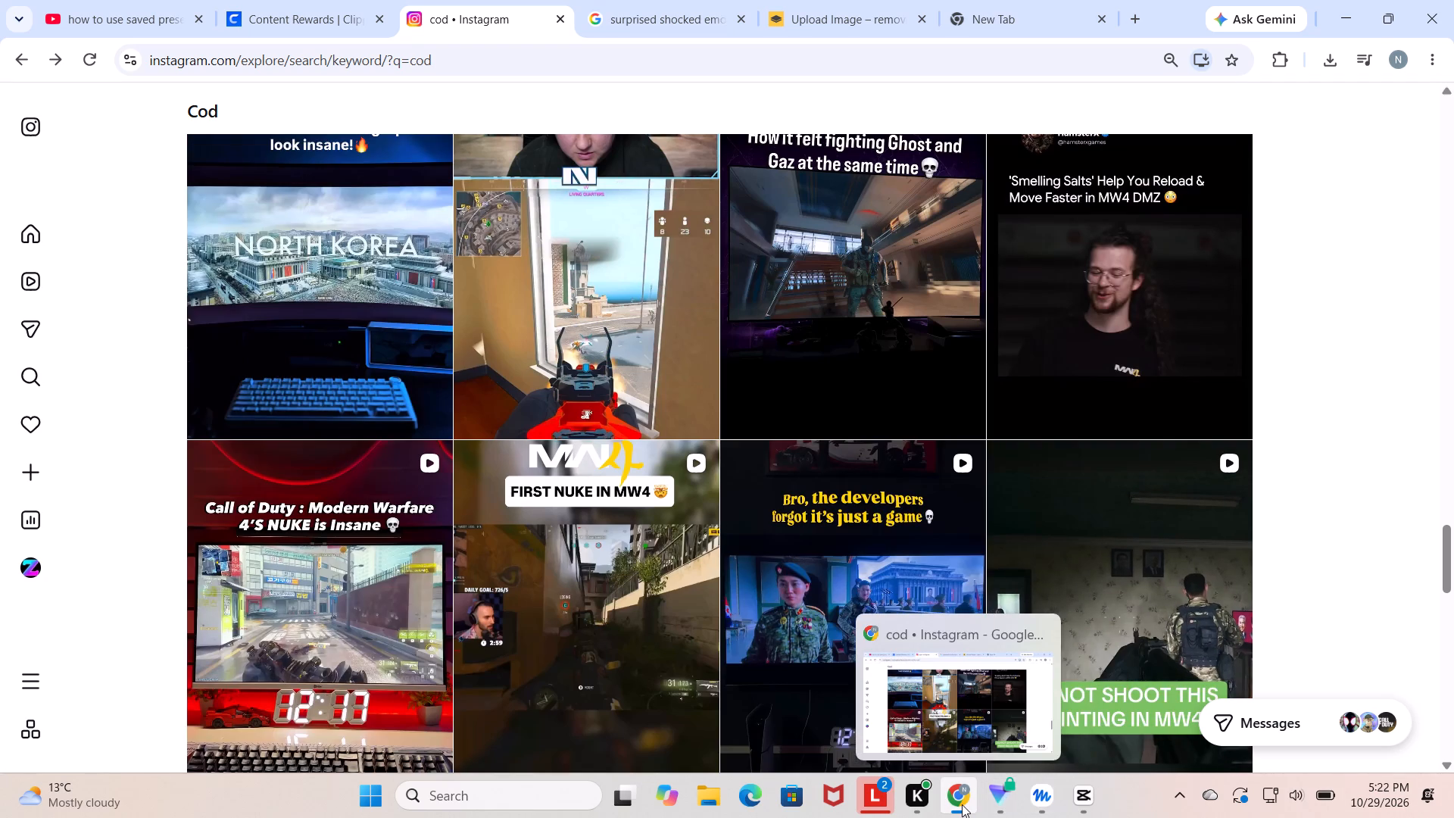
Switch back to CapCut and replay the opening seconds of the convenience store clip from the start to check its audio.
{"action": "left_click", "coordinate": [962, 804]}
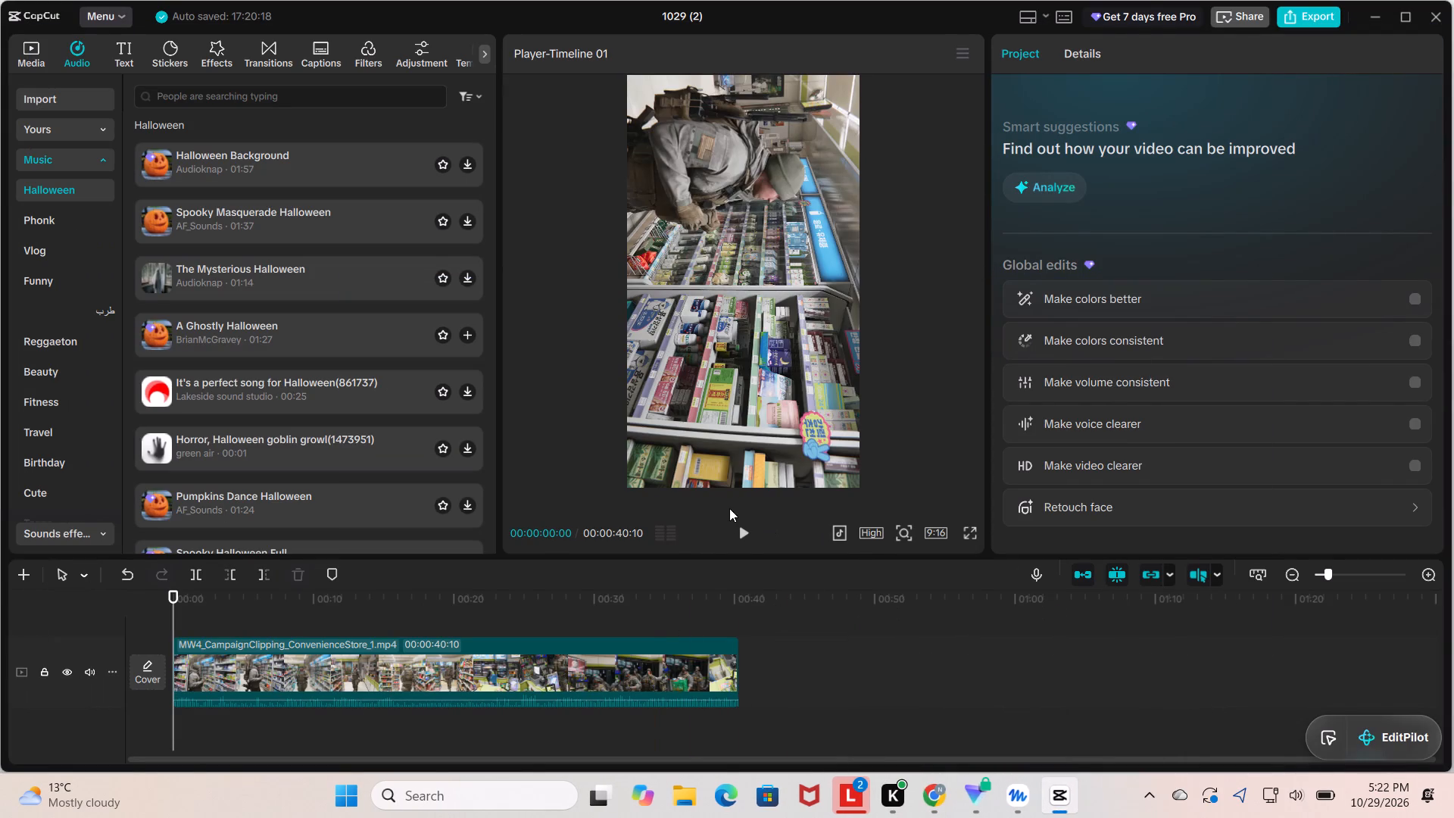
{"action": "left_click", "coordinate": [741, 531]}
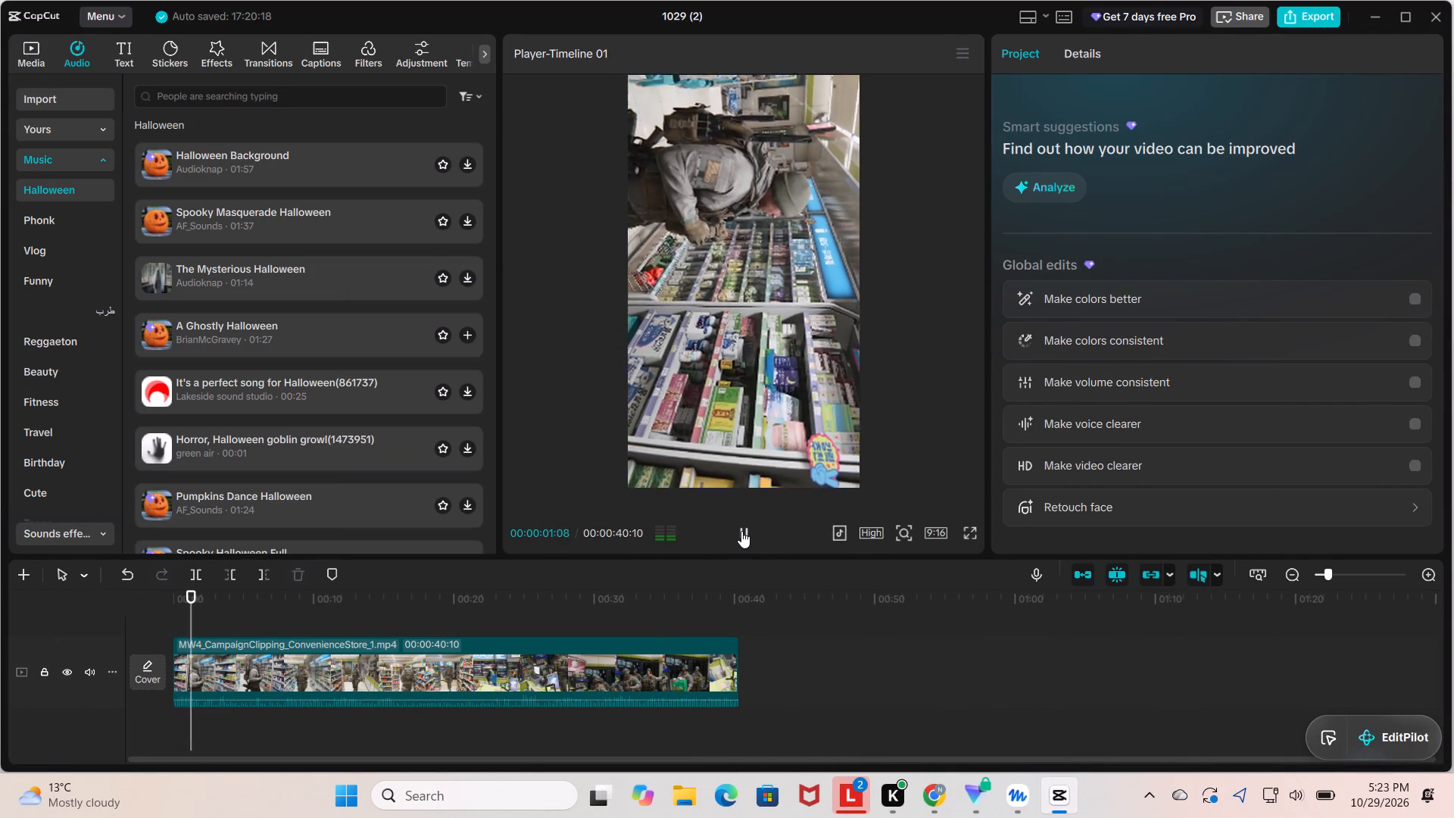
{"action": "left_click", "coordinate": [749, 532]}
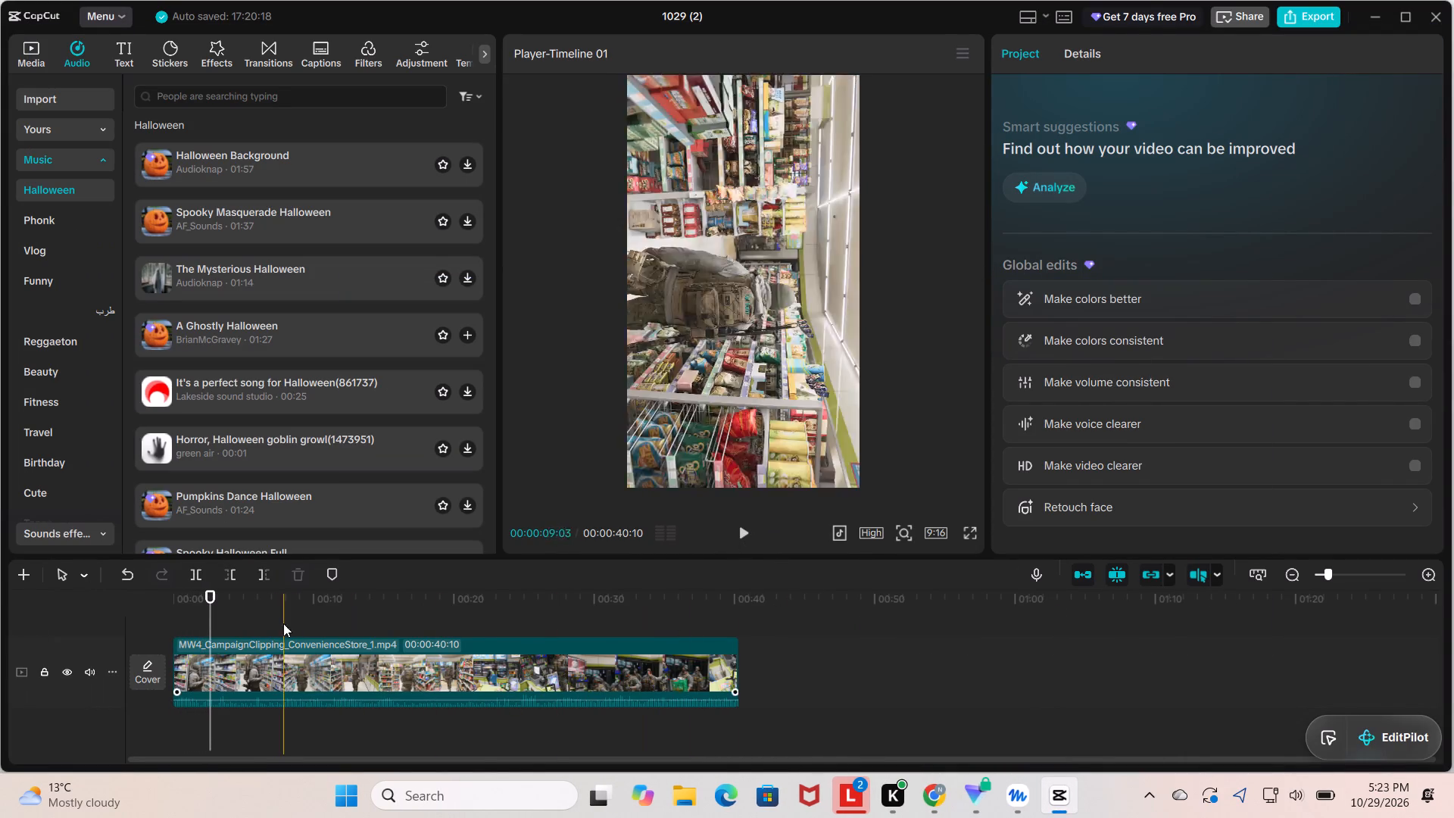
{"action": "left_click_drag", "start_coordinate": [214, 610], "coordinate": [156, 619]}
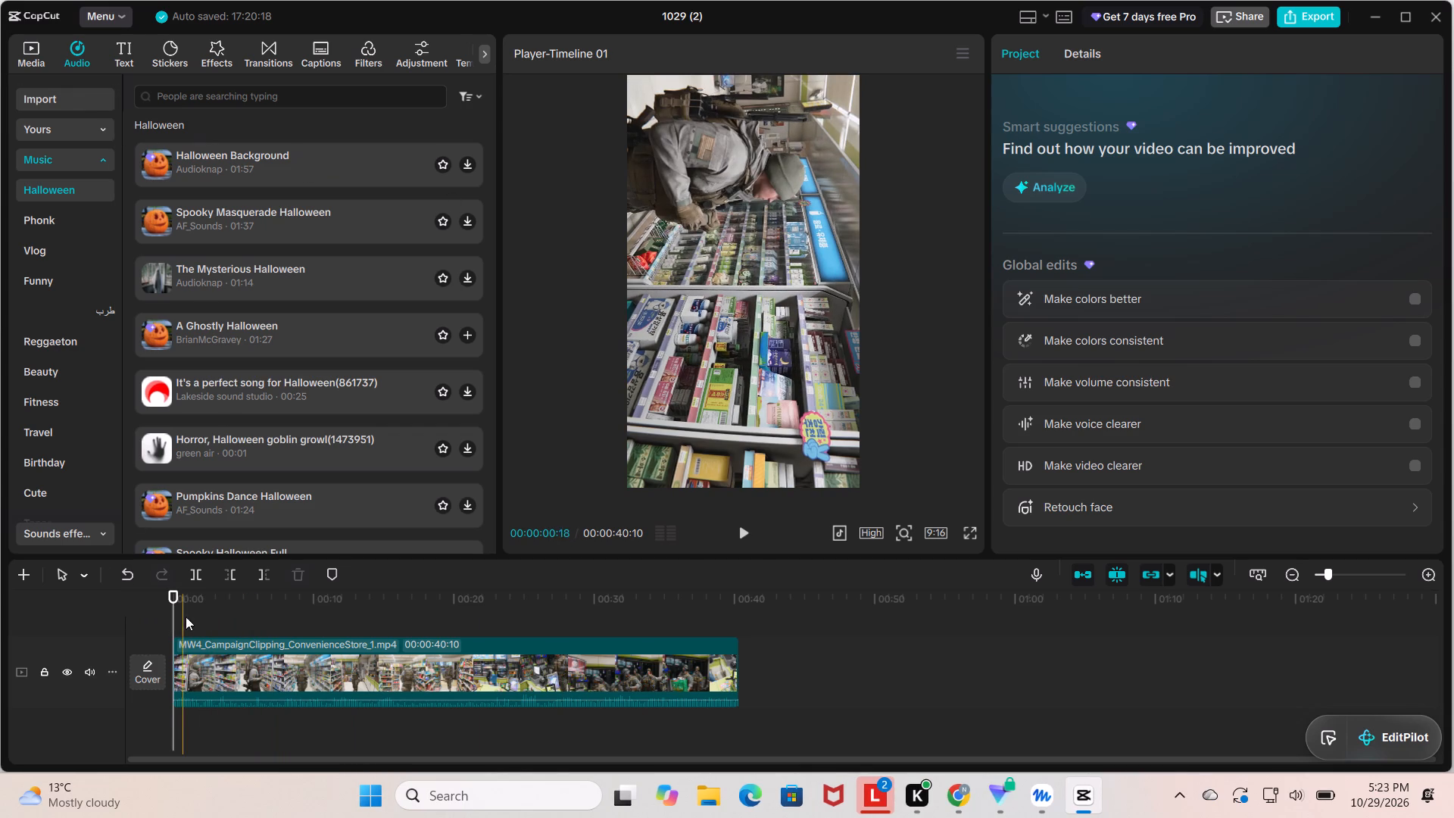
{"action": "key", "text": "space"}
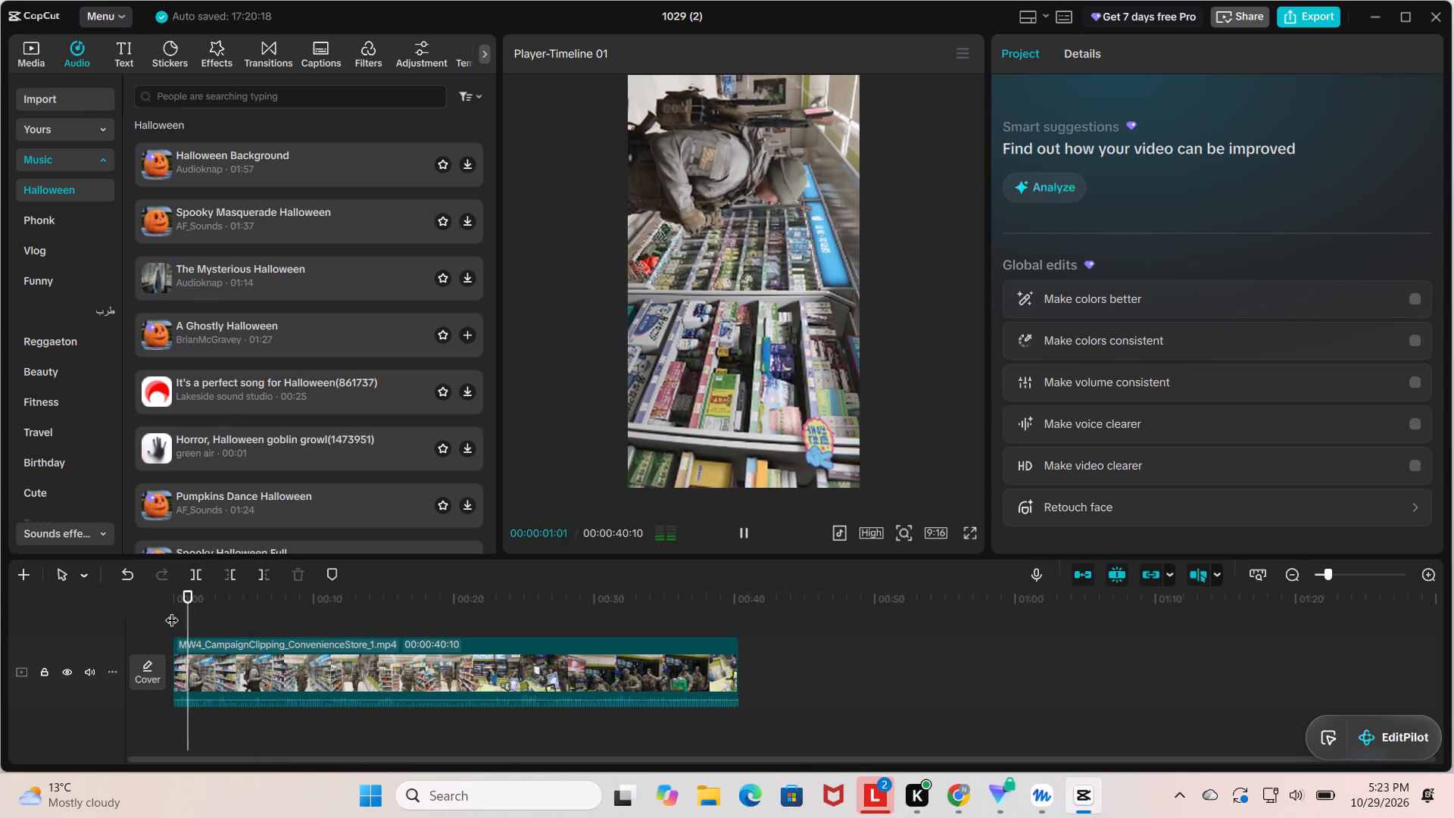
Play and step through the first seconds of the convenience store clip to find a cut point for its opening.
{"action": "key", "text": "space"}
{"action": "key", "text": "space"}
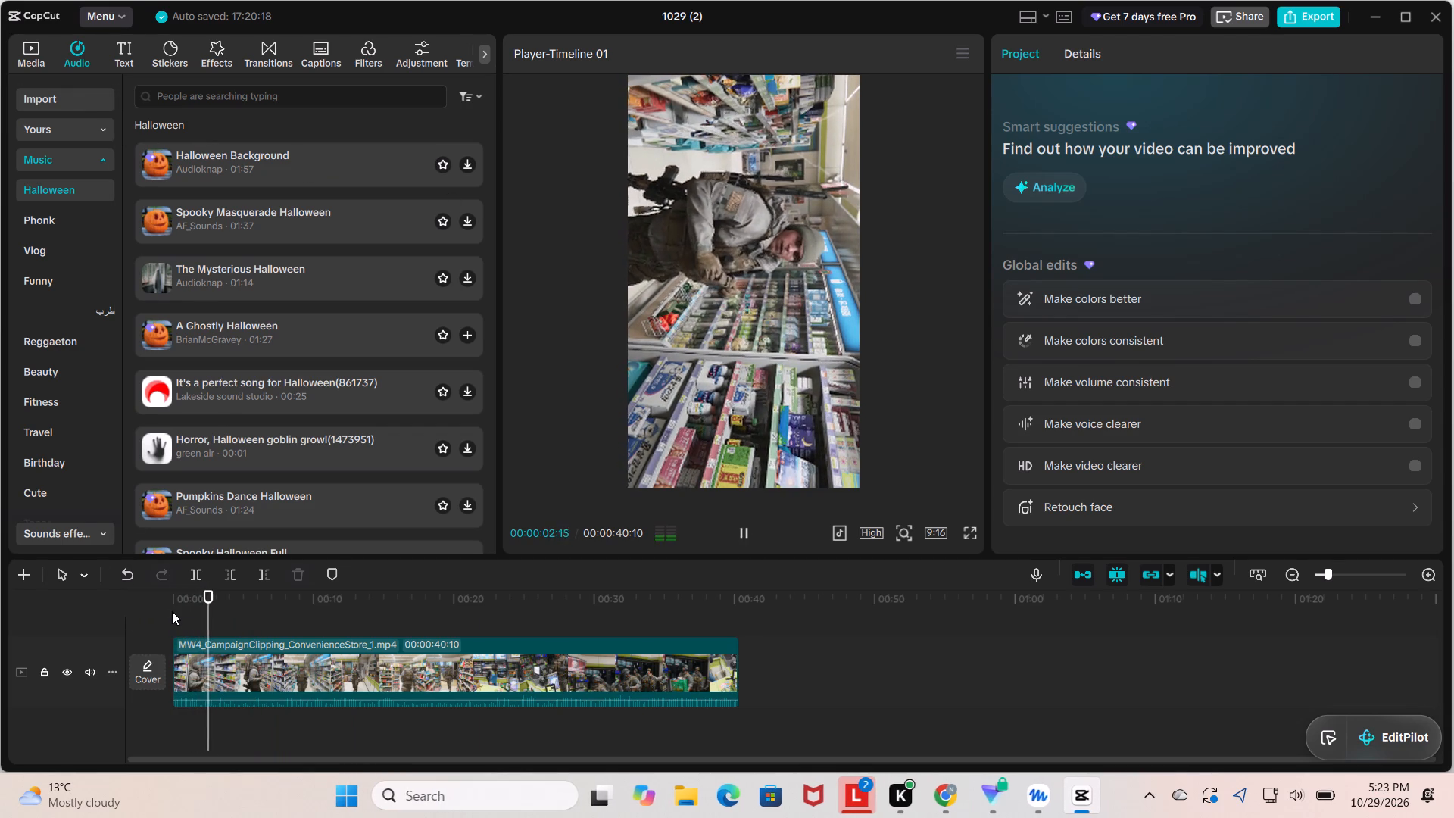
{"action": "key", "text": "space"}
{"action": "key", "text": "Left"}
{"action": "key", "text": "Left"}
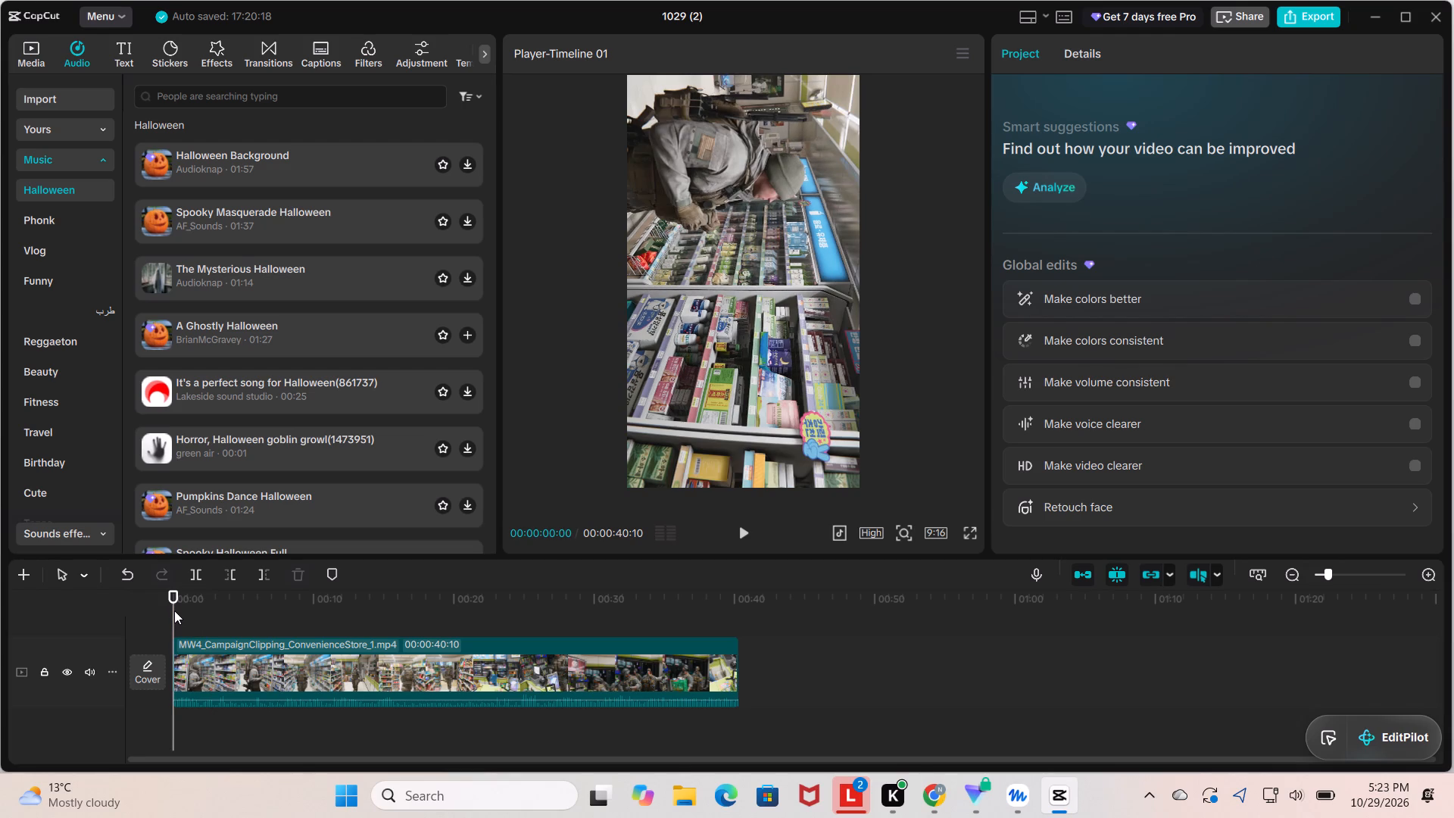
{"action": "key", "text": "Right"}
{"action": "key", "text": "Right"}
{"action": "key", "text": "Right"}
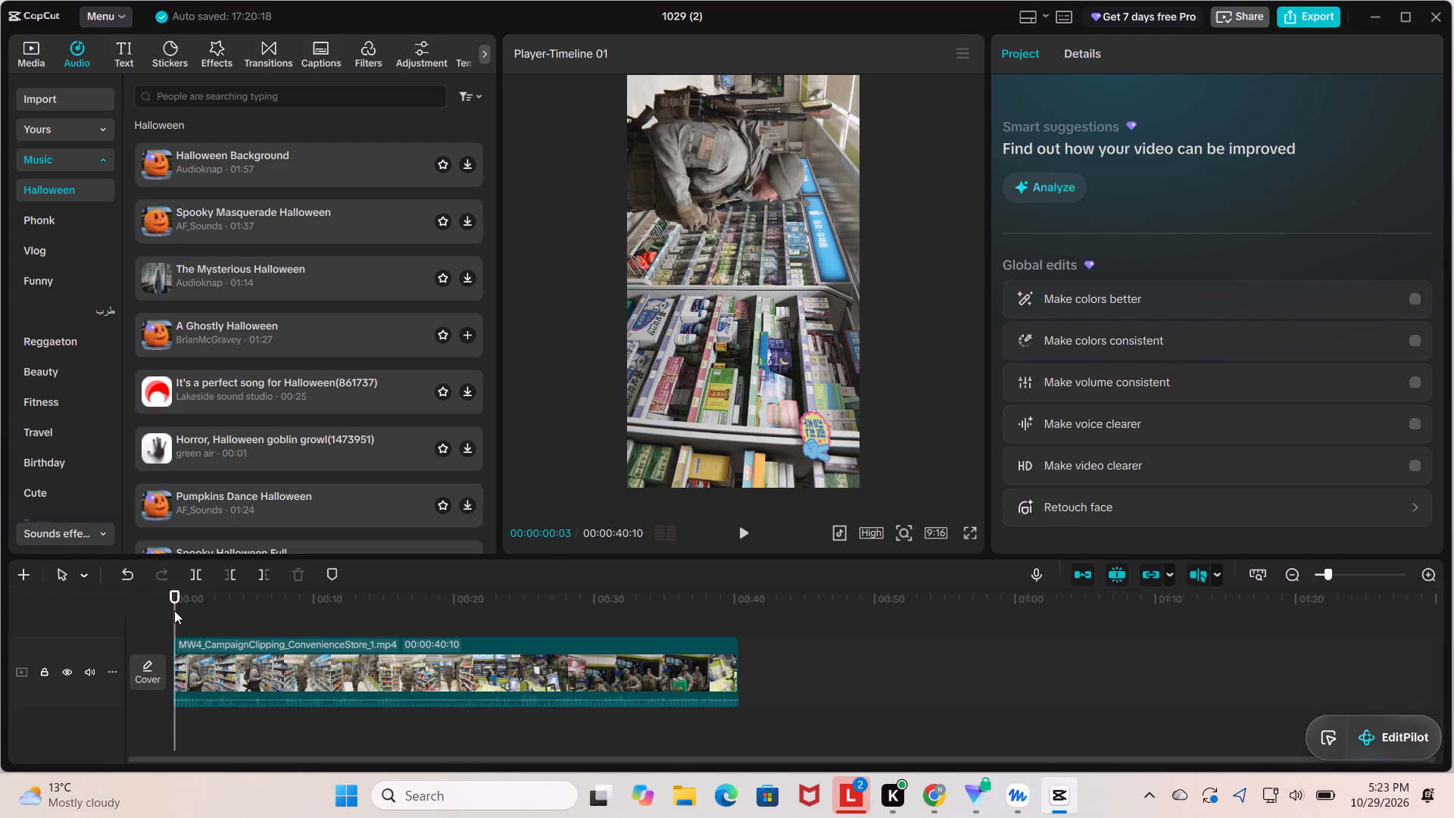
{"action": "key", "text": "Right"}
{"action": "key", "text": "Right"}
{"action": "key", "text": "Right"}
{"action": "key", "text": "Right"}
{"action": "key", "text": "Right"}
{"action": "key", "text": "Right"}
{"action": "key", "text": "Right"}
{"action": "key", "text": "Right"}
{"action": "key", "text": "Right"}
{"action": "key", "text": "Right"}
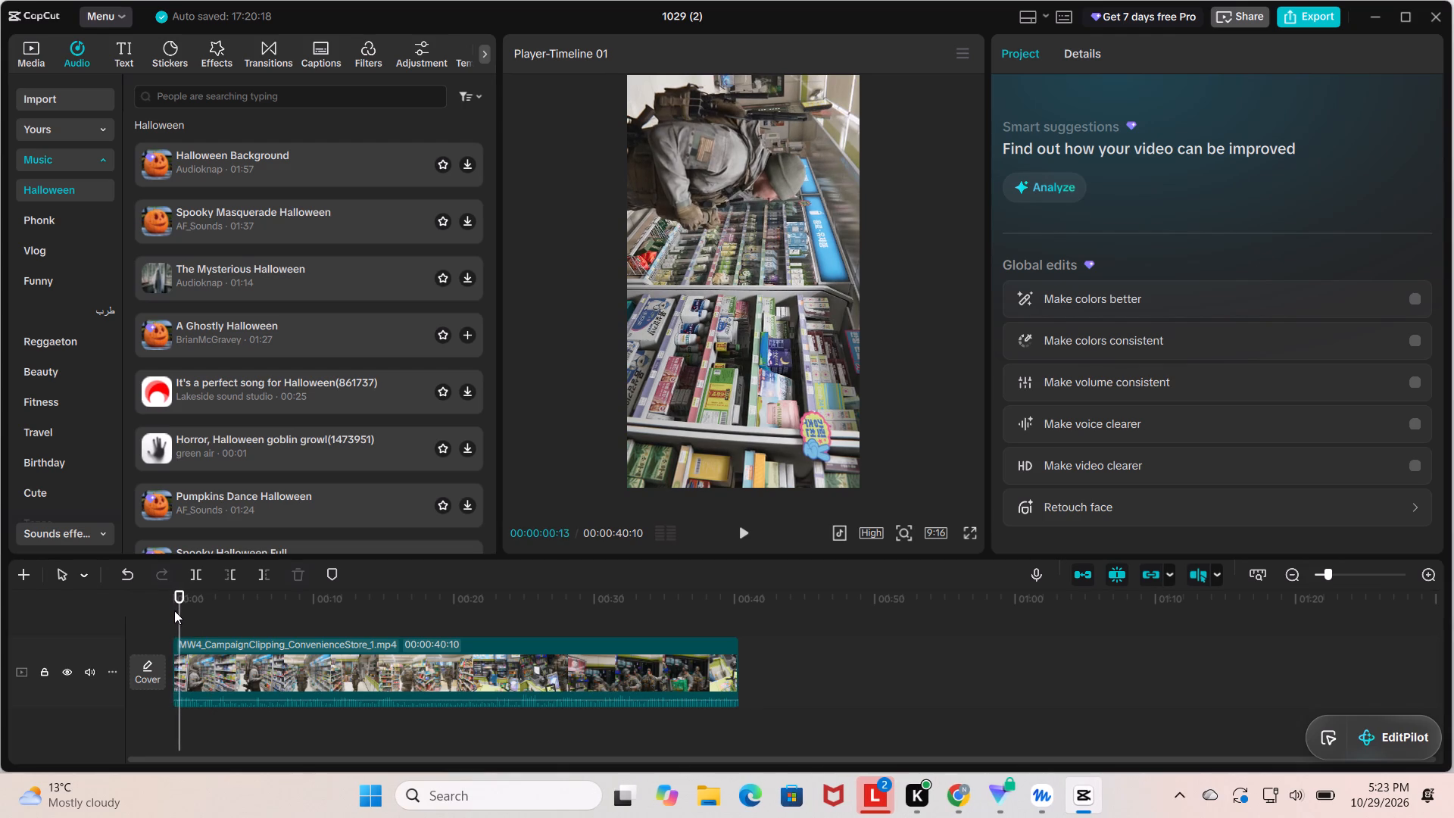
{"action": "key", "text": "space"}
{"action": "key", "text": "space"}
{"action": "key", "text": "space"}
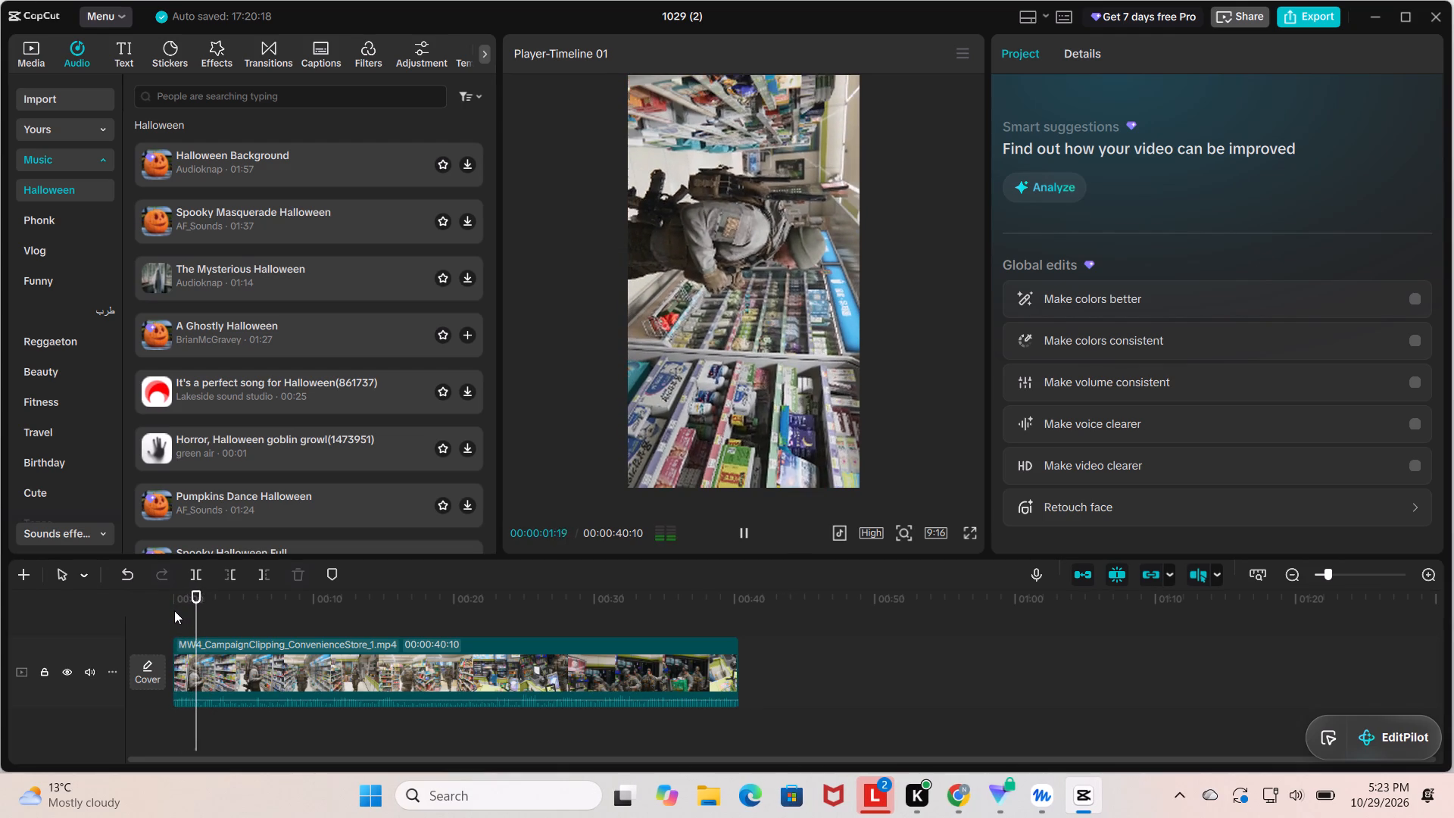
{"action": "key", "text": "space"}
{"action": "key", "text": "space"}
{"action": "key", "text": "space"}
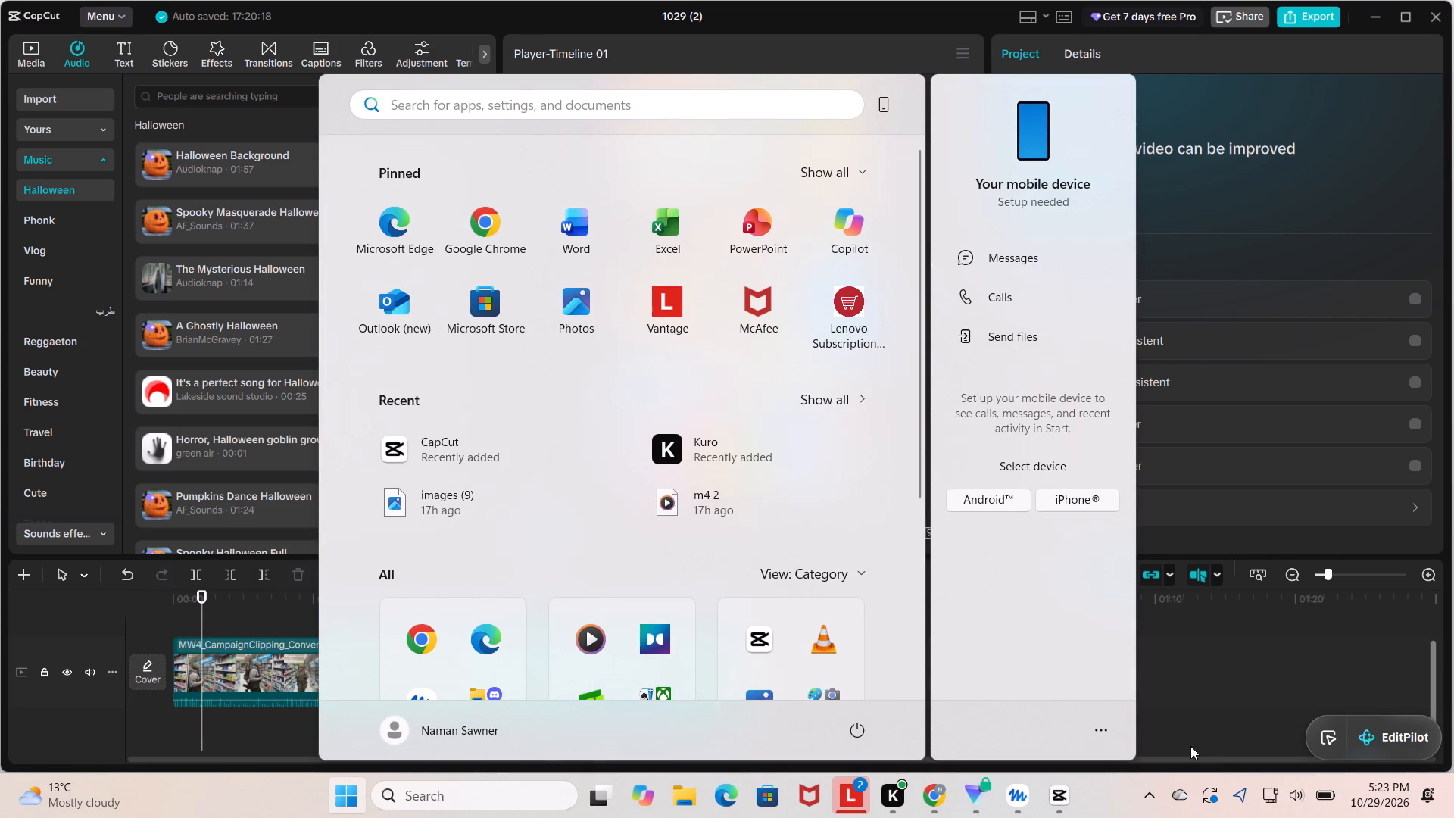
{"action": "left_click", "coordinate": [1214, 744]}
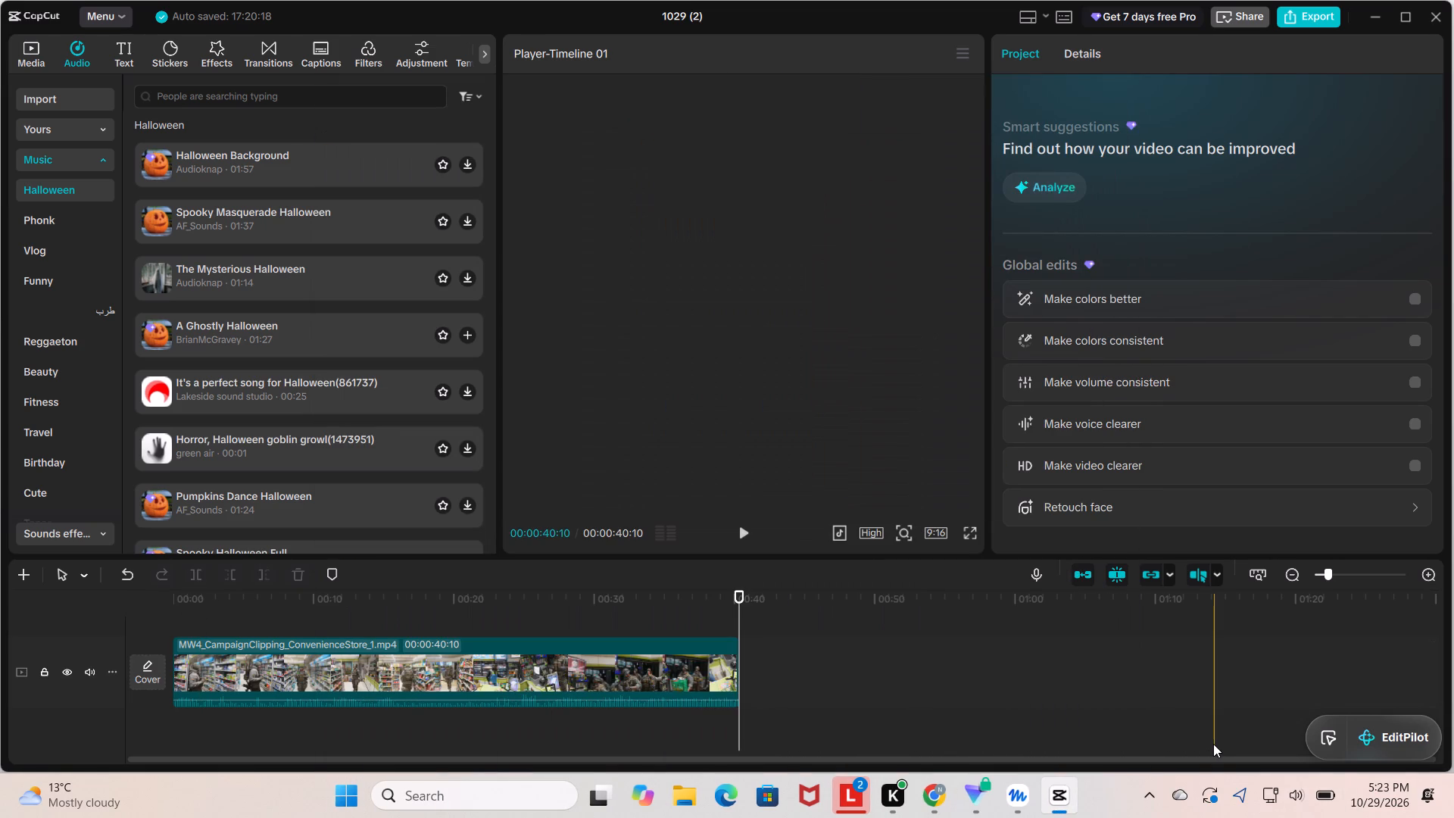
Split the convenience store clip at 00:00:01:27 and delete the short opening part before the cut.
{"action": "key", "text": "Up"}
{"action": "key", "text": "Up"}
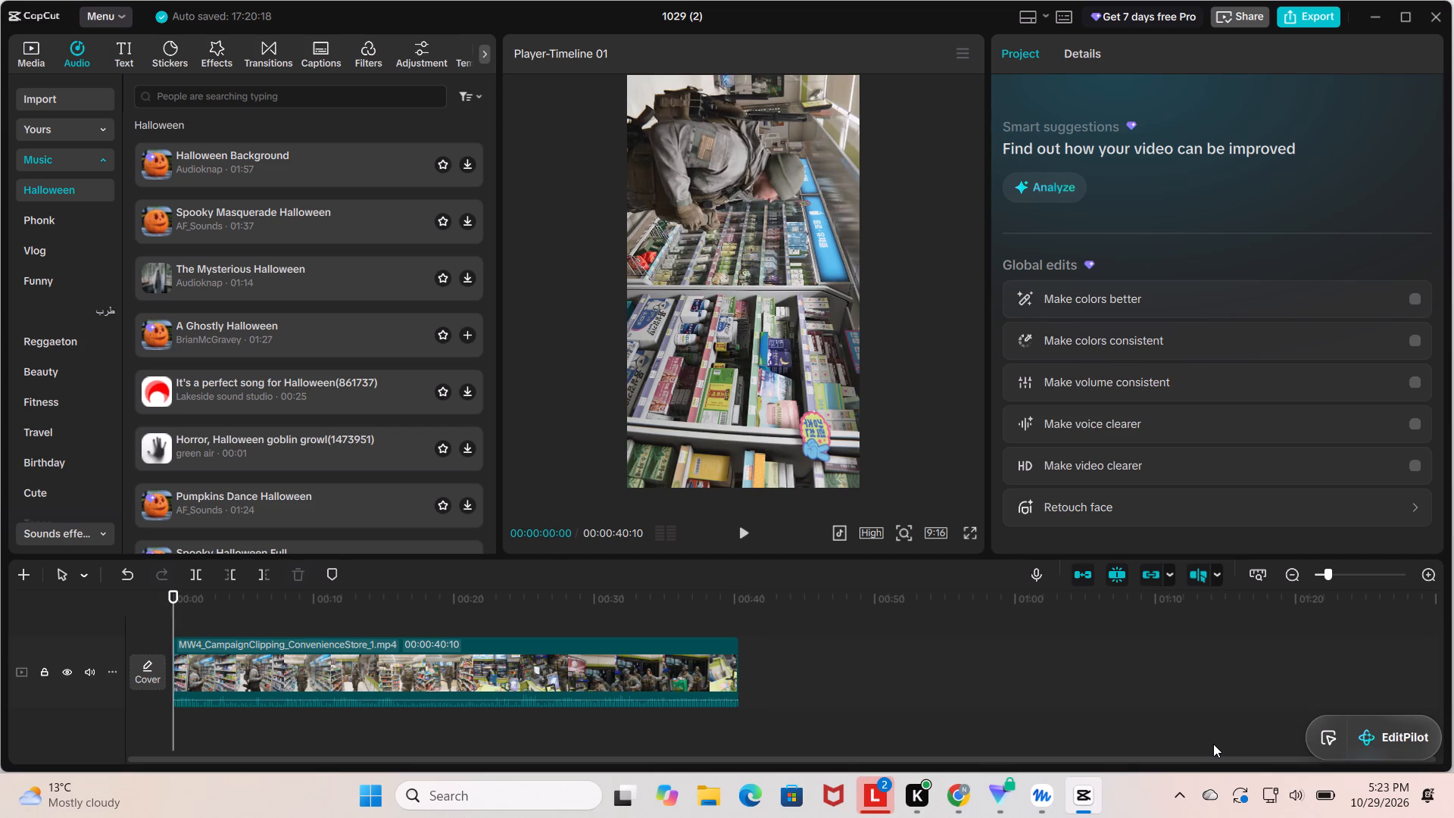
{"action": "key", "text": "Right"}
{"action": "key", "text": "Right"}
{"action": "key", "text": "Right"}
{"action": "key", "text": "Right"}
{"action": "key", "text": "Right"}
{"action": "key", "text": "Right"}
{"action": "key", "text": "Right"}
{"action": "key", "text": "Right"}
{"action": "key", "text": "Right"}
{"action": "key", "text": "Right"}
{"action": "key", "text": "Right"}
{"action": "key", "text": "Right"}
{"action": "key", "text": "Right"}
{"action": "key", "text": "Right"}
{"action": "key", "text": "Right"}
{"action": "key", "text": "Right"}
{"action": "key", "text": "Right"}
{"action": "key", "text": "Right"}
{"action": "key", "text": "Right"}
{"action": "key", "text": "Right"}
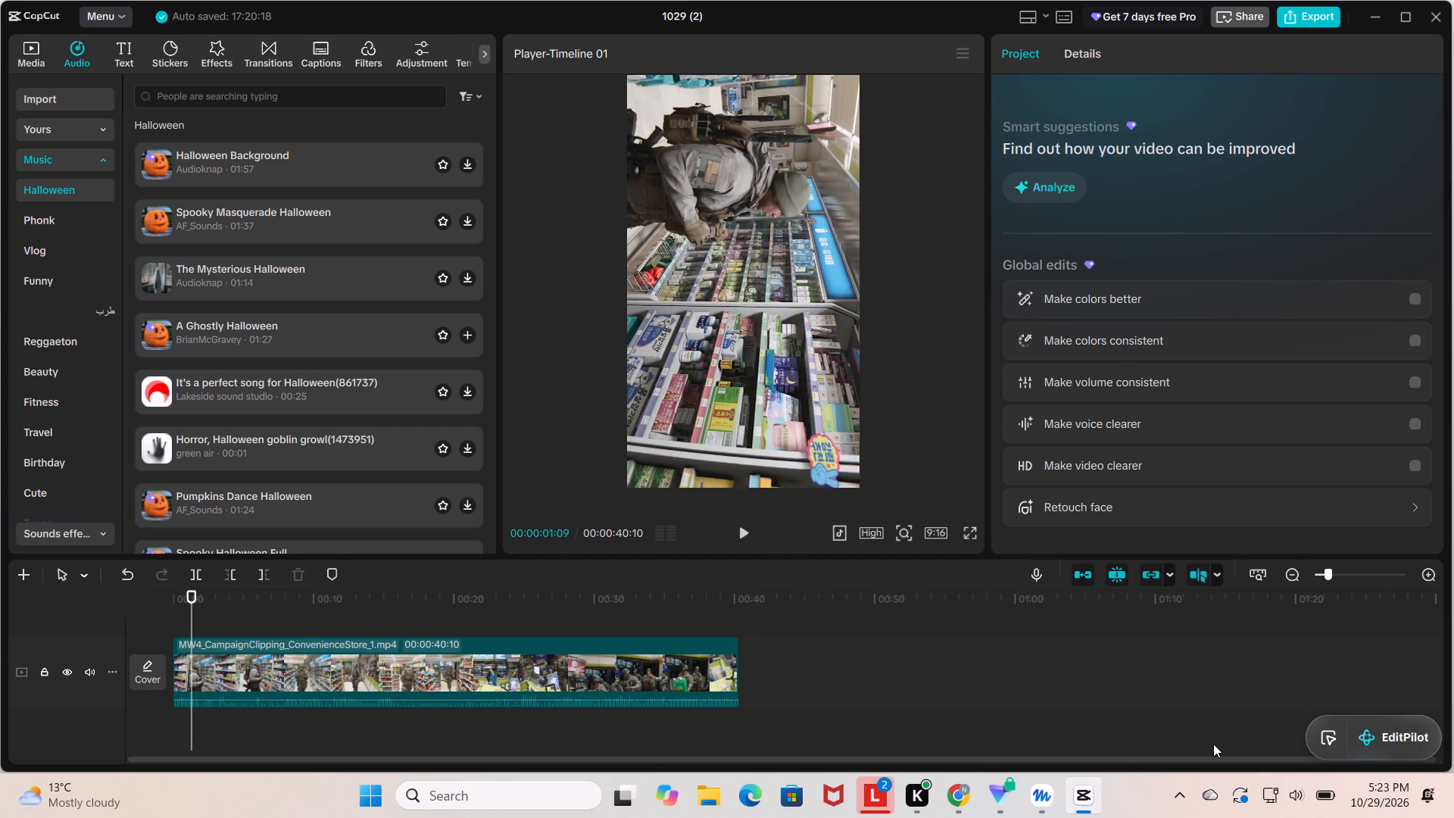
{"action": "key", "text": "Right"}
{"action": "key", "text": "Right"}
{"action": "key", "text": "Right"}
{"action": "key", "text": "Right"}
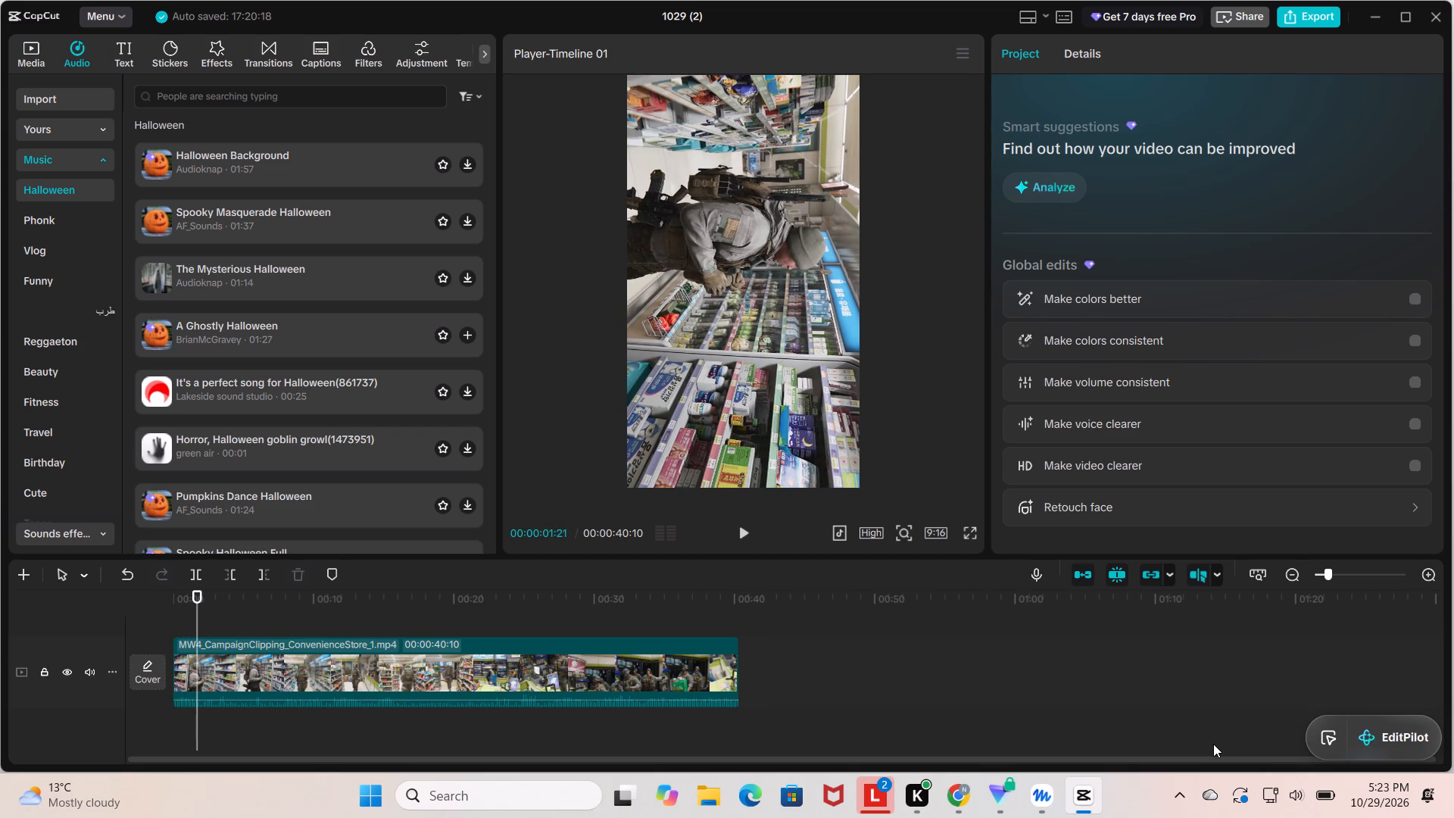
{"action": "key", "text": "space"}
{"action": "key", "text": "space"}
{"action": "key", "text": "space"}
{"action": "key", "text": "space"}
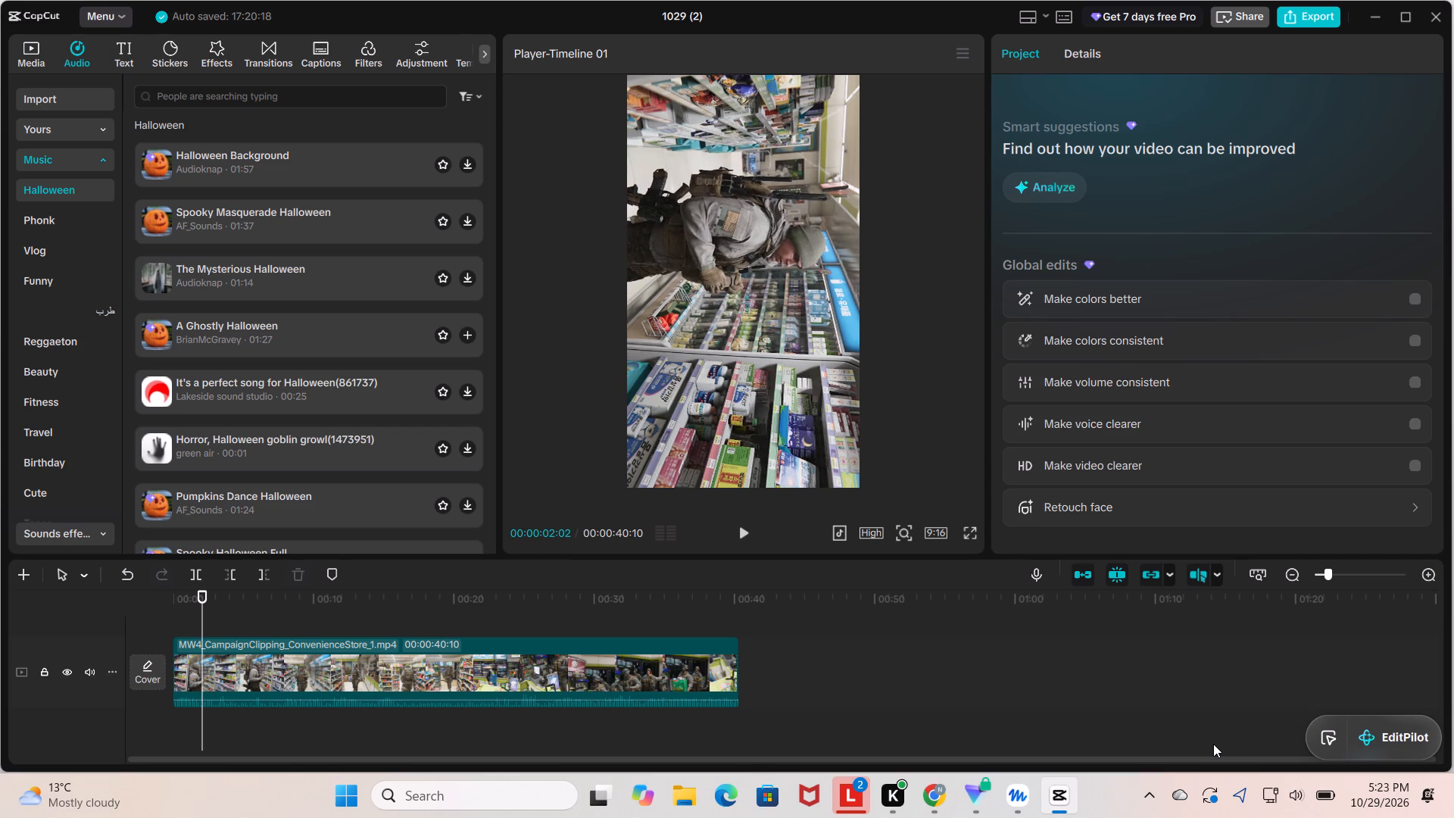
{"action": "key", "text": "Left"}
{"action": "key", "text": "Left"}
{"action": "key", "text": "Left"}
{"action": "key", "text": "Left"}
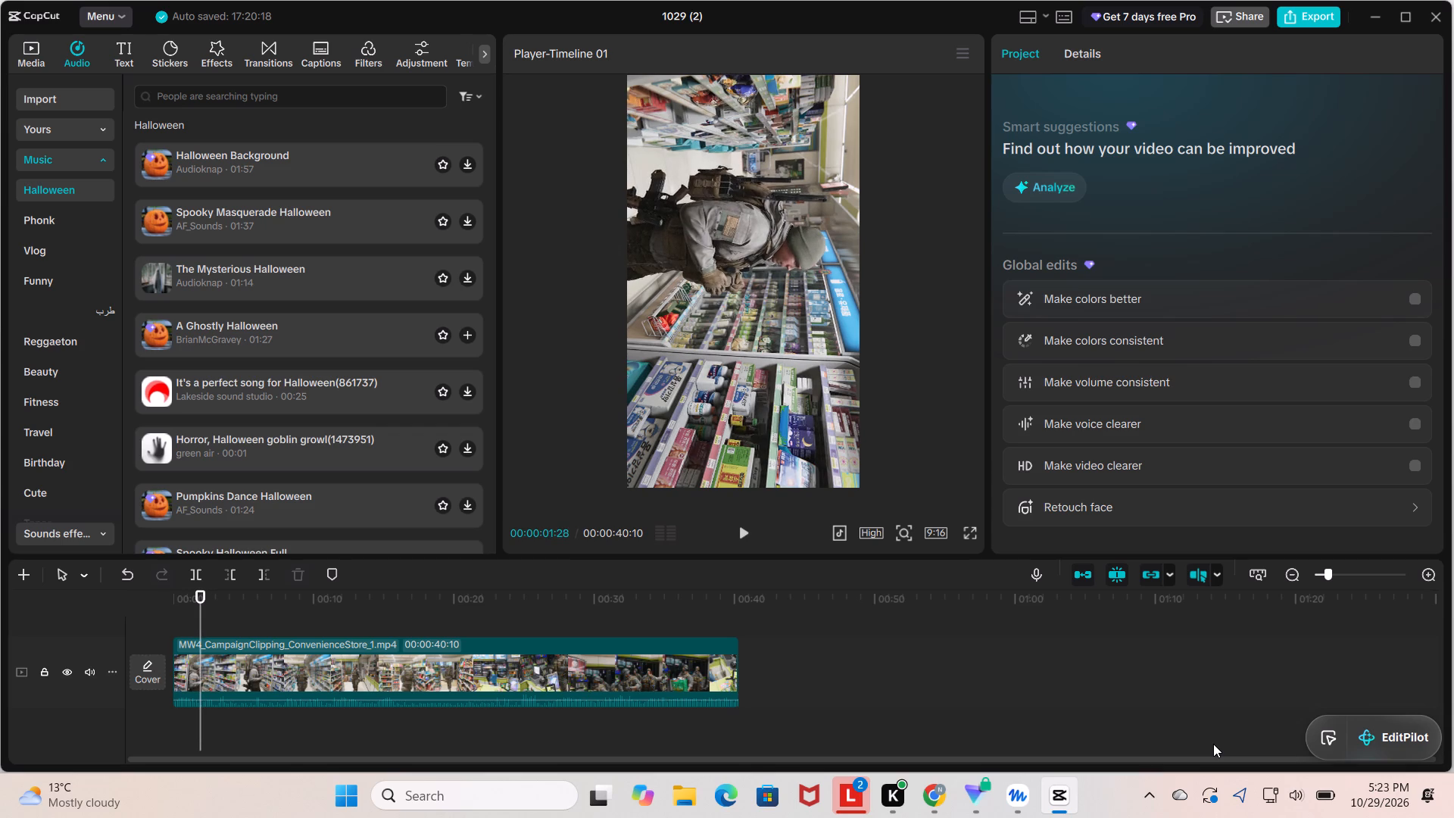
{"action": "key", "text": "Left"}
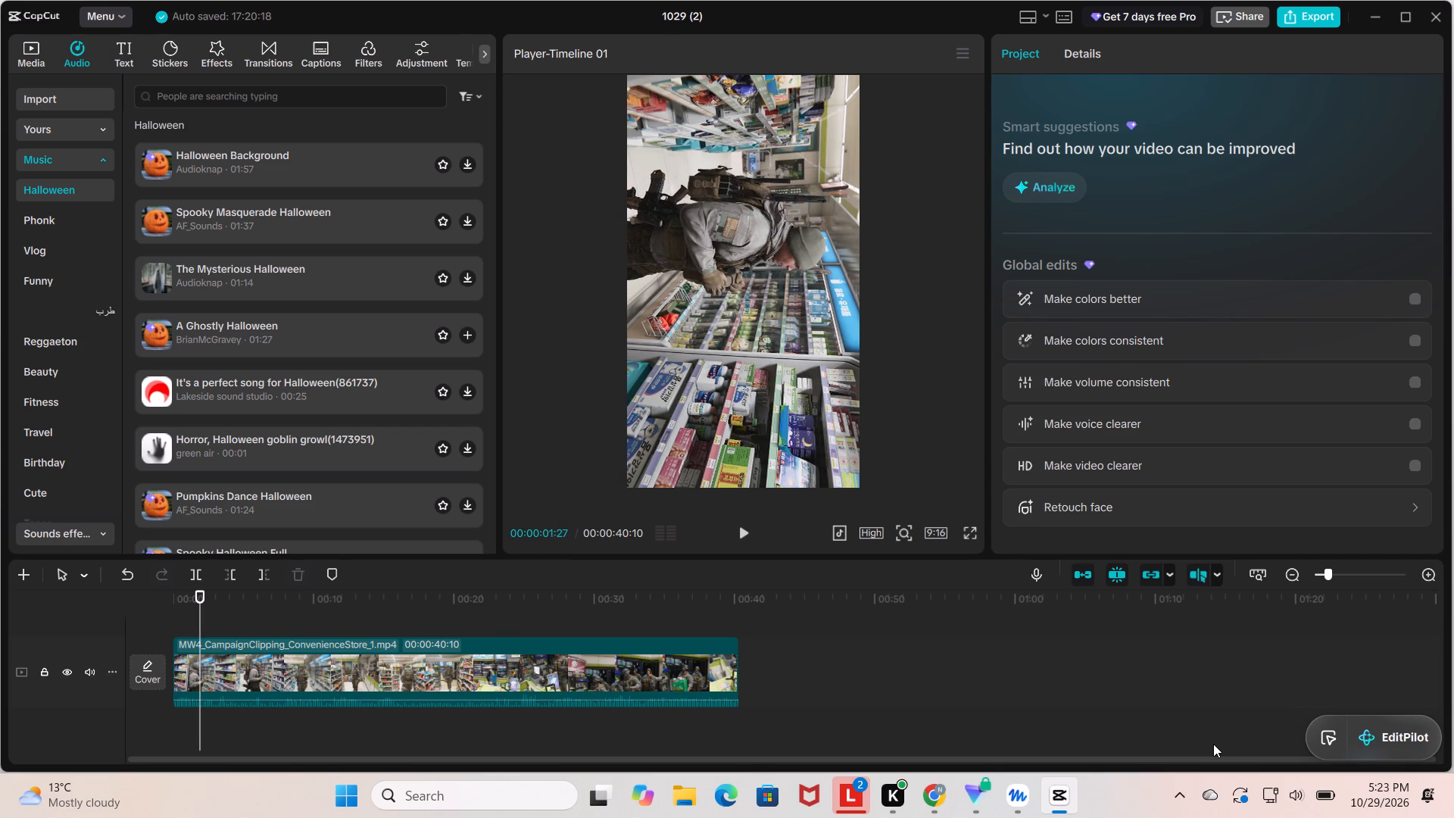
{"action": "key", "text": "ctrl+b"}
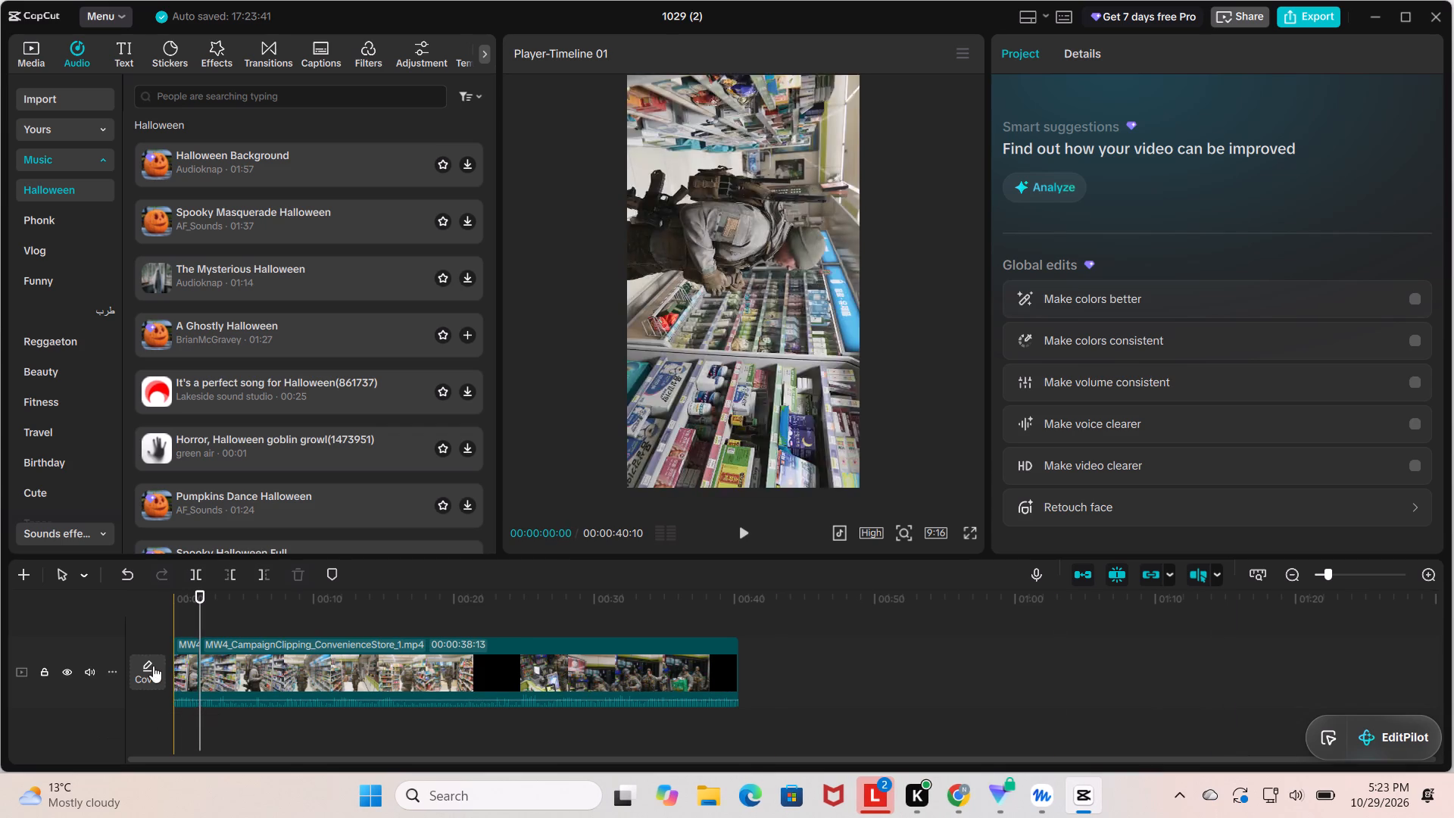
{"action": "left_click", "coordinate": [179, 662]}
{"action": "key", "text": "BackSpace"}
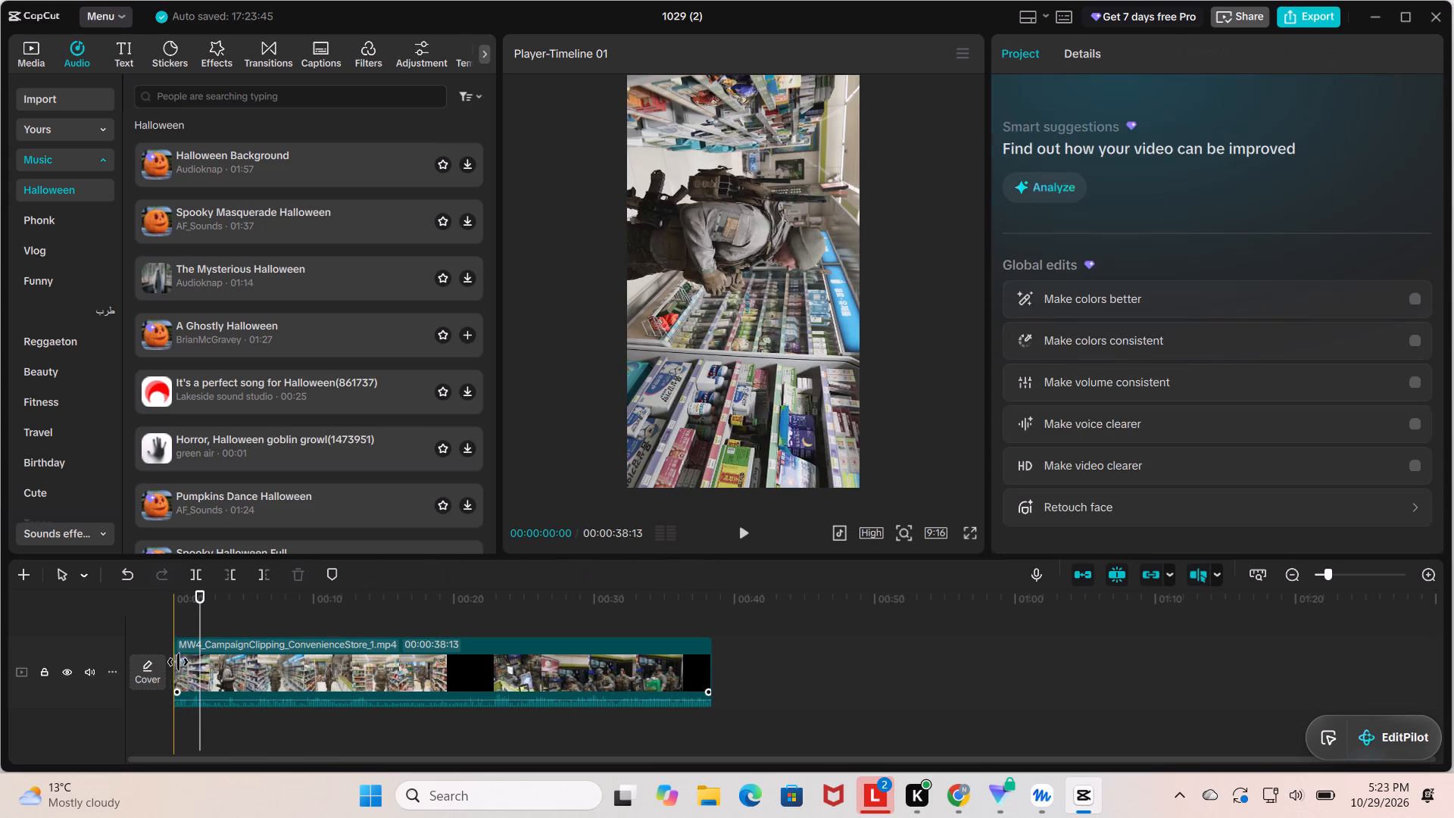
Play the shortened video from its start to check the new opening, and return the playhead to the start.
{"action": "left_click_drag", "start_coordinate": [198, 621], "coordinate": [139, 618]}
{"action": "key", "text": "space"}
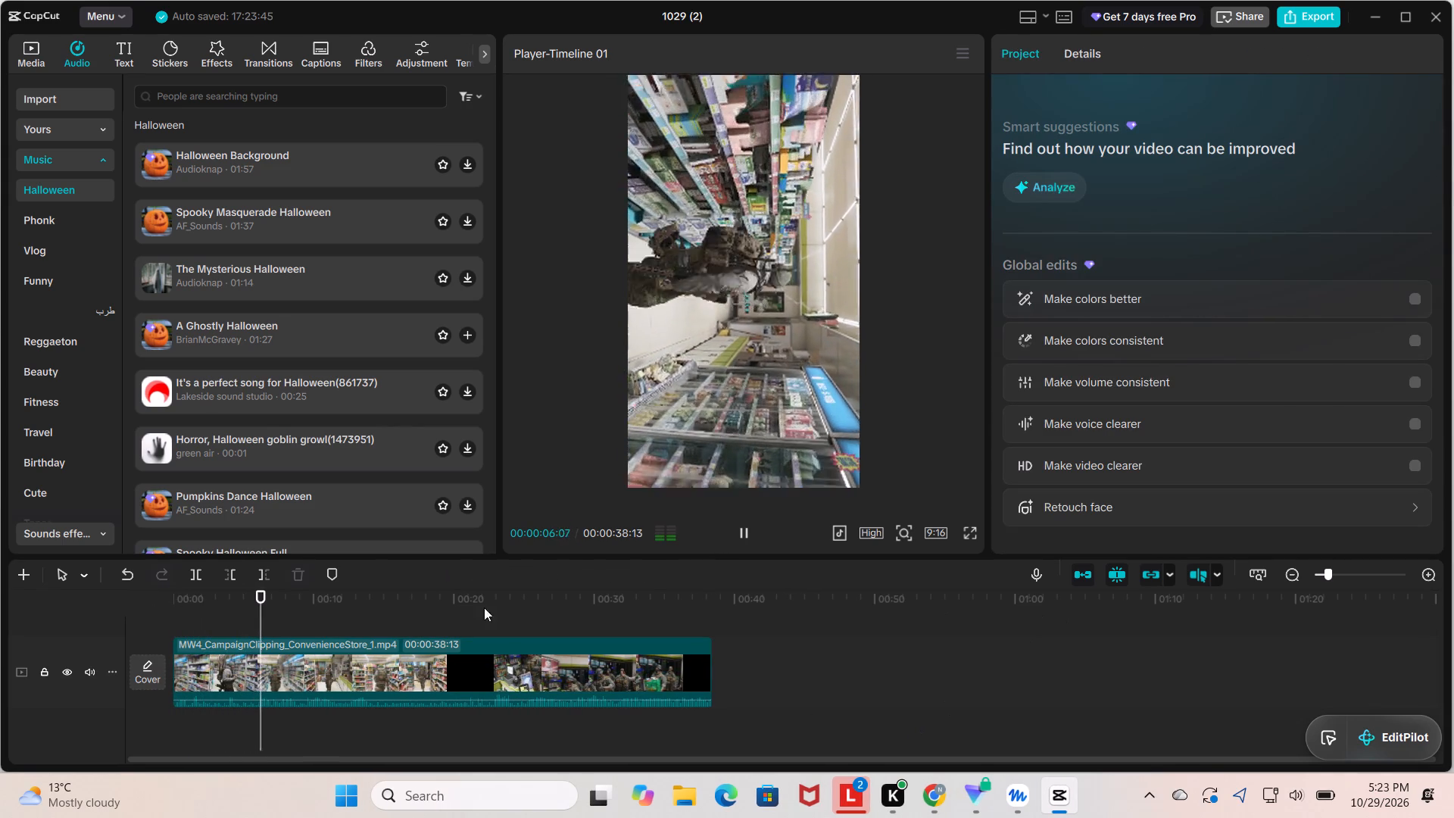
{"action": "left_click_drag", "start_coordinate": [273, 601], "coordinate": [160, 607]}
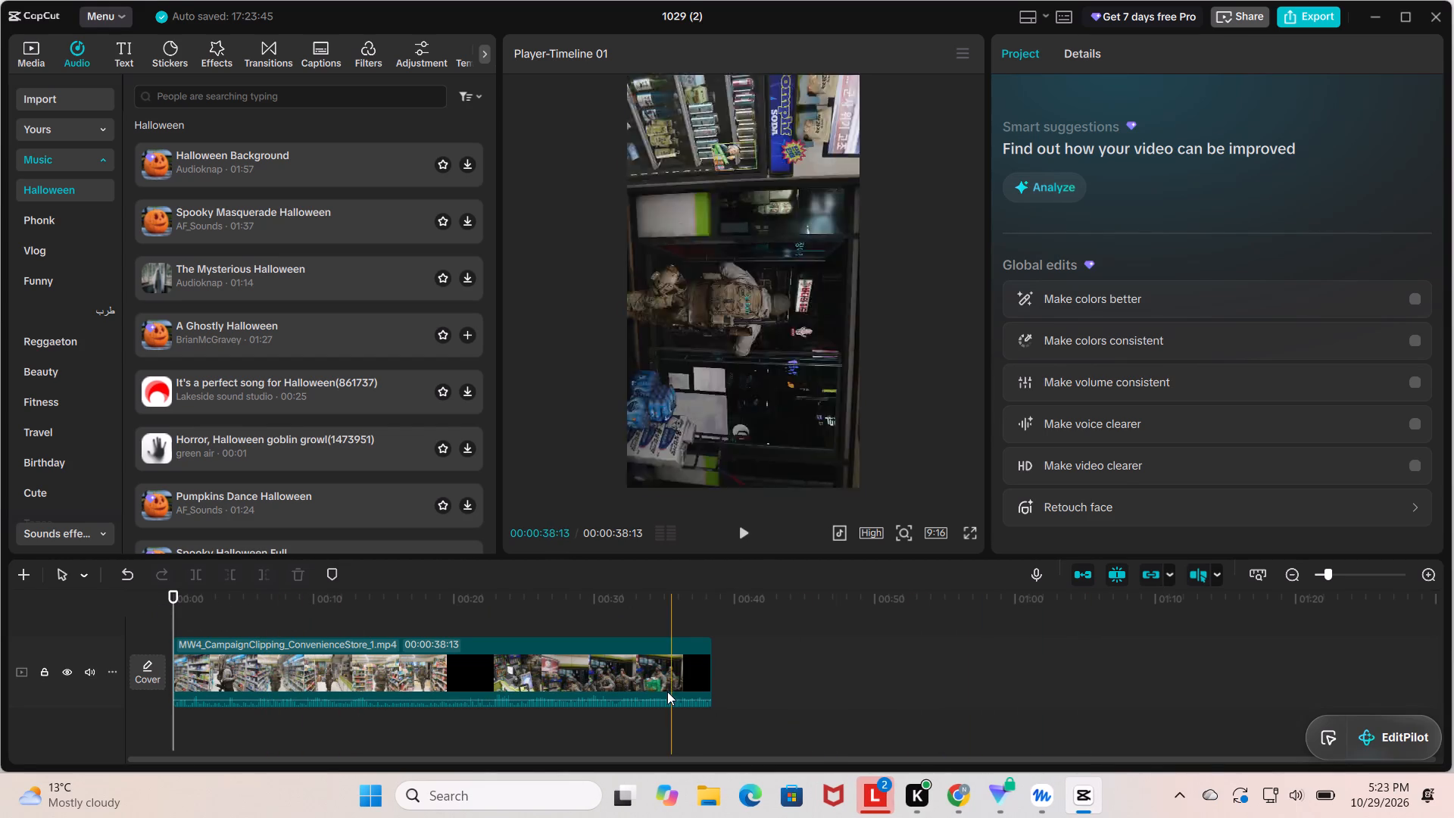
{"action": "scroll", "coordinate": [618, 669], "scroll_direction": "up", "scroll_amount": 2, "text": "ctrl"}
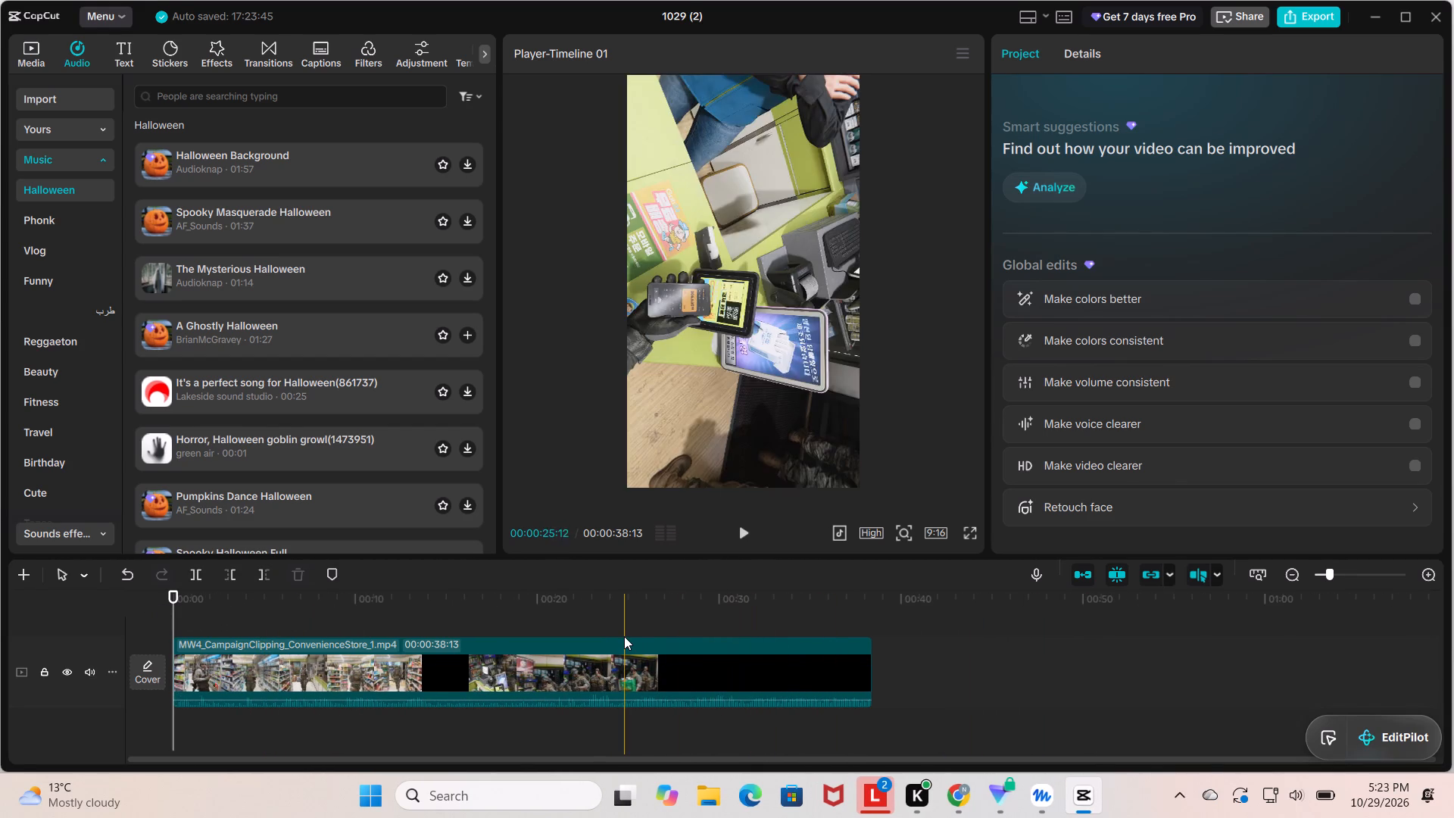
{"action": "left_click_drag", "start_coordinate": [622, 615], "coordinate": [160, 603]}
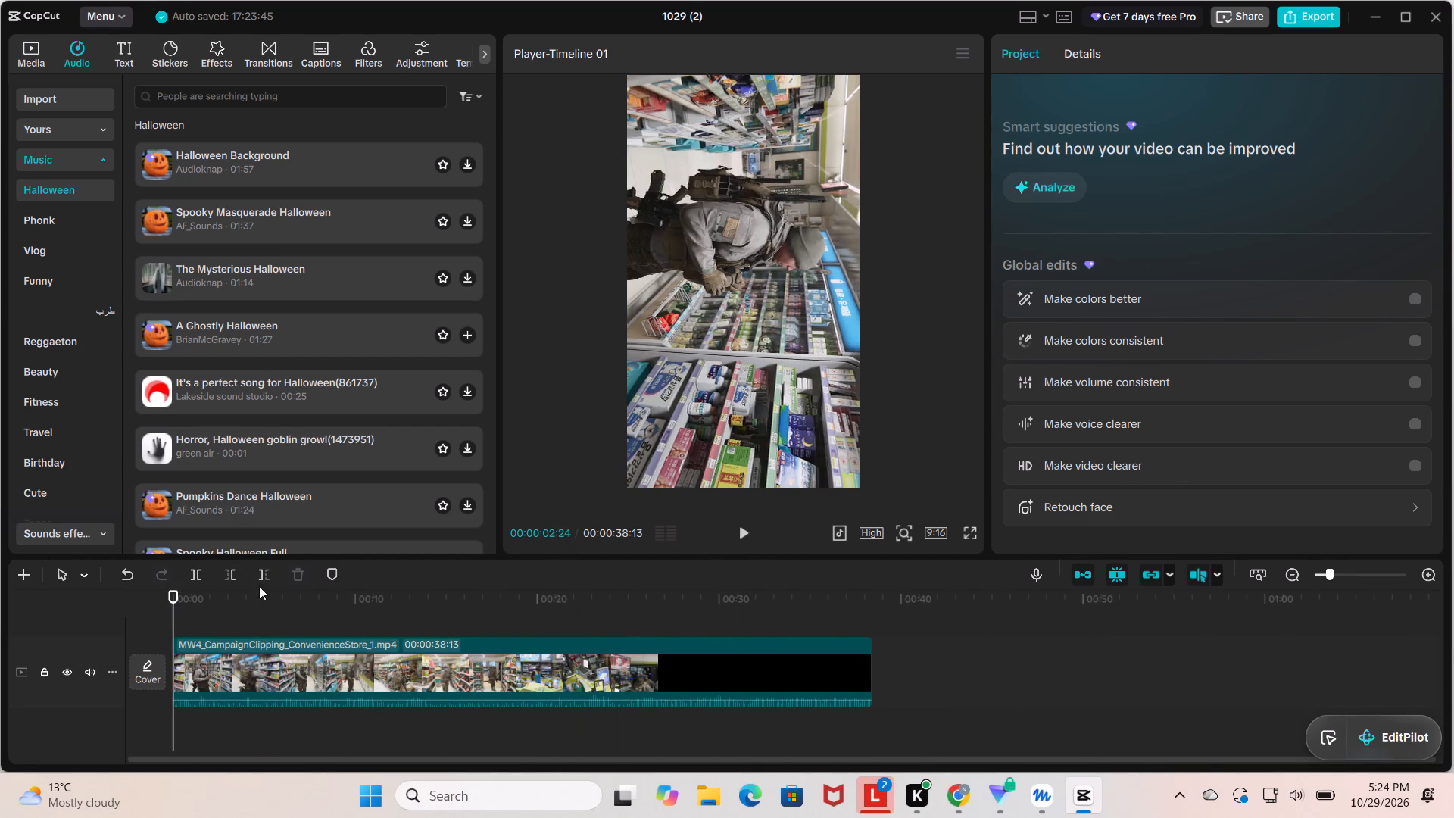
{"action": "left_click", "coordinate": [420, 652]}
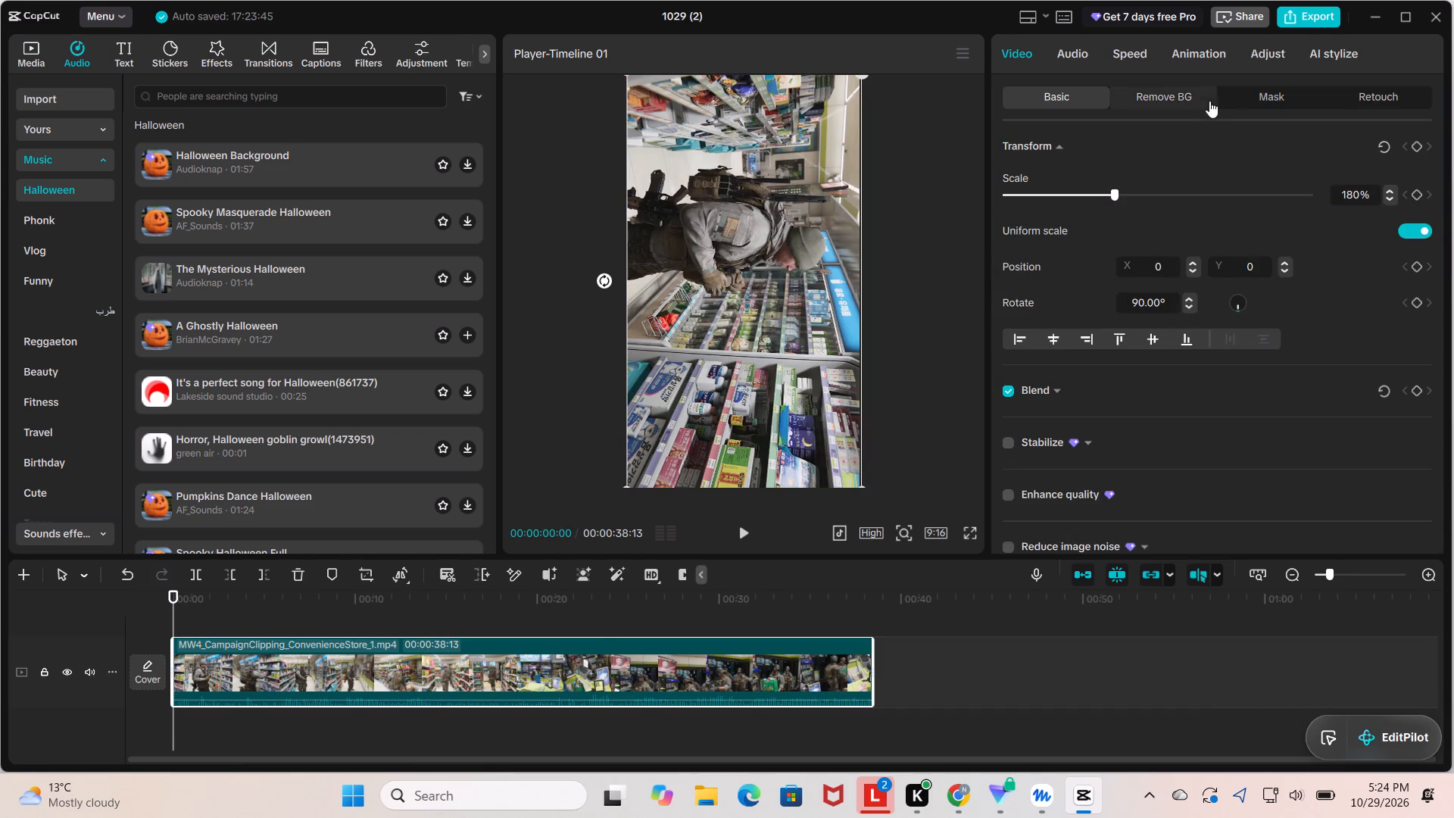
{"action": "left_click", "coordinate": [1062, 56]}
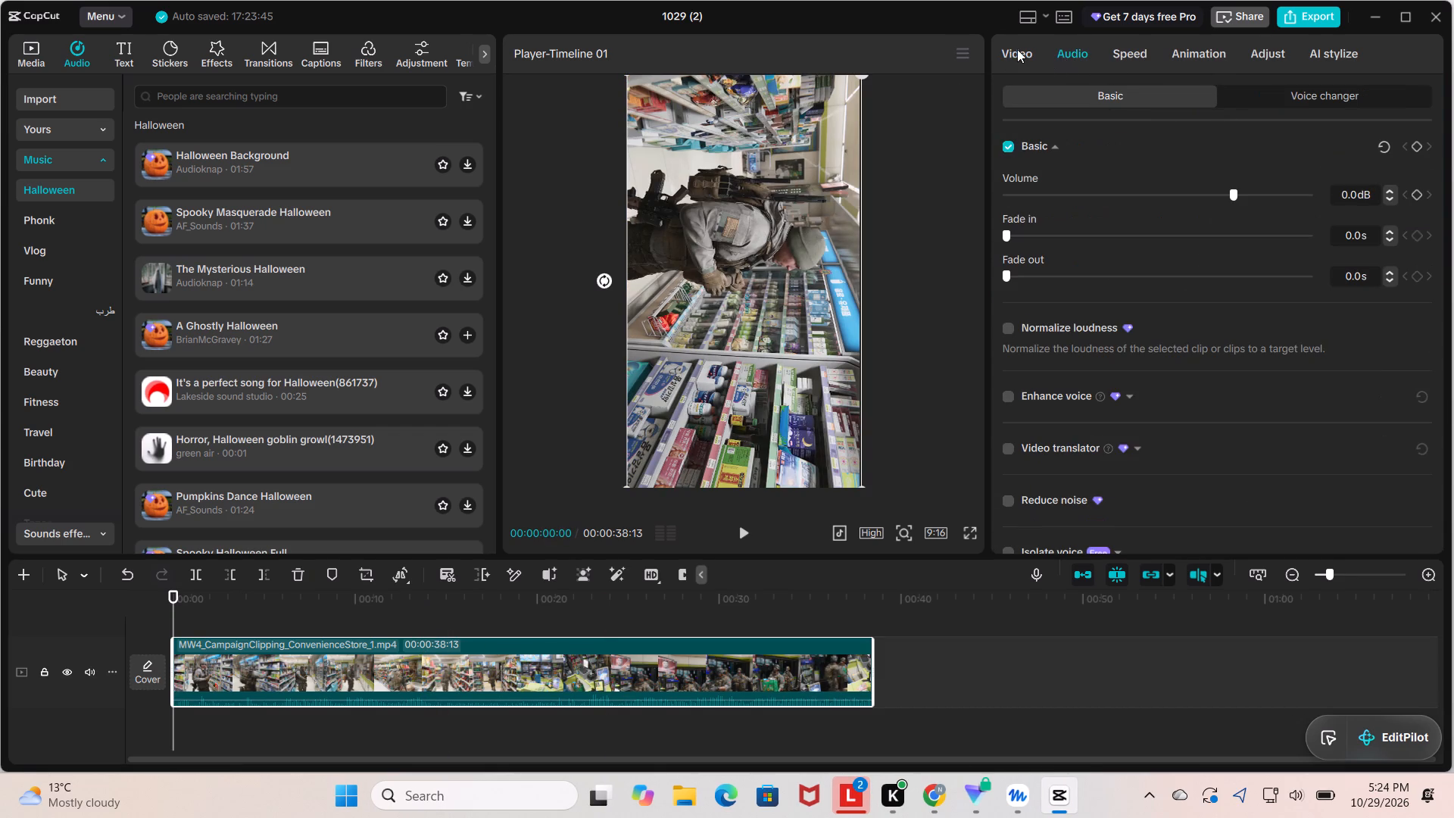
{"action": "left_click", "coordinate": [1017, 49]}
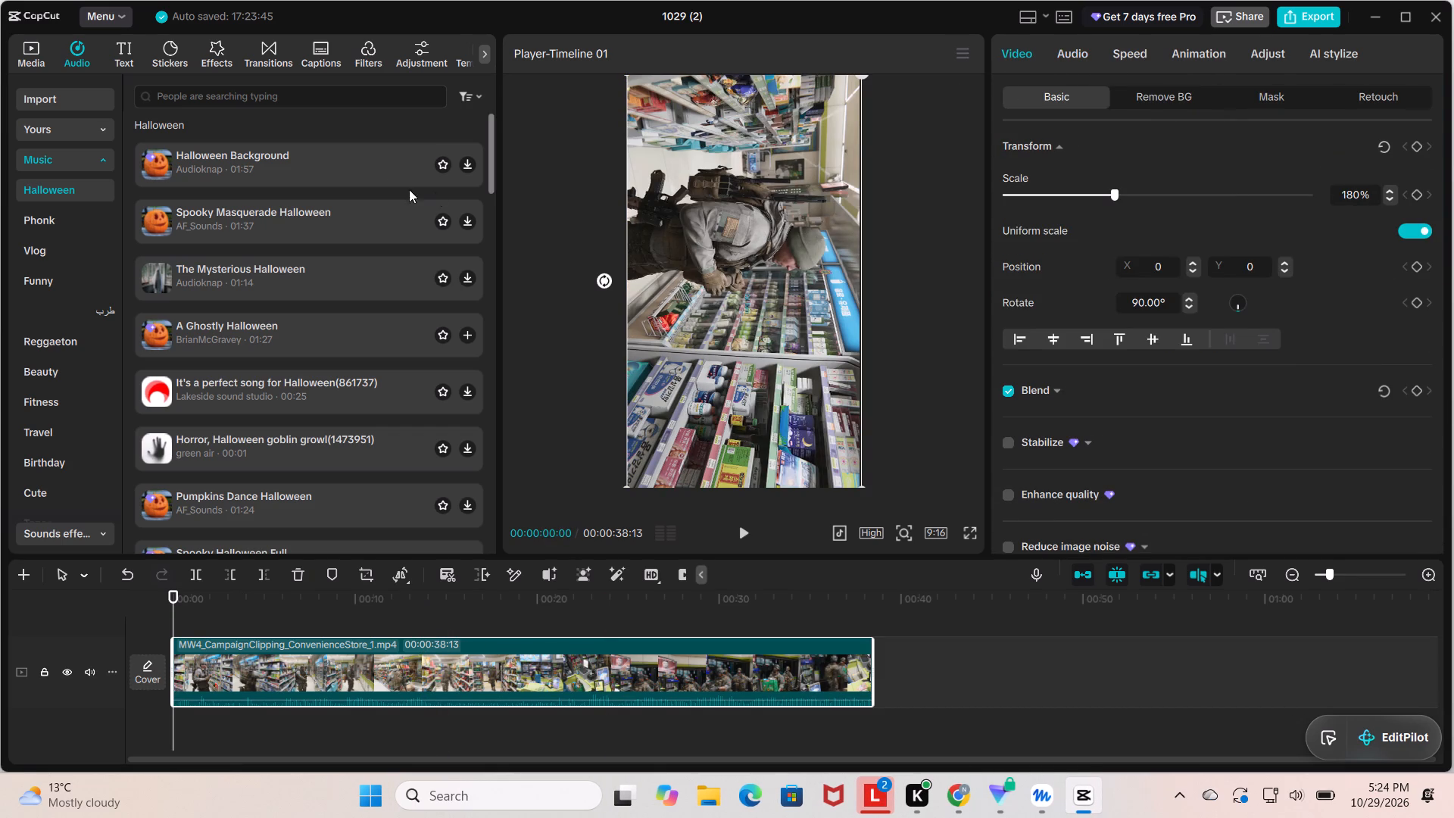
Search the audio library for "crowd sound effect".
{"action": "left_click", "coordinate": [332, 100]}
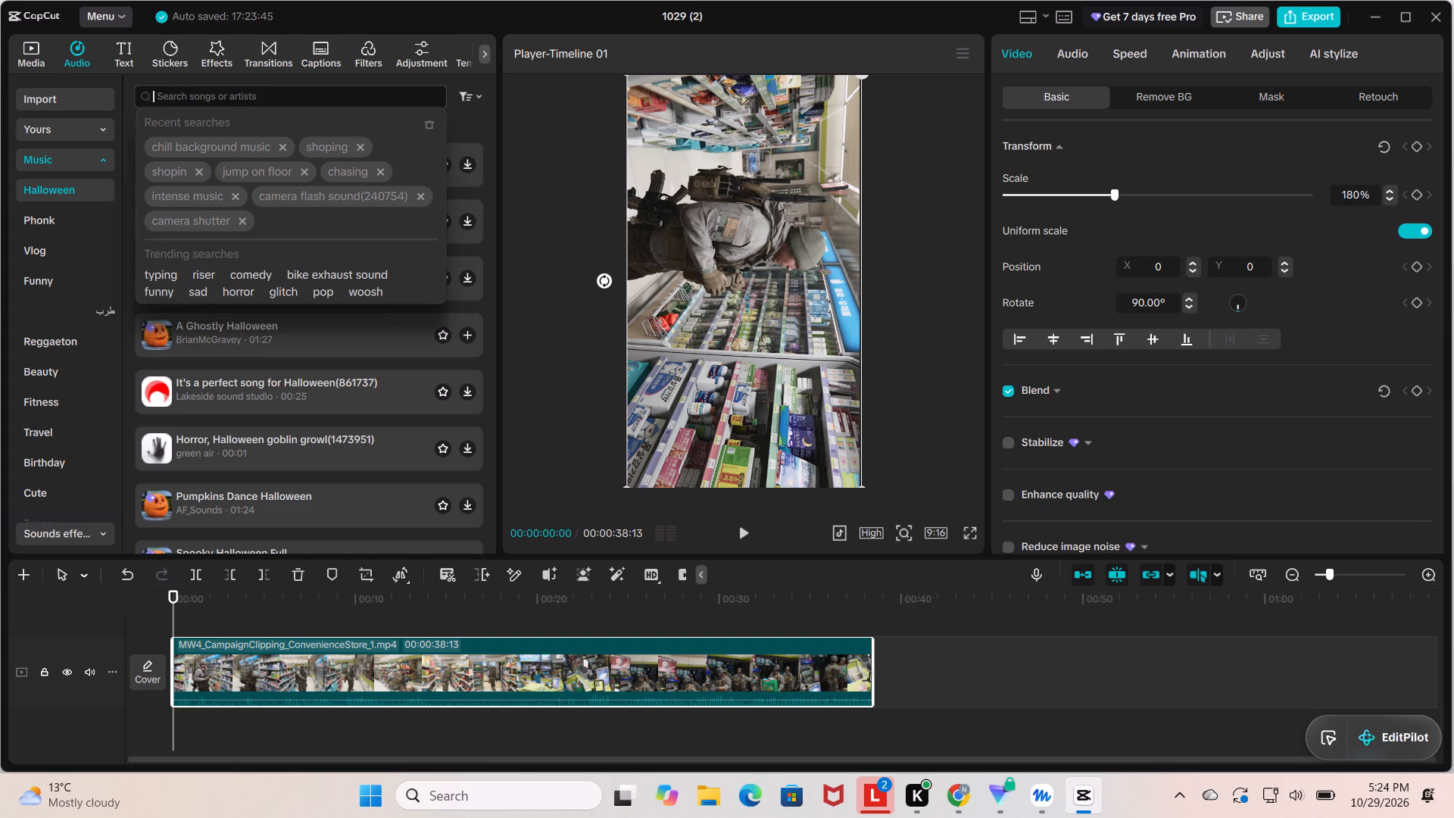
{"action": "type", "text": "cro"}
{"action": "key", "text": "w"}
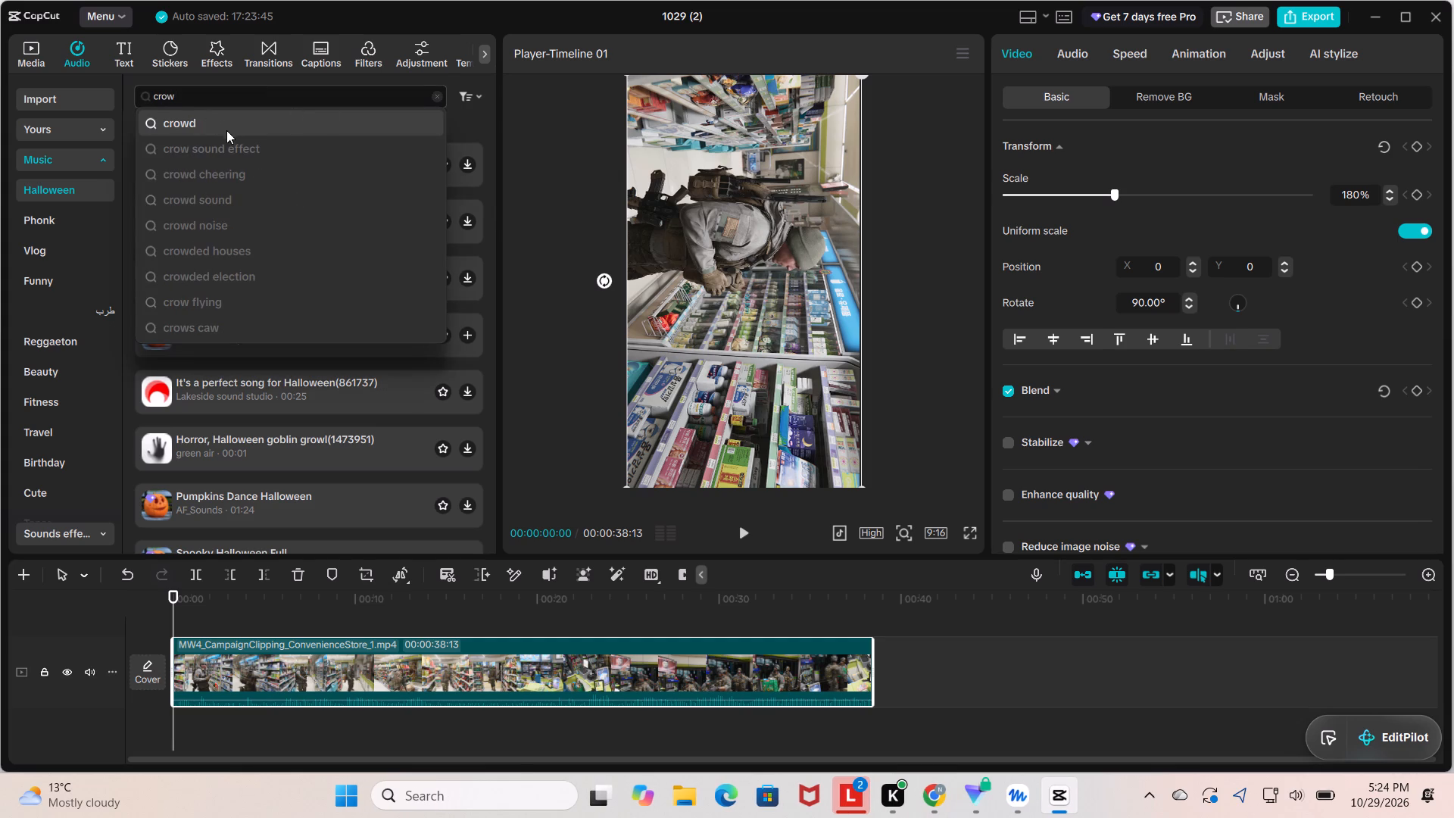
{"action": "left_click", "coordinate": [217, 144]}
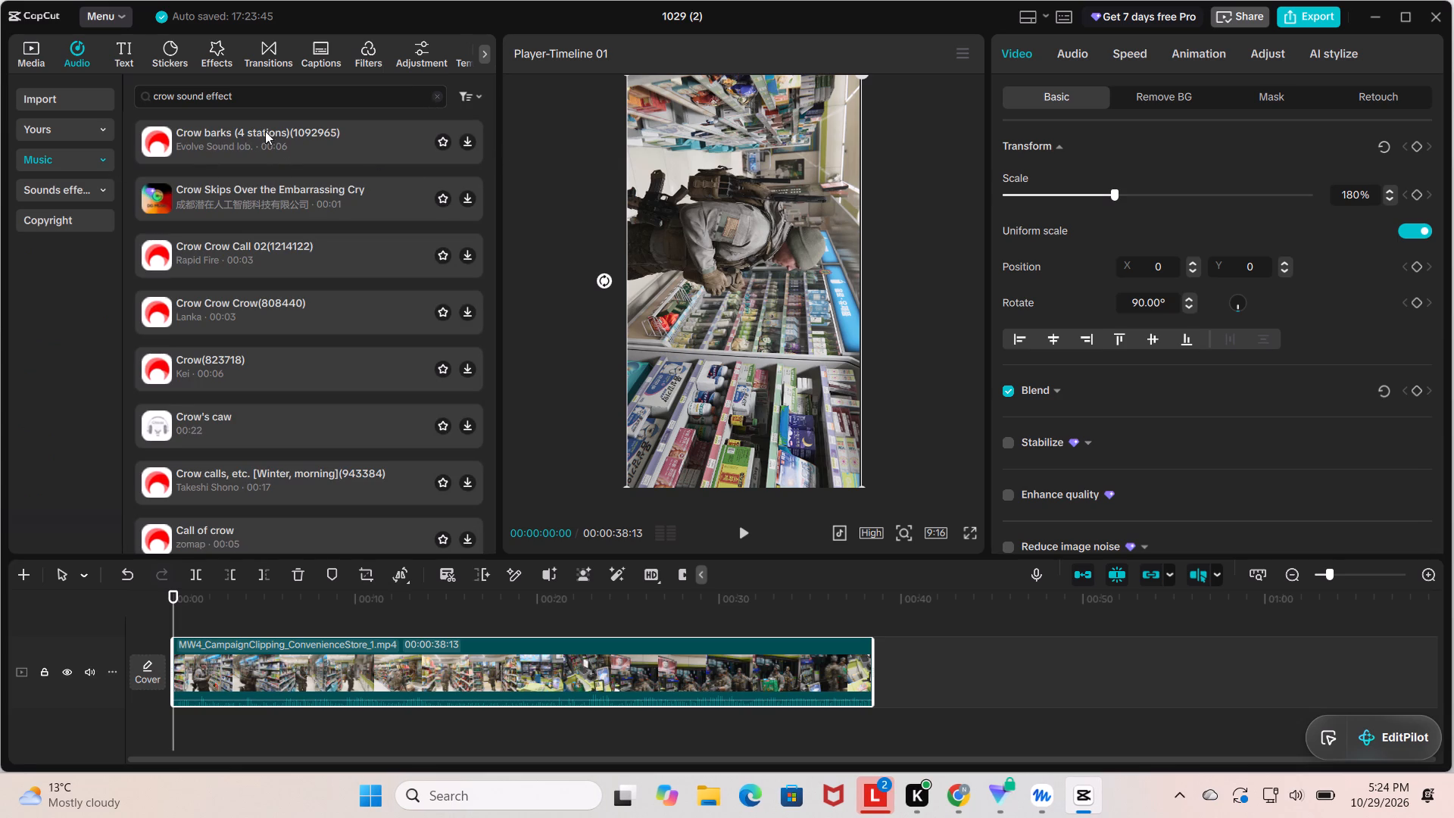
{"action": "left_click", "coordinate": [176, 97]}
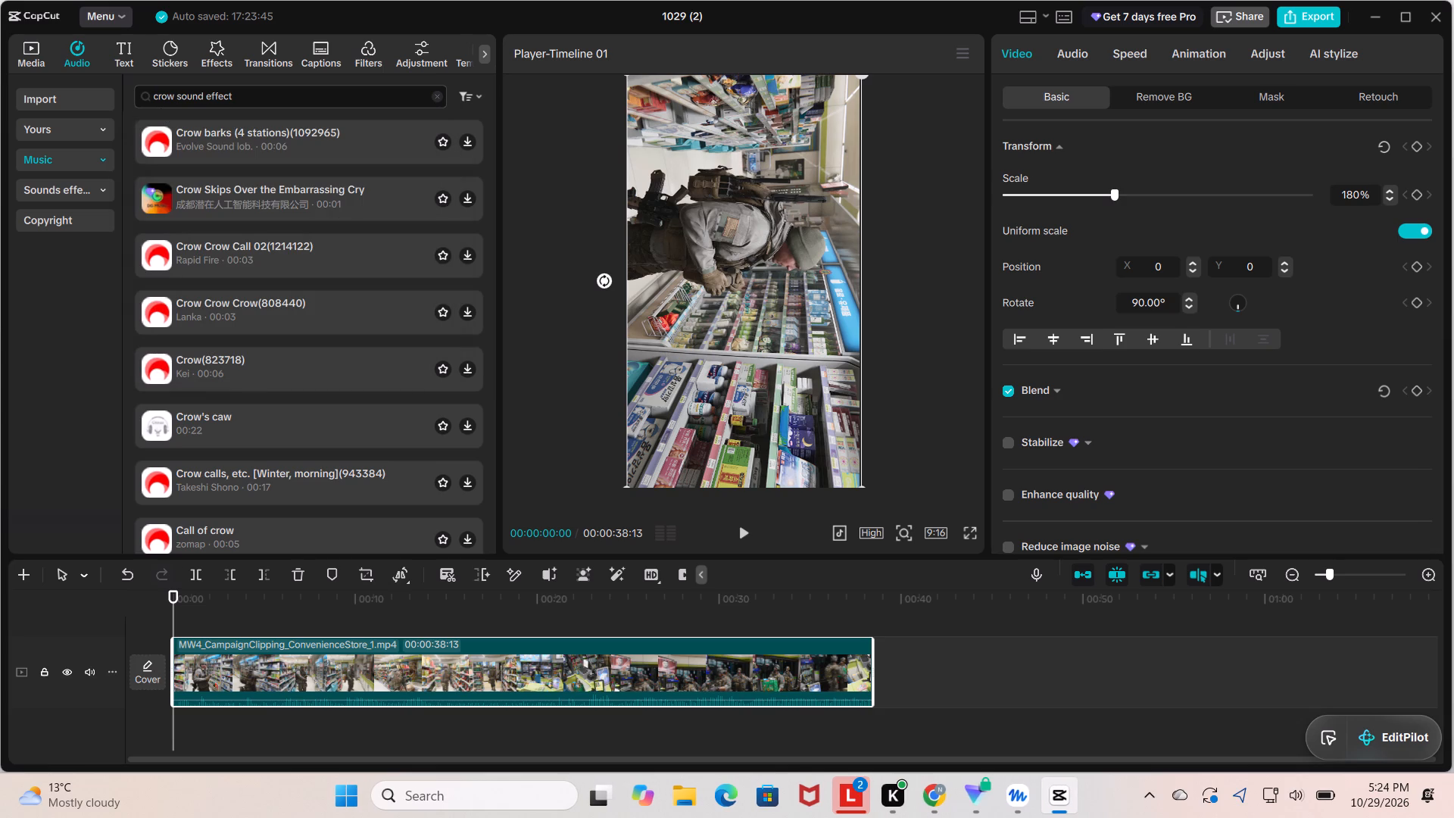
{"action": "key", "text": "BackSpace"}
{"action": "type", "text": "d"}
{"action": "key", "text": "space"}
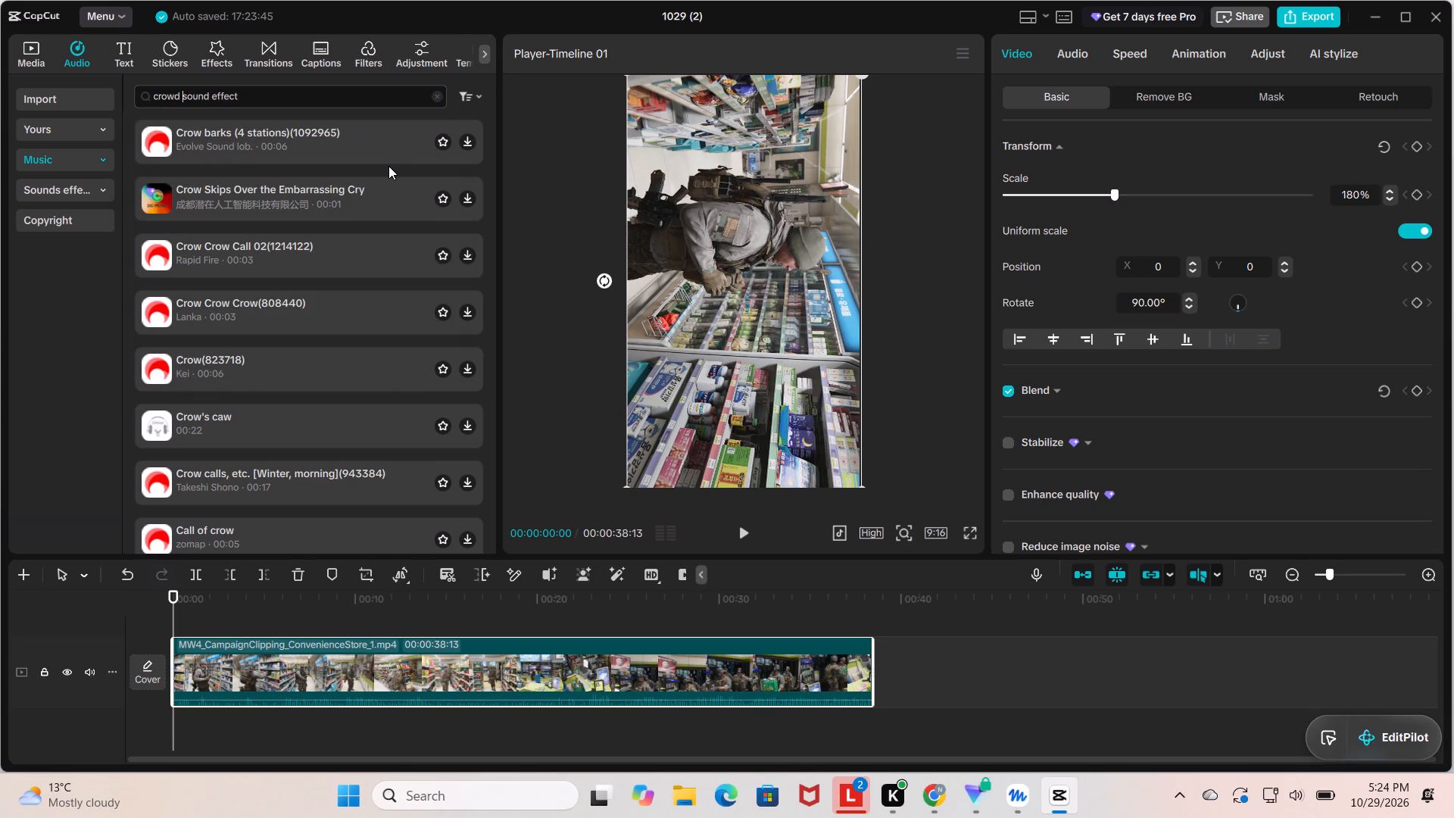
{"action": "key", "text": "Return"}
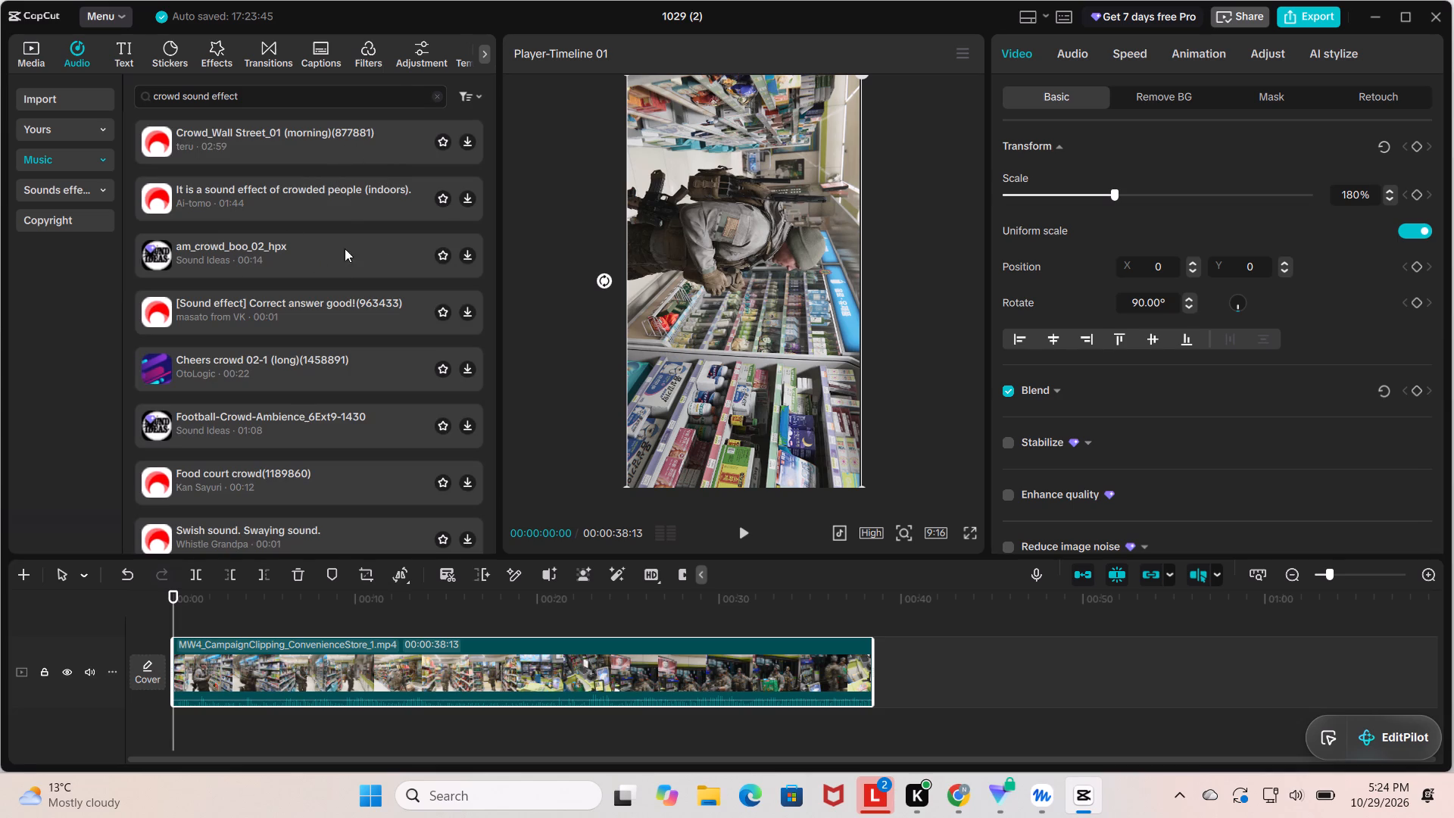
Preview the Crowd_Wall Street_01 (morning), crowded people (indoors), Correct answer good! and am_crowd_boo_02_hpx sounds, and browse the other crowd sound effects.
{"action": "left_click", "coordinate": [225, 127]}
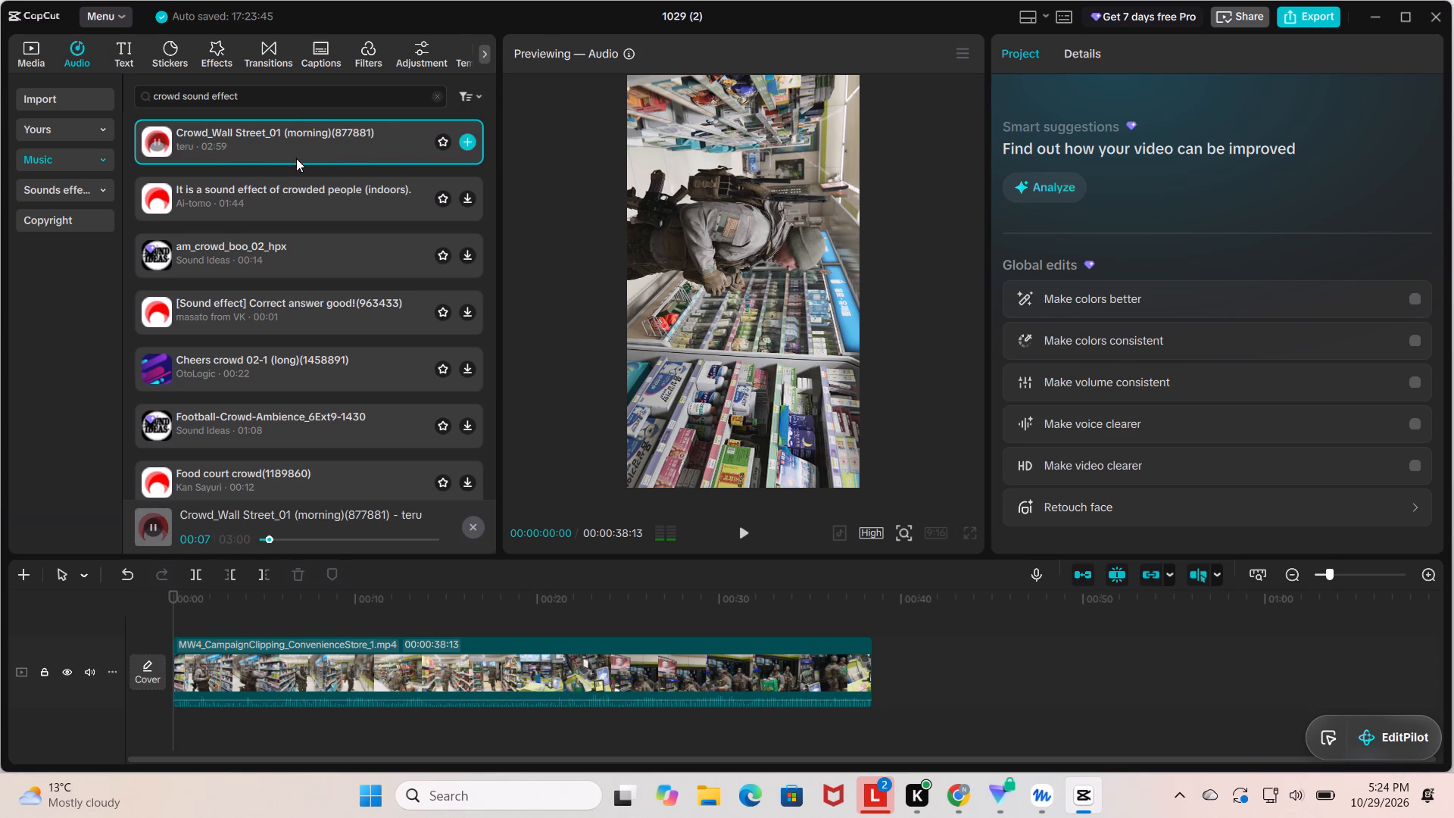
{"action": "left_click", "coordinate": [344, 201]}
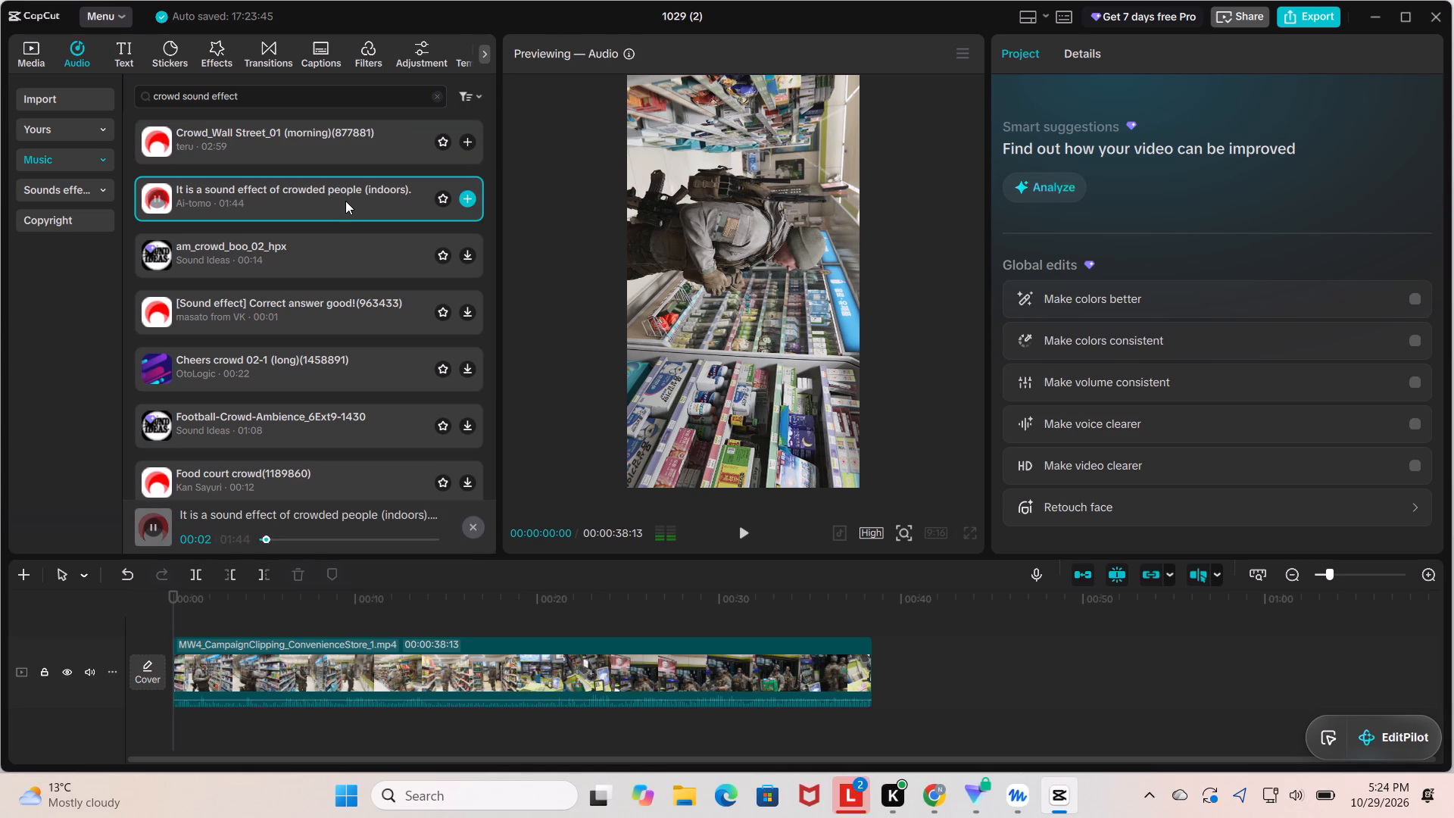
{"action": "left_click", "coordinate": [295, 302]}
{"action": "left_click", "coordinate": [269, 253]}
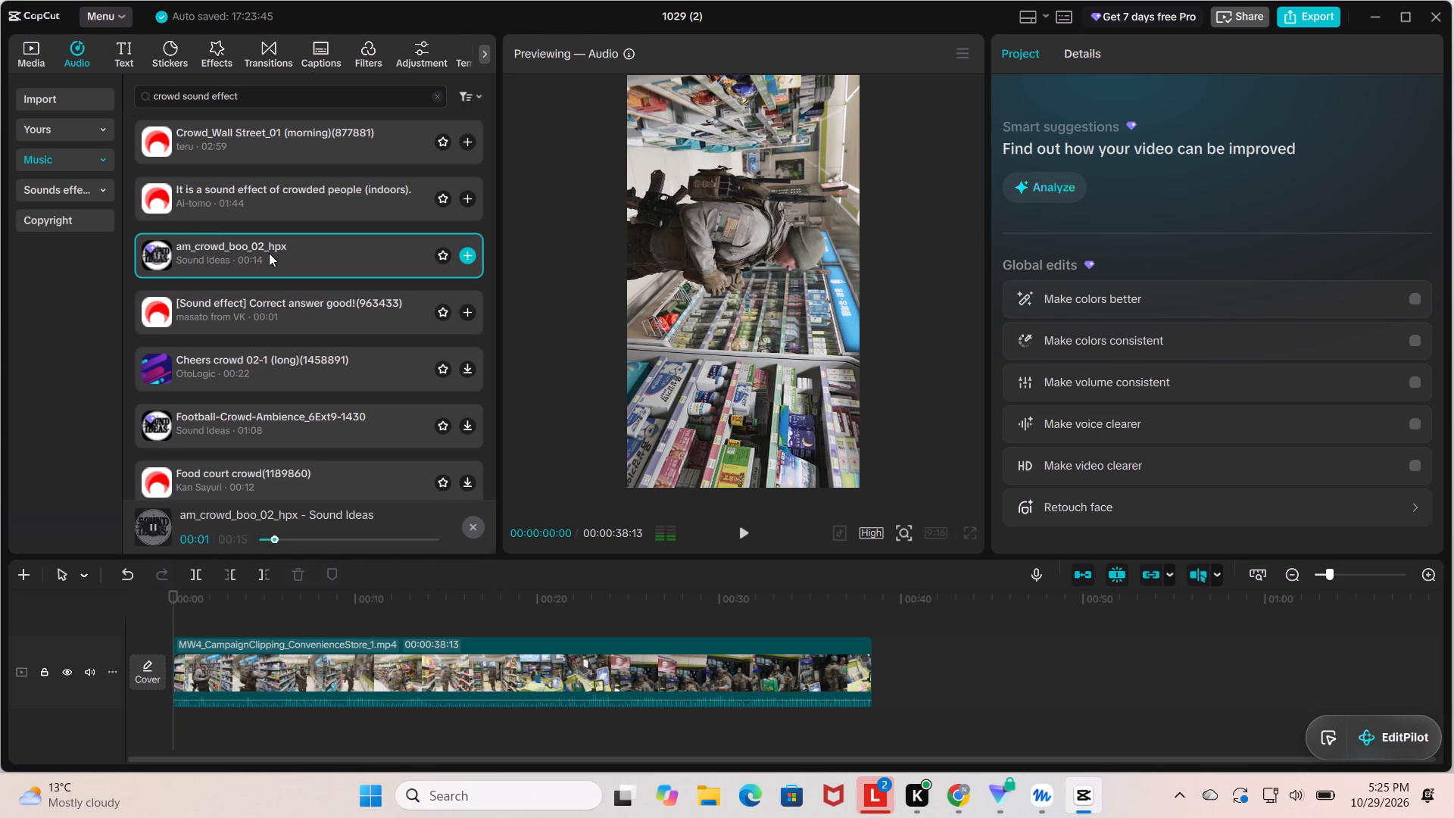
{"action": "left_click", "coordinate": [261, 137]}
{"action": "scroll", "coordinate": [316, 183], "scroll_direction": "down", "scroll_amount": 1}
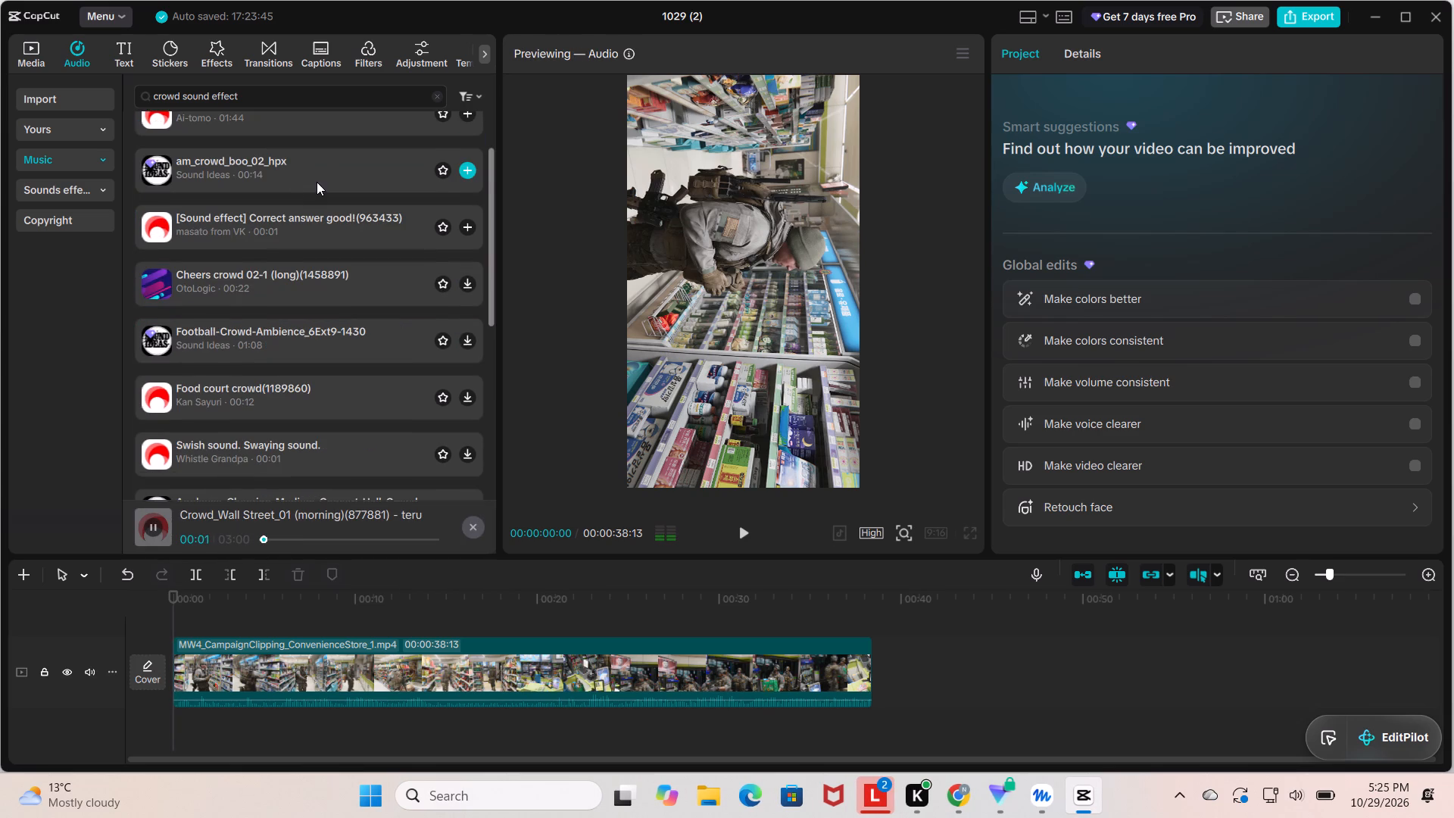
{"action": "scroll", "coordinate": [291, 184], "scroll_direction": "down", "scroll_amount": 1}
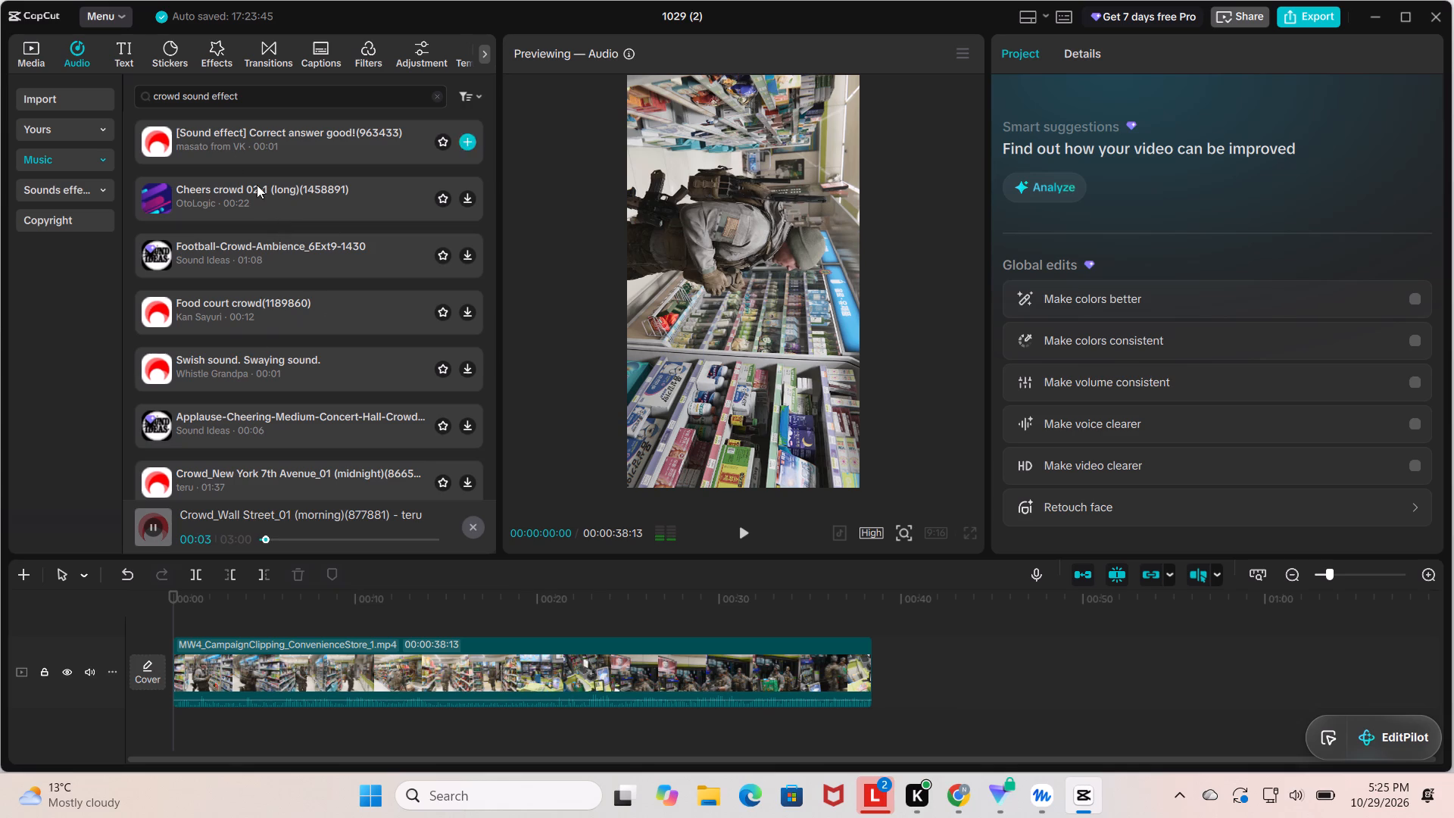
{"action": "scroll", "coordinate": [245, 217], "scroll_direction": "down", "scroll_amount": 3}
{"action": "scroll", "coordinate": [251, 214], "scroll_direction": "up", "scroll_amount": 7}
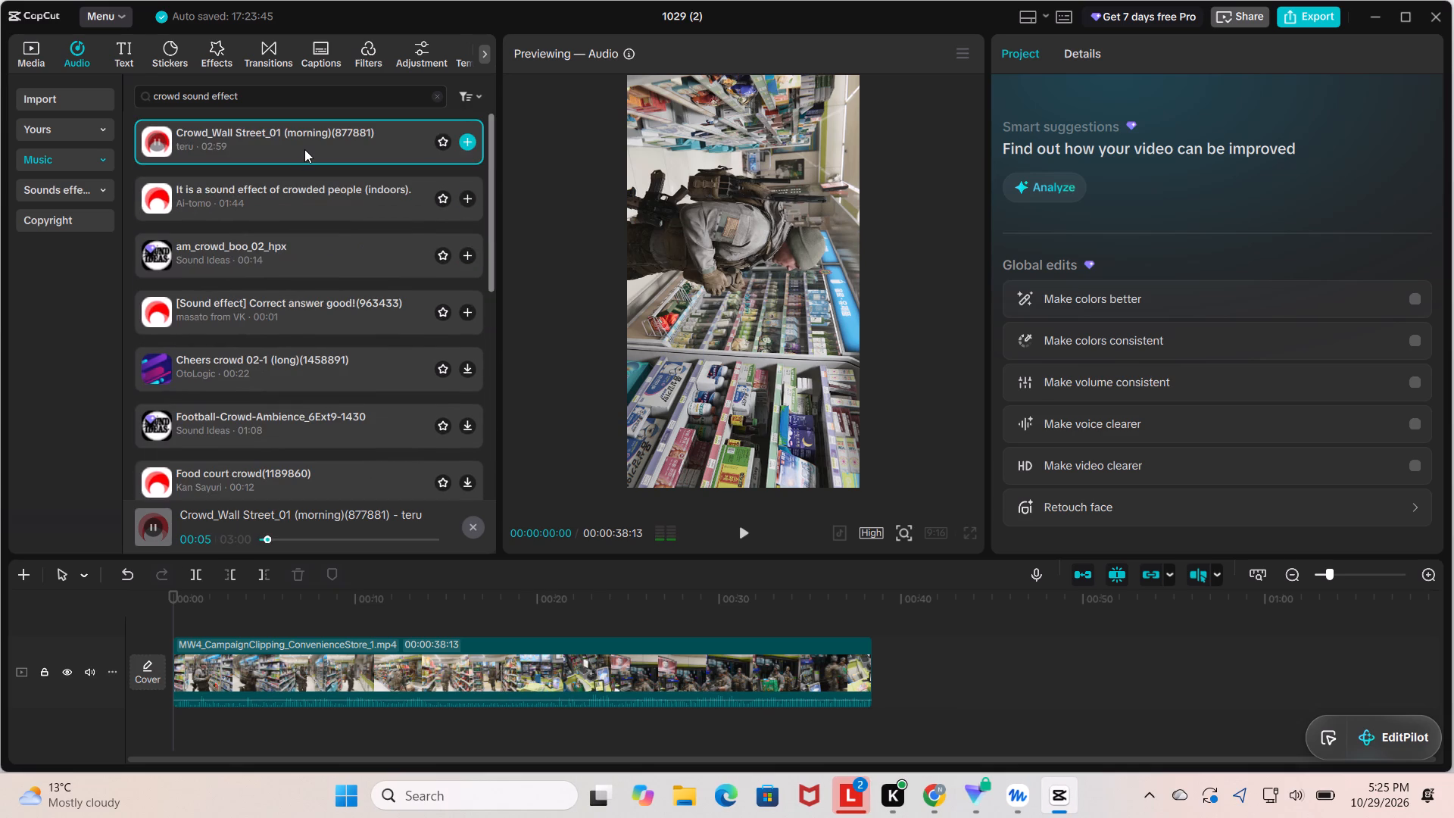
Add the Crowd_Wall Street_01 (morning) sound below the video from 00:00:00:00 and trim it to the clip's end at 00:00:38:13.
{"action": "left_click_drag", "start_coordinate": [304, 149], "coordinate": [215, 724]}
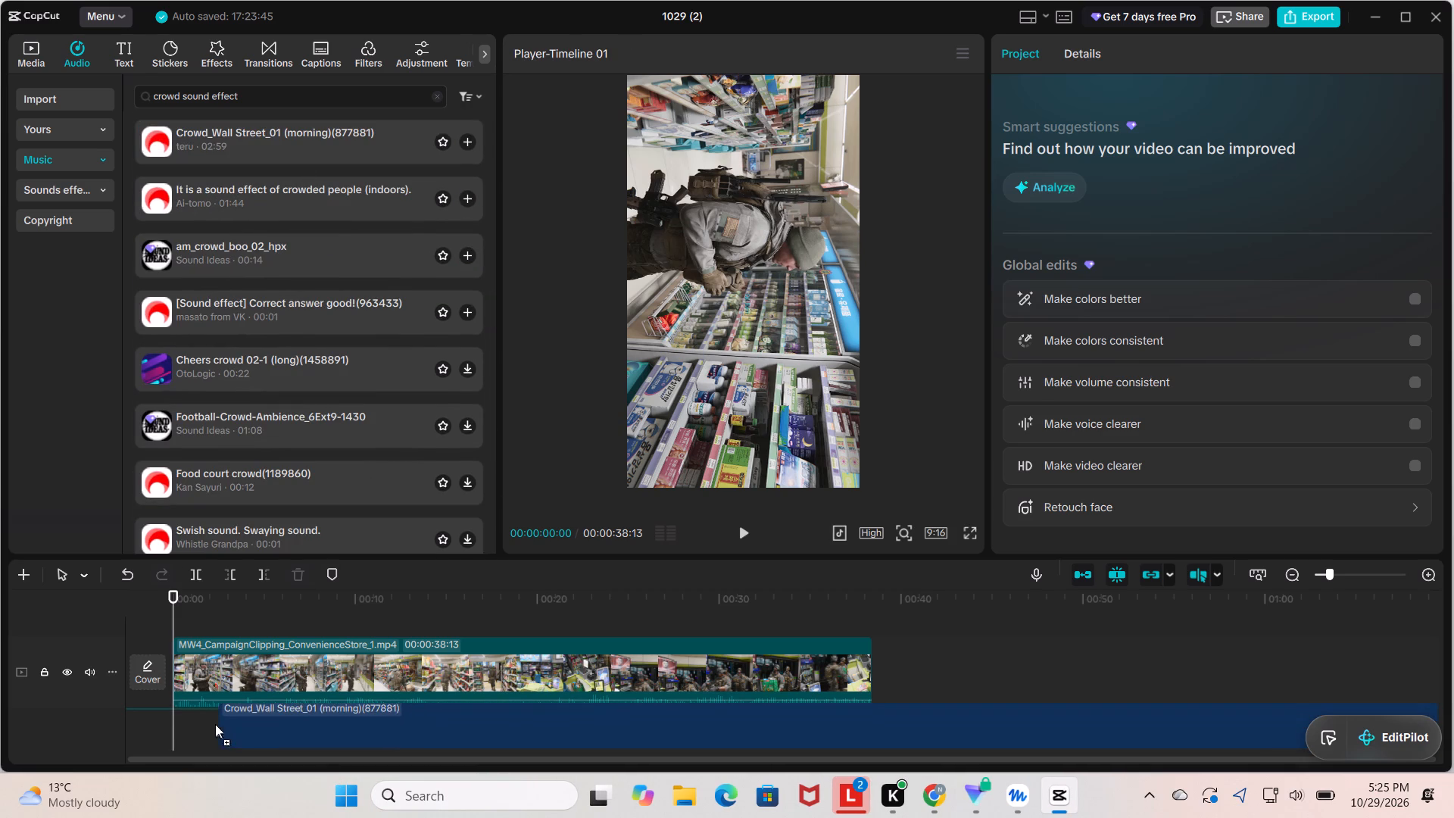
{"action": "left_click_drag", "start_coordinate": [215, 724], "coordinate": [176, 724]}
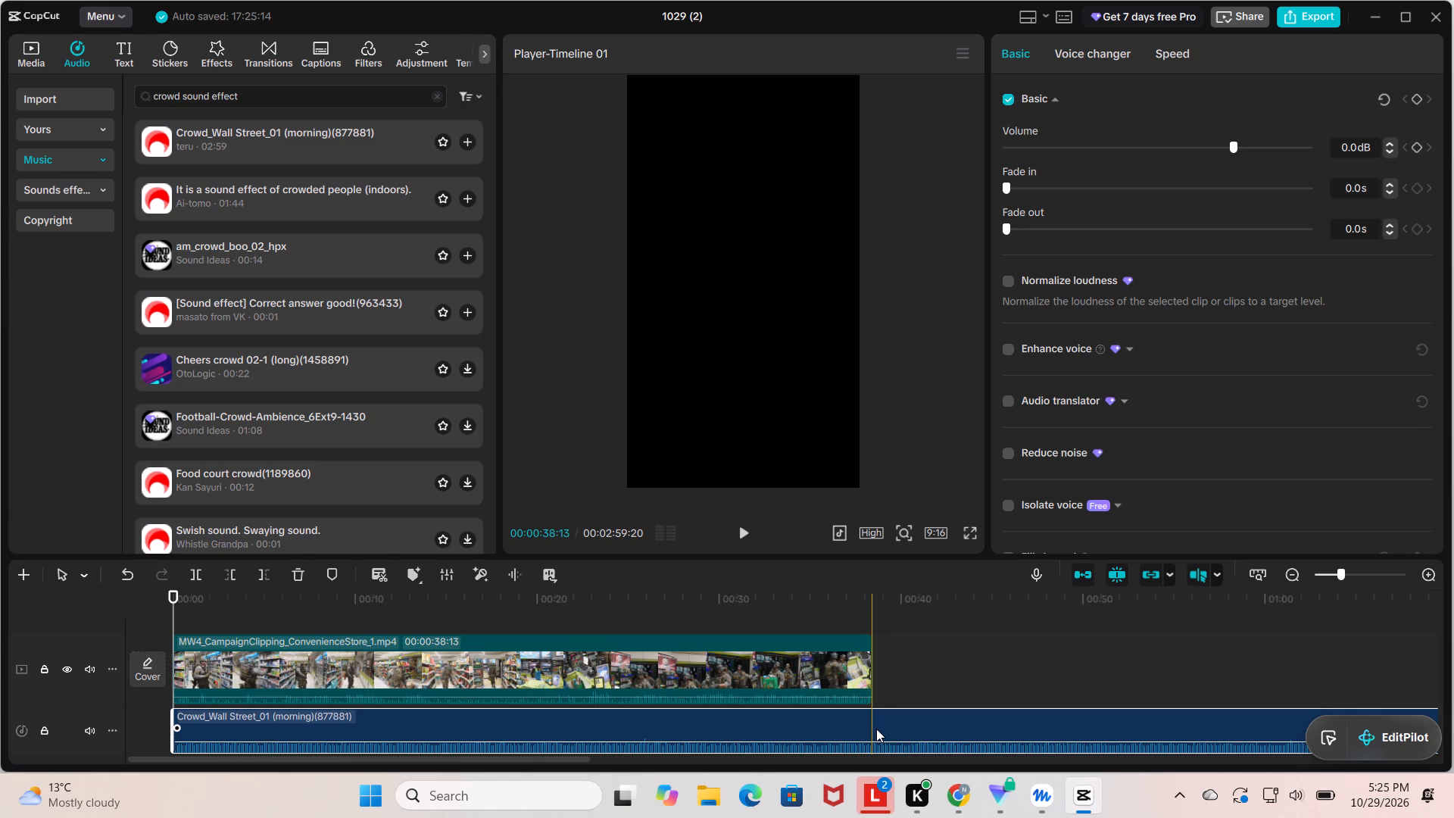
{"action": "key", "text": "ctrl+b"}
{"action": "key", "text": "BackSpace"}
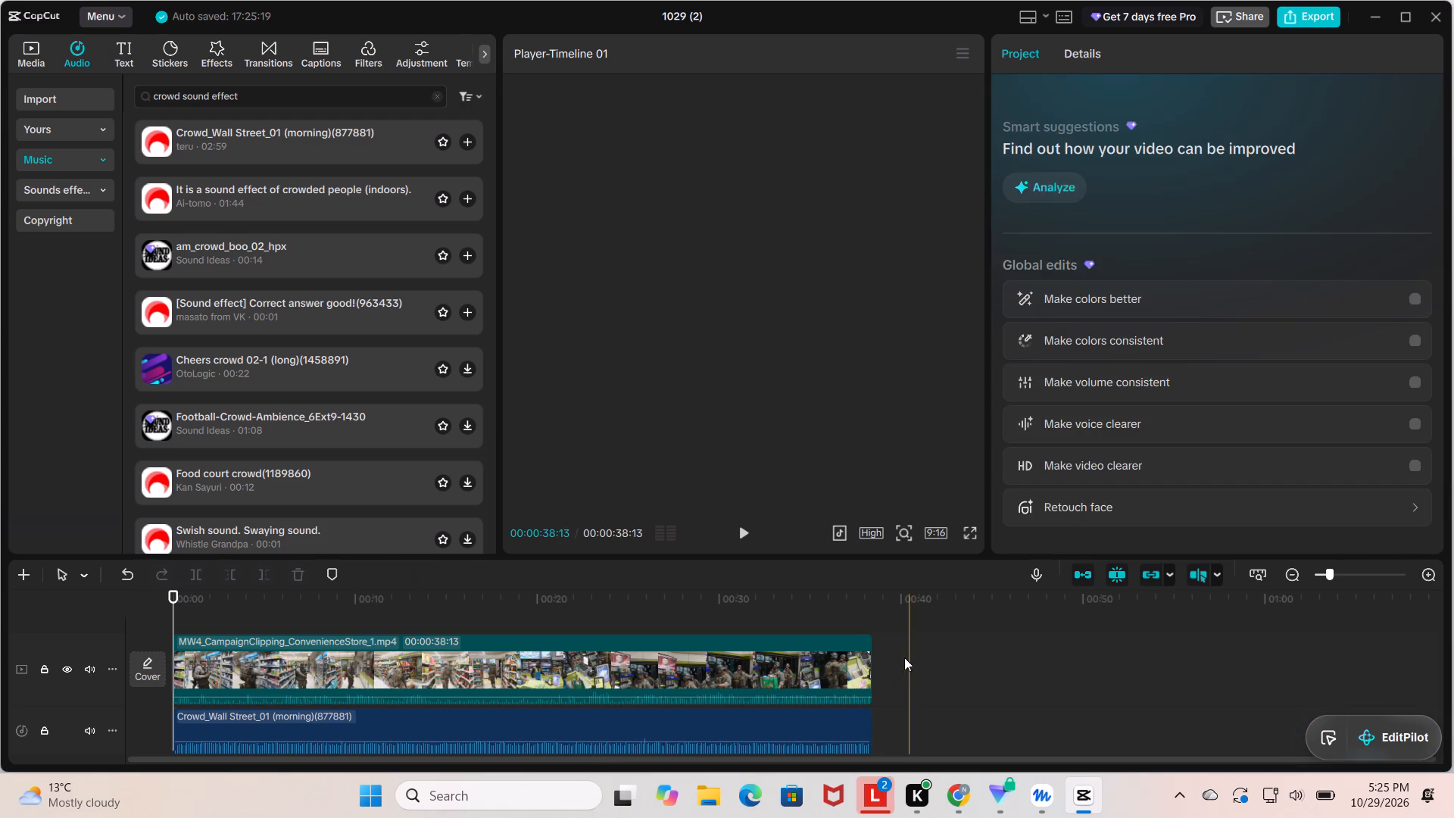
Play the video with the crowd sound, restarting from near the beginning, to judge how the audio fits through to the end.
{"action": "left_click_drag", "start_coordinate": [904, 657], "coordinate": [48, 607]}
{"action": "key", "text": "space"}
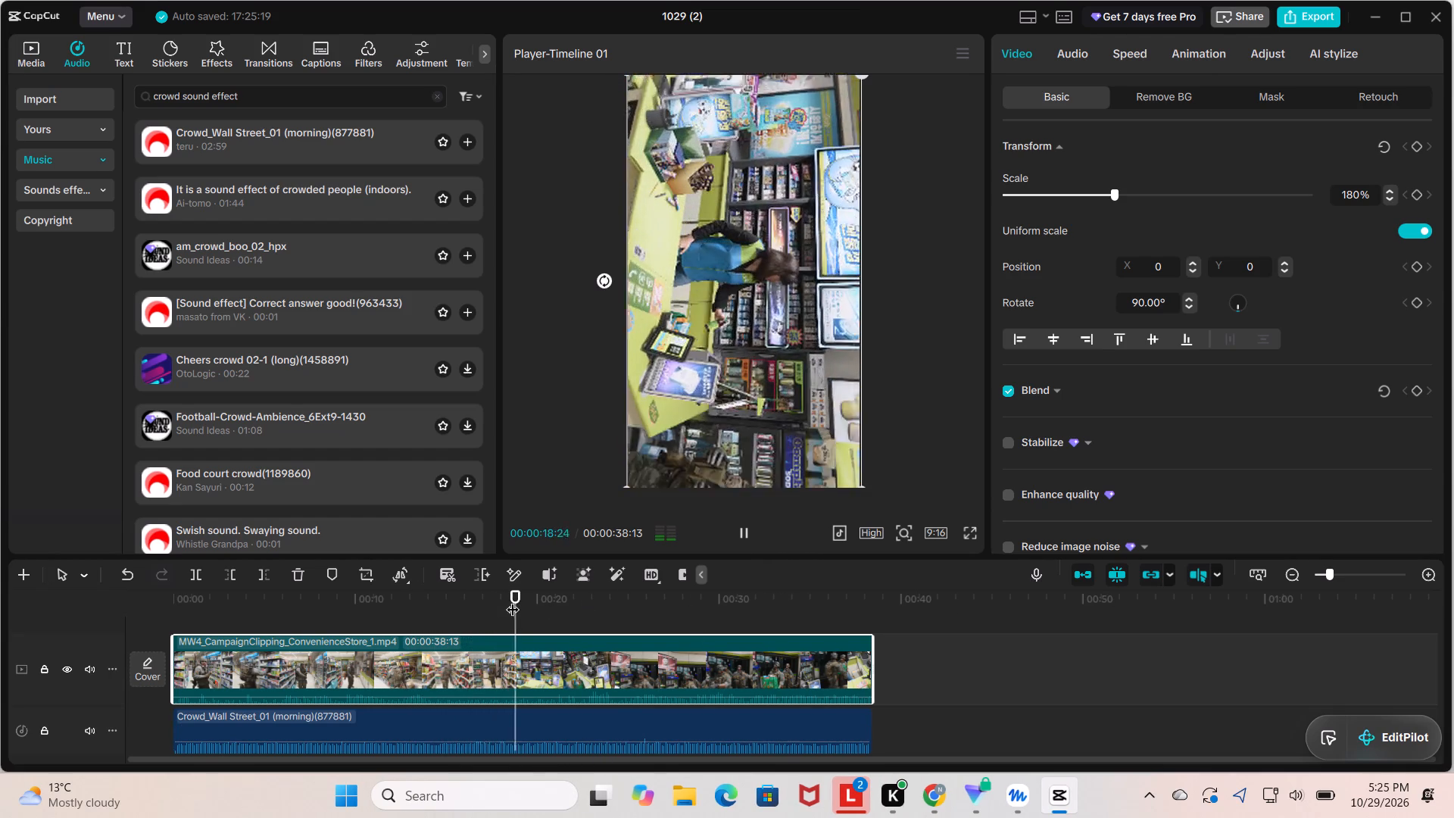
{"action": "left_click_drag", "start_coordinate": [513, 600], "coordinate": [201, 602]}
{"action": "key", "text": "space"}
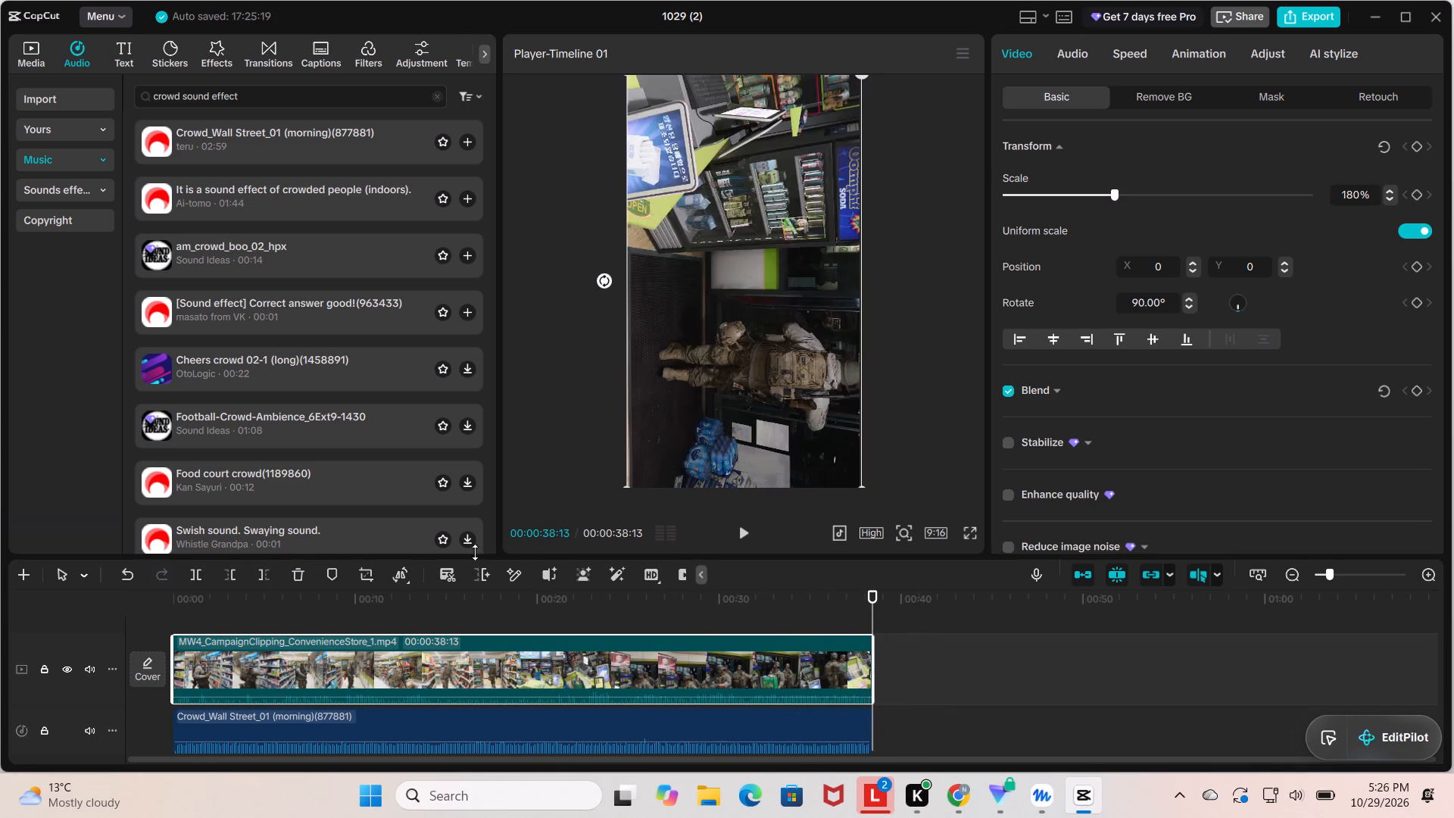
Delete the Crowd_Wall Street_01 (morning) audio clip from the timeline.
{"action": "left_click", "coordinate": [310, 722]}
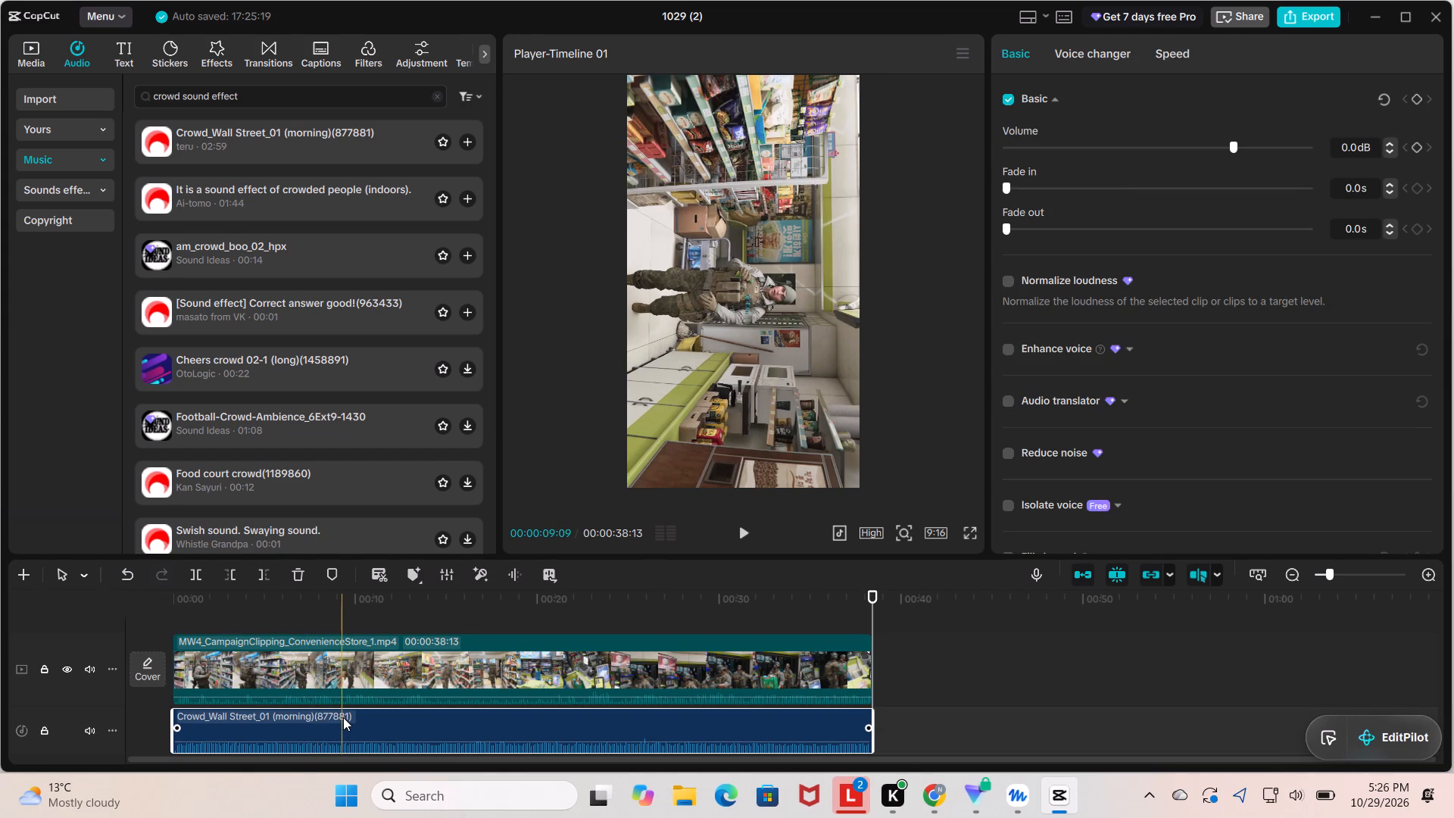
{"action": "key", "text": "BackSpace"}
Browse the remaining crowd sound effects and look over the convenience store clip's speed settings.
{"action": "scroll", "coordinate": [283, 230], "scroll_direction": "down", "scroll_amount": 5}
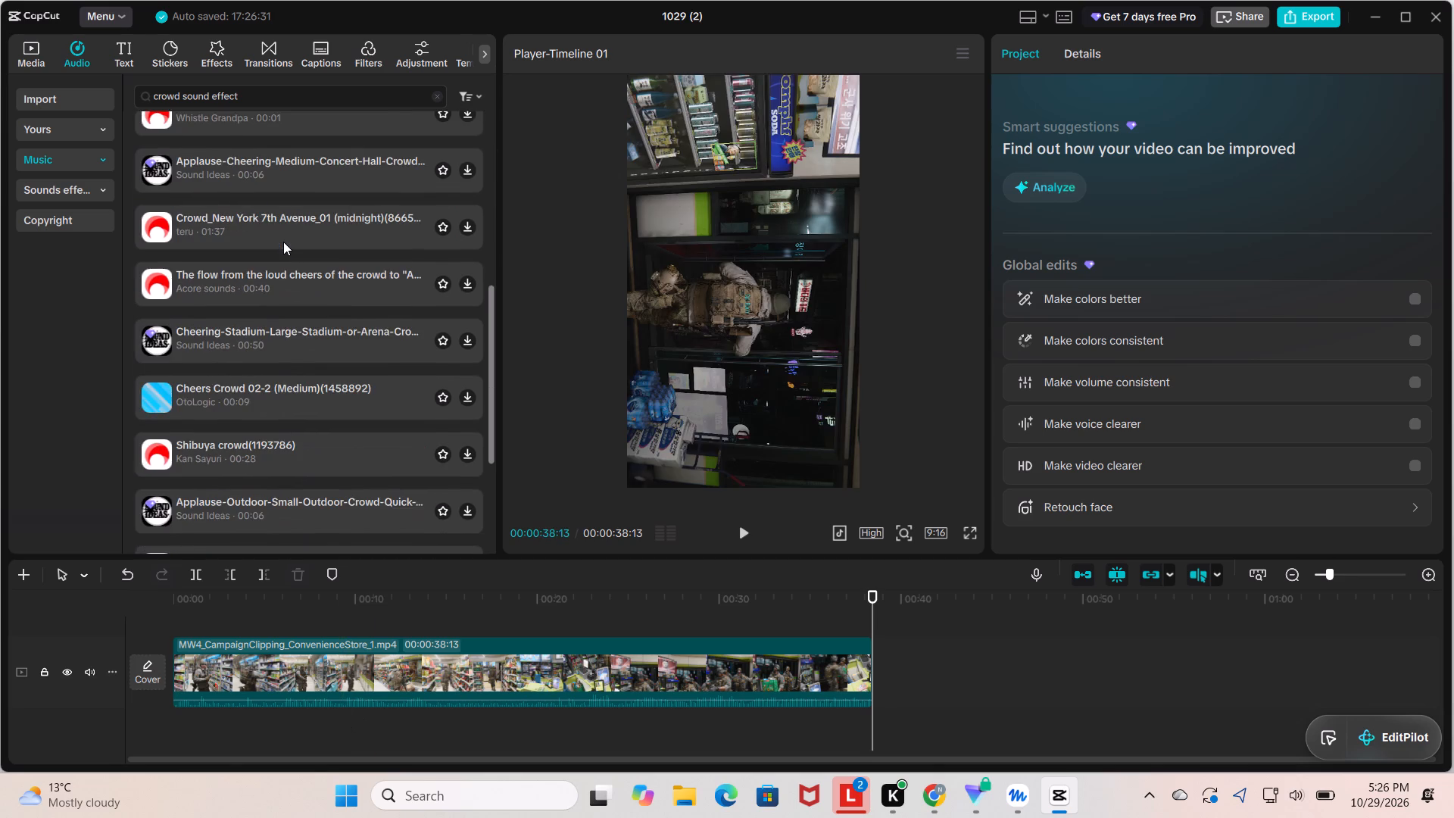
{"action": "scroll", "coordinate": [283, 242], "scroll_direction": "down", "scroll_amount": 4}
{"action": "scroll", "coordinate": [282, 247], "scroll_direction": "up", "scroll_amount": 14}
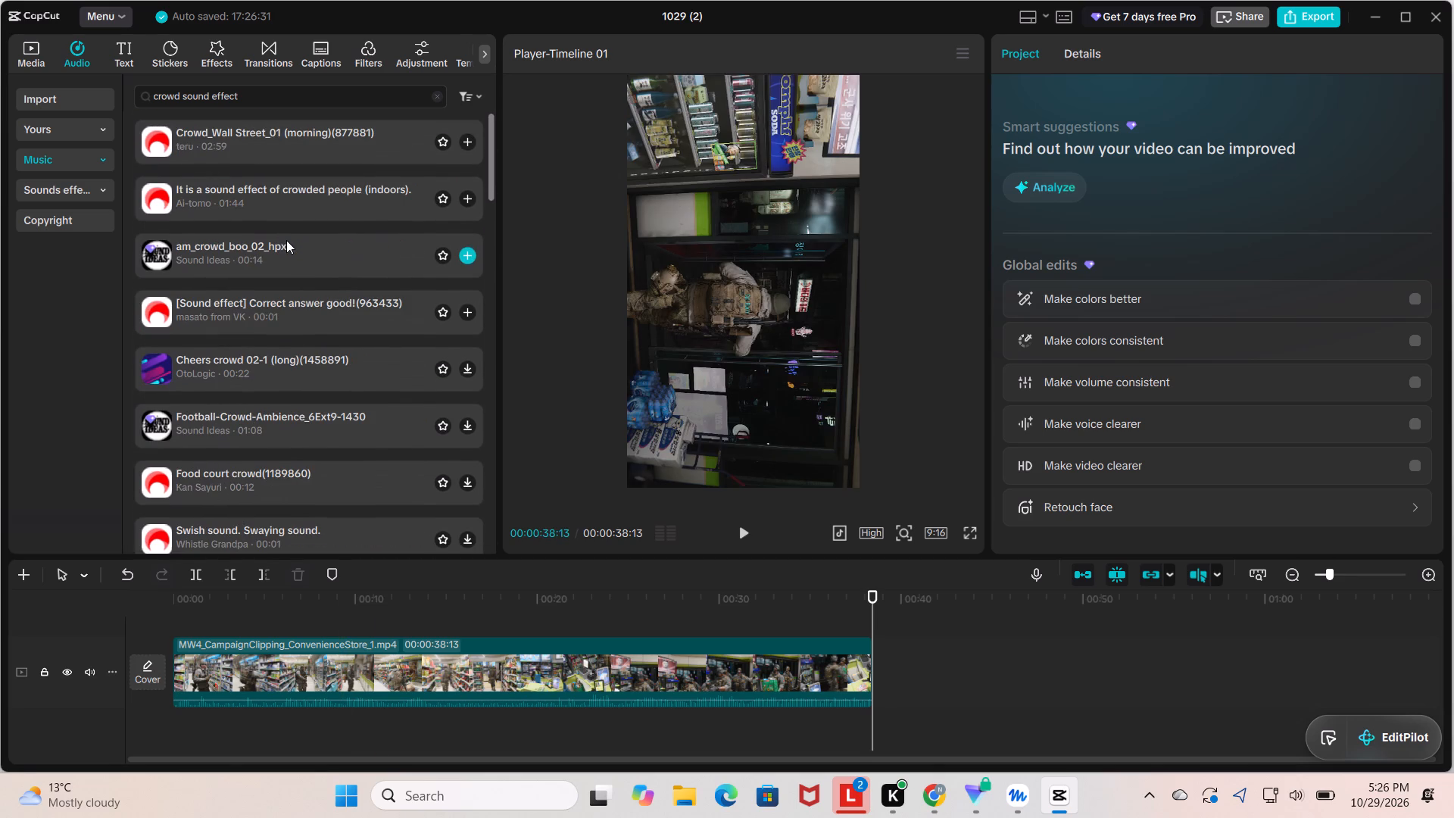
{"action": "scroll", "coordinate": [286, 240], "scroll_direction": "up", "scroll_amount": 1}
{"action": "left_click", "coordinate": [748, 245]}
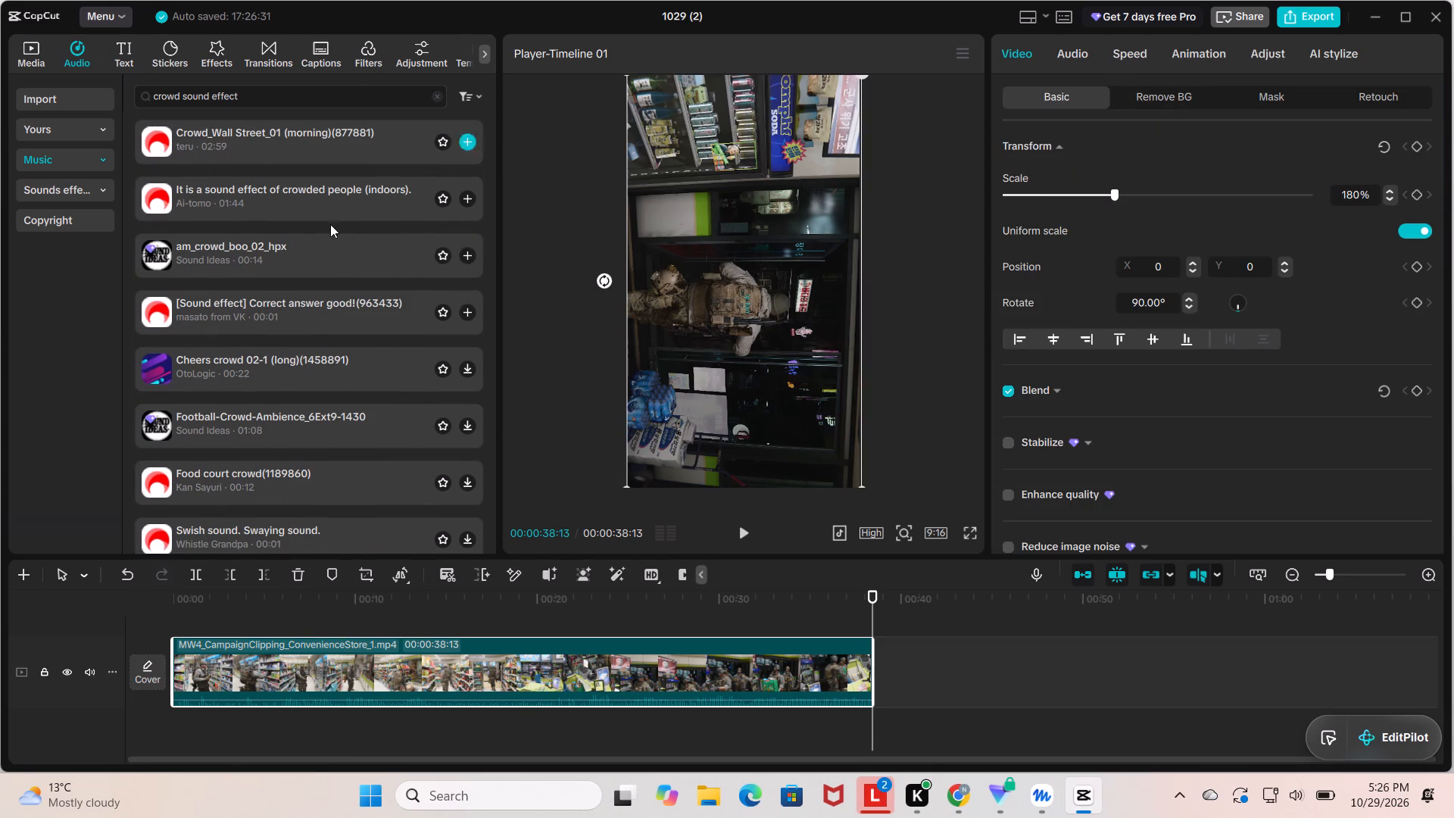
{"action": "left_click", "coordinate": [1130, 49]}
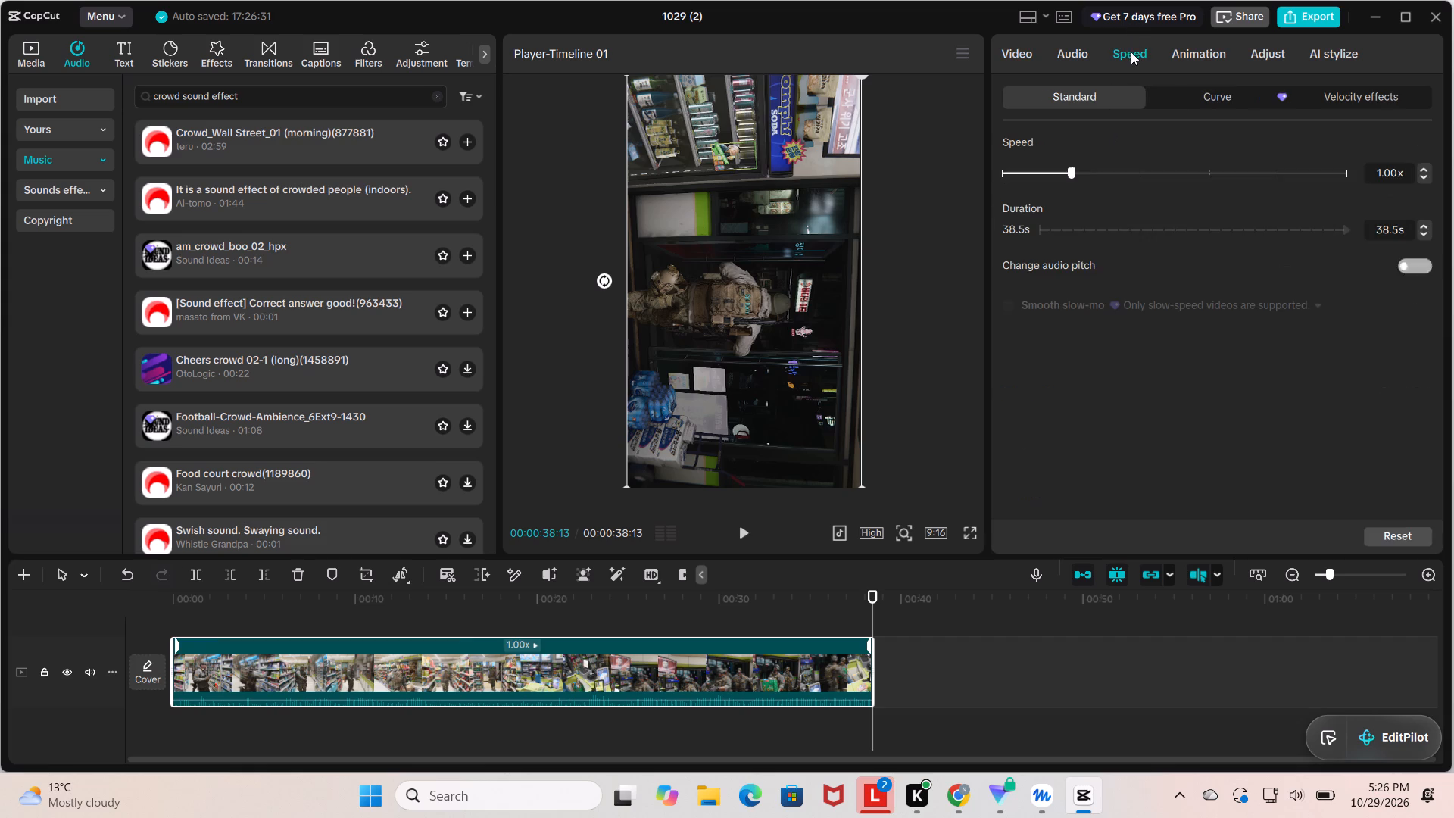
{"action": "left_click", "coordinate": [1031, 58]}
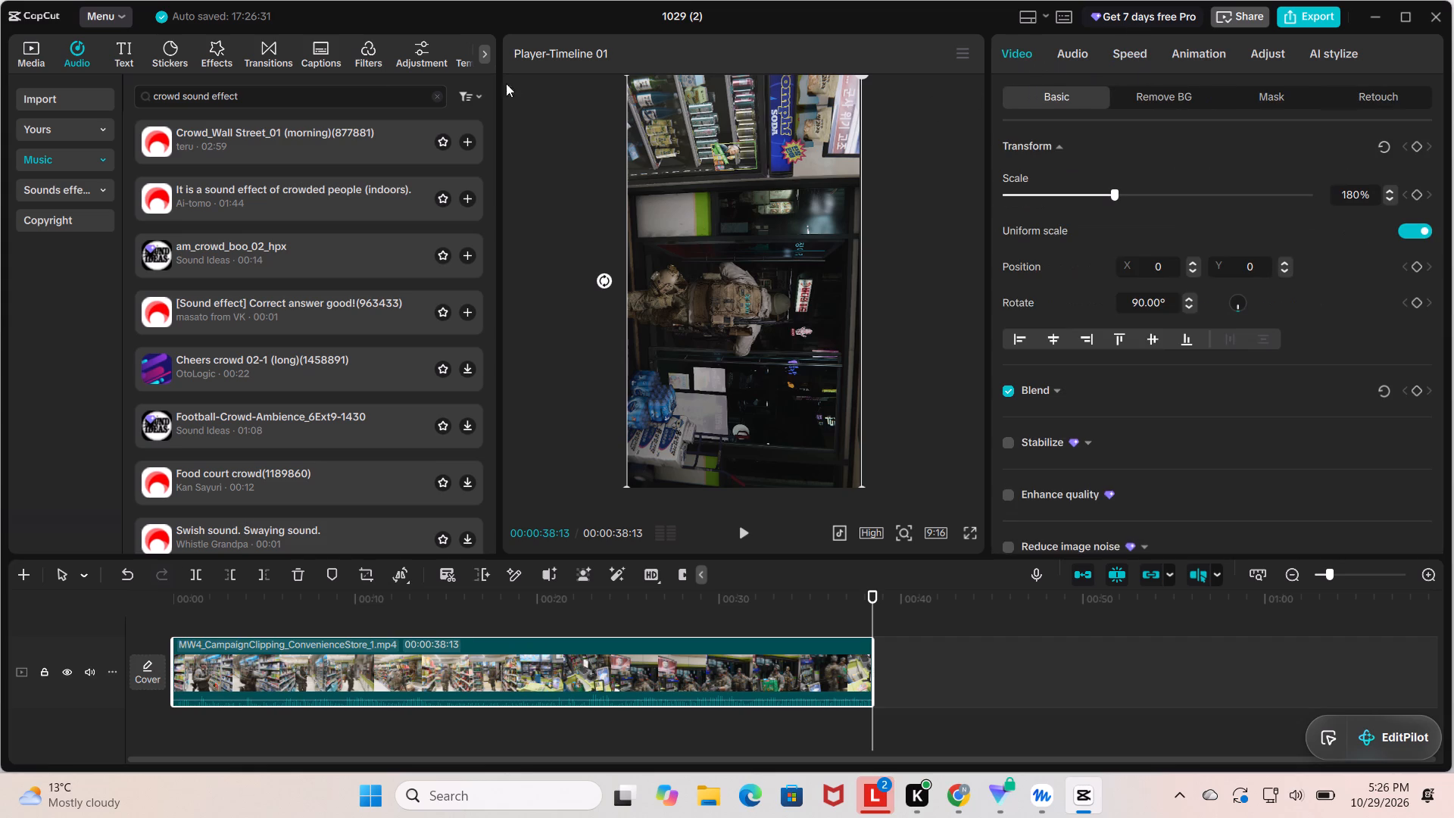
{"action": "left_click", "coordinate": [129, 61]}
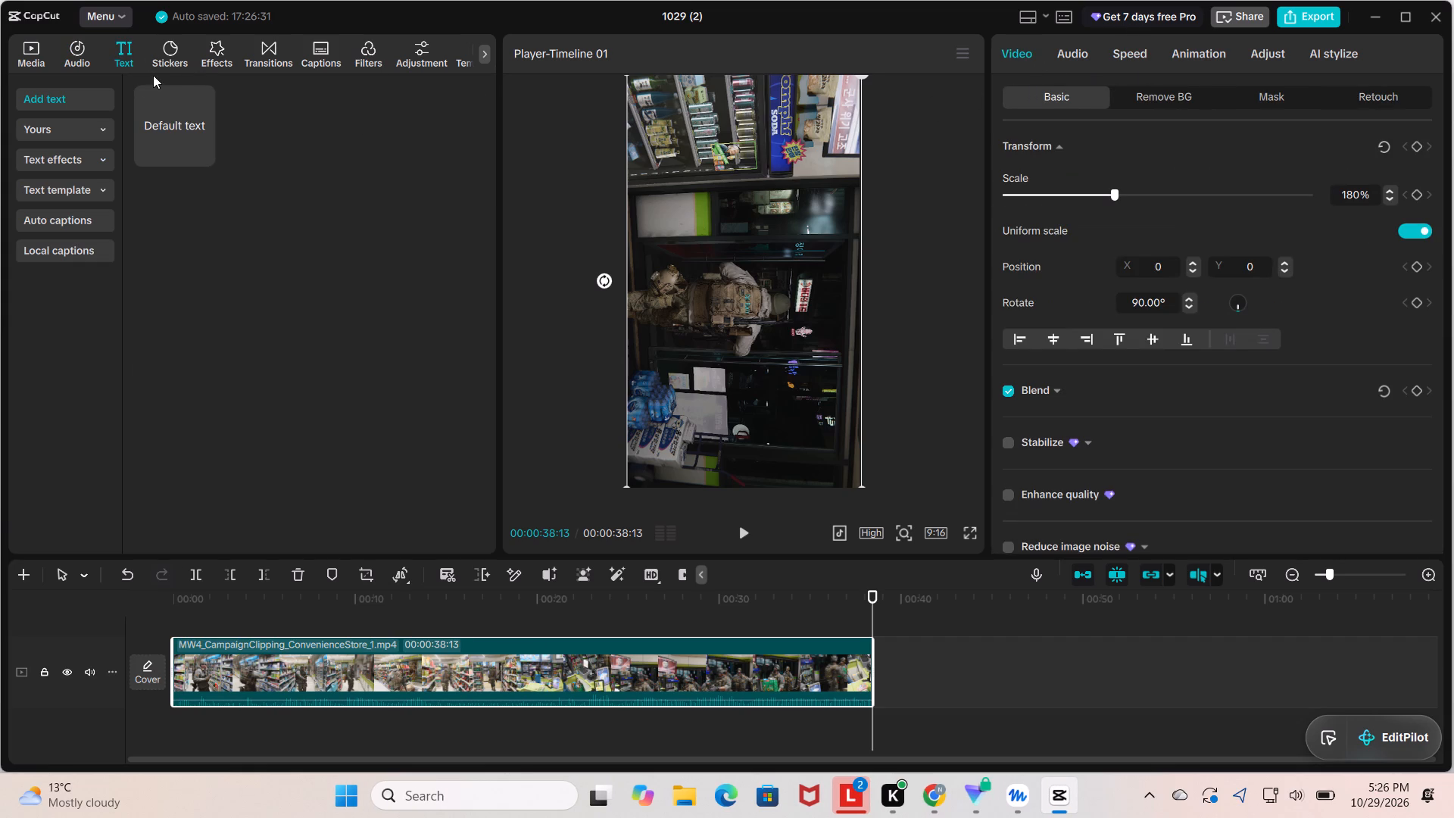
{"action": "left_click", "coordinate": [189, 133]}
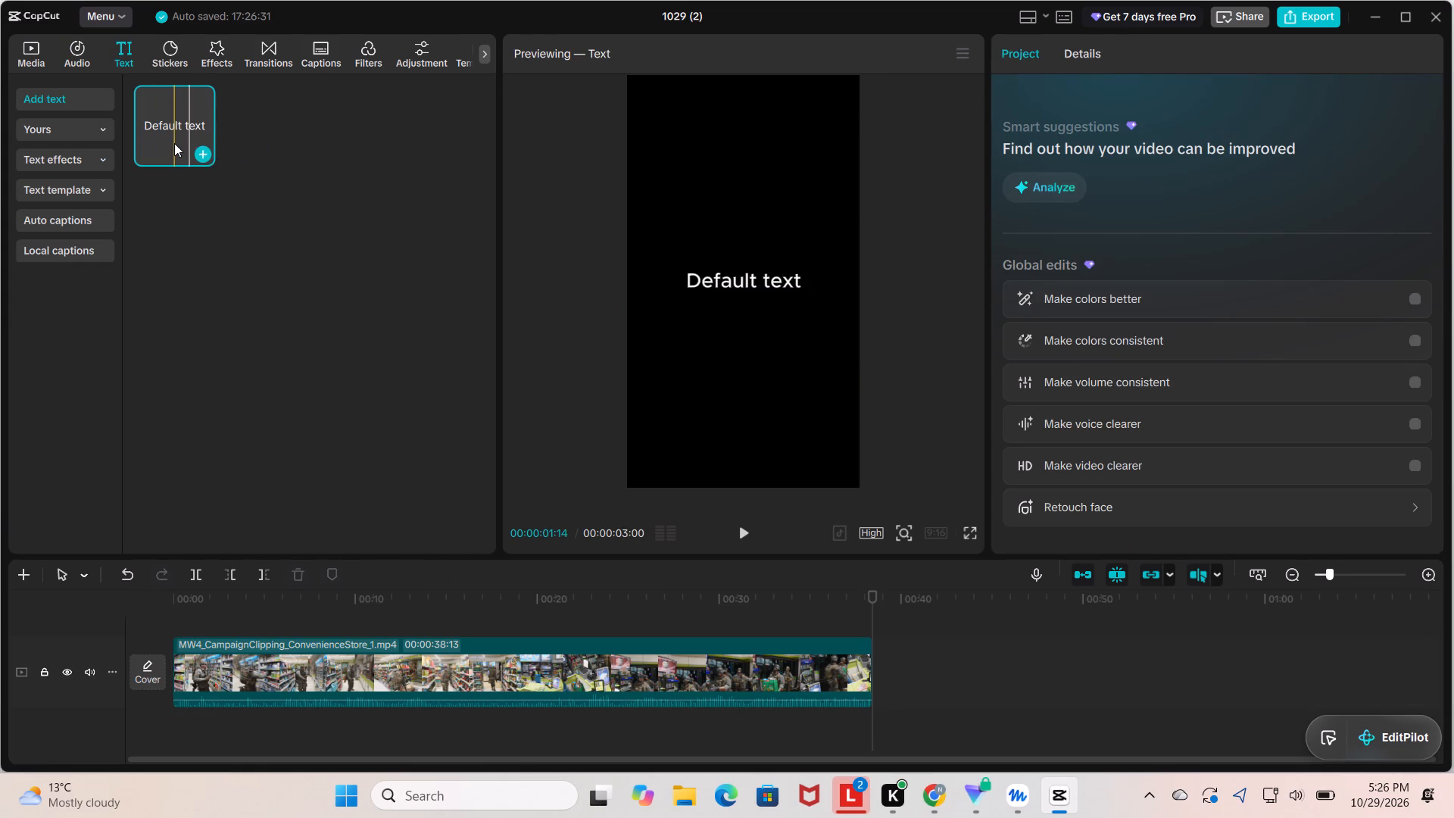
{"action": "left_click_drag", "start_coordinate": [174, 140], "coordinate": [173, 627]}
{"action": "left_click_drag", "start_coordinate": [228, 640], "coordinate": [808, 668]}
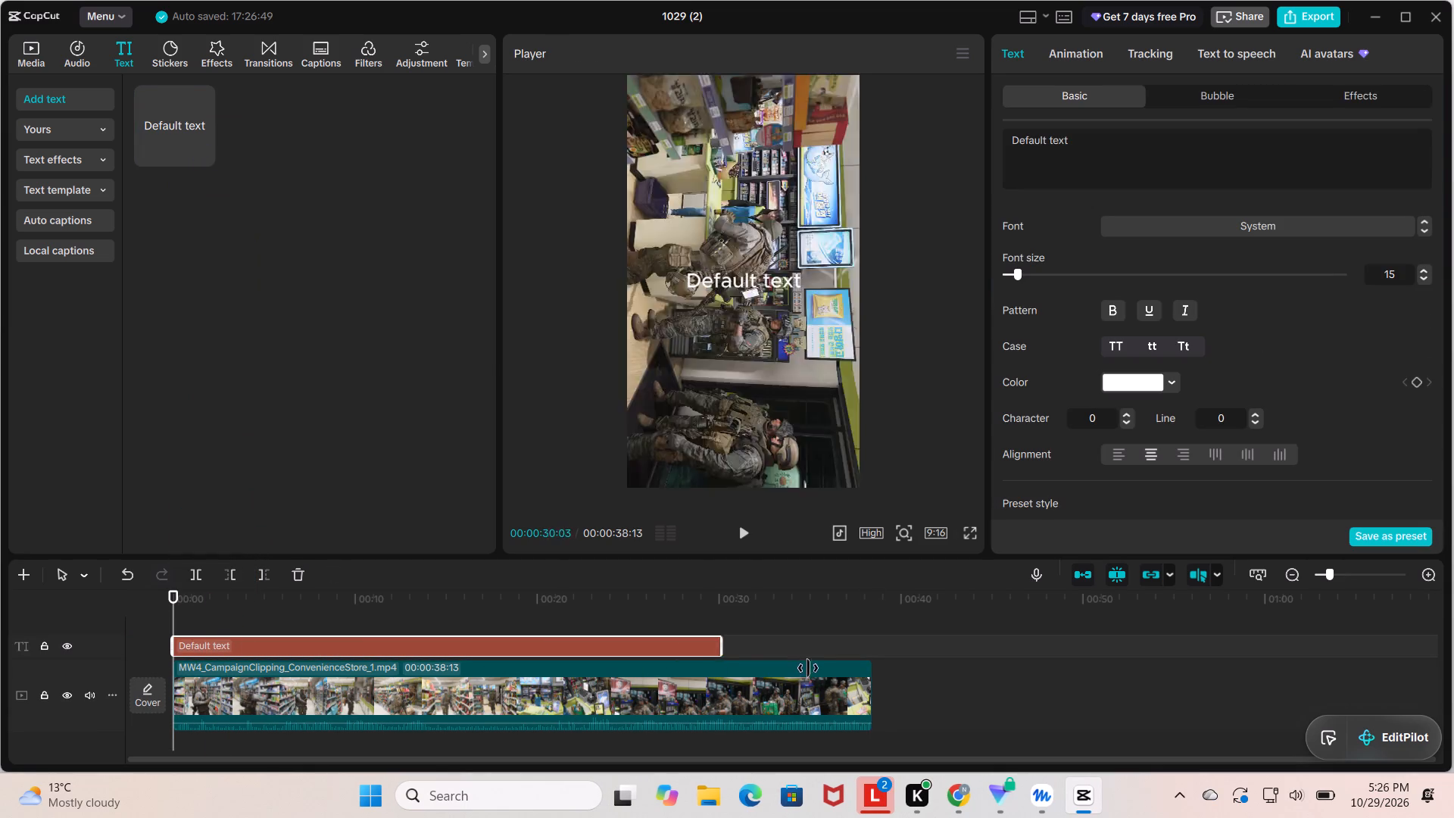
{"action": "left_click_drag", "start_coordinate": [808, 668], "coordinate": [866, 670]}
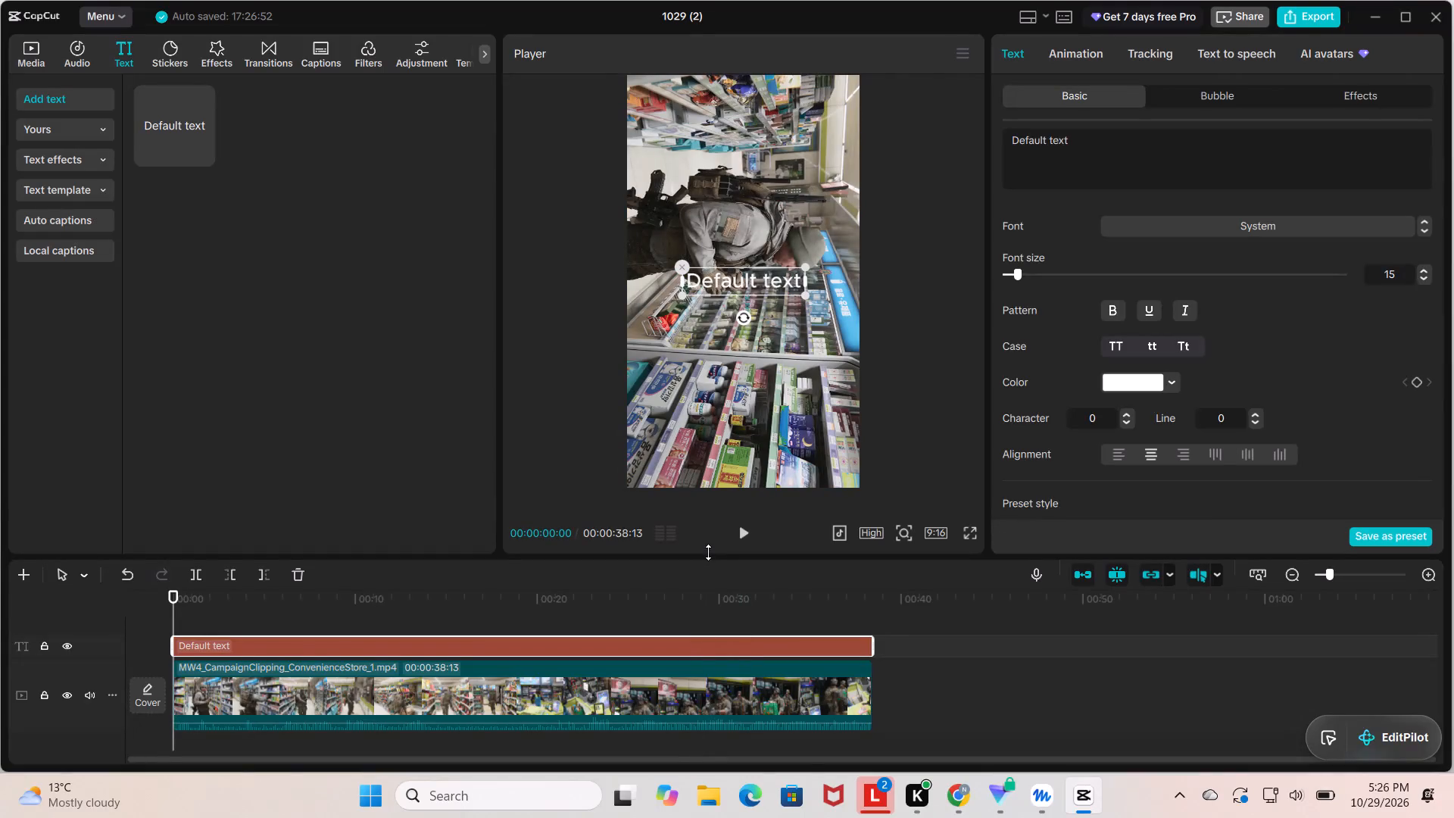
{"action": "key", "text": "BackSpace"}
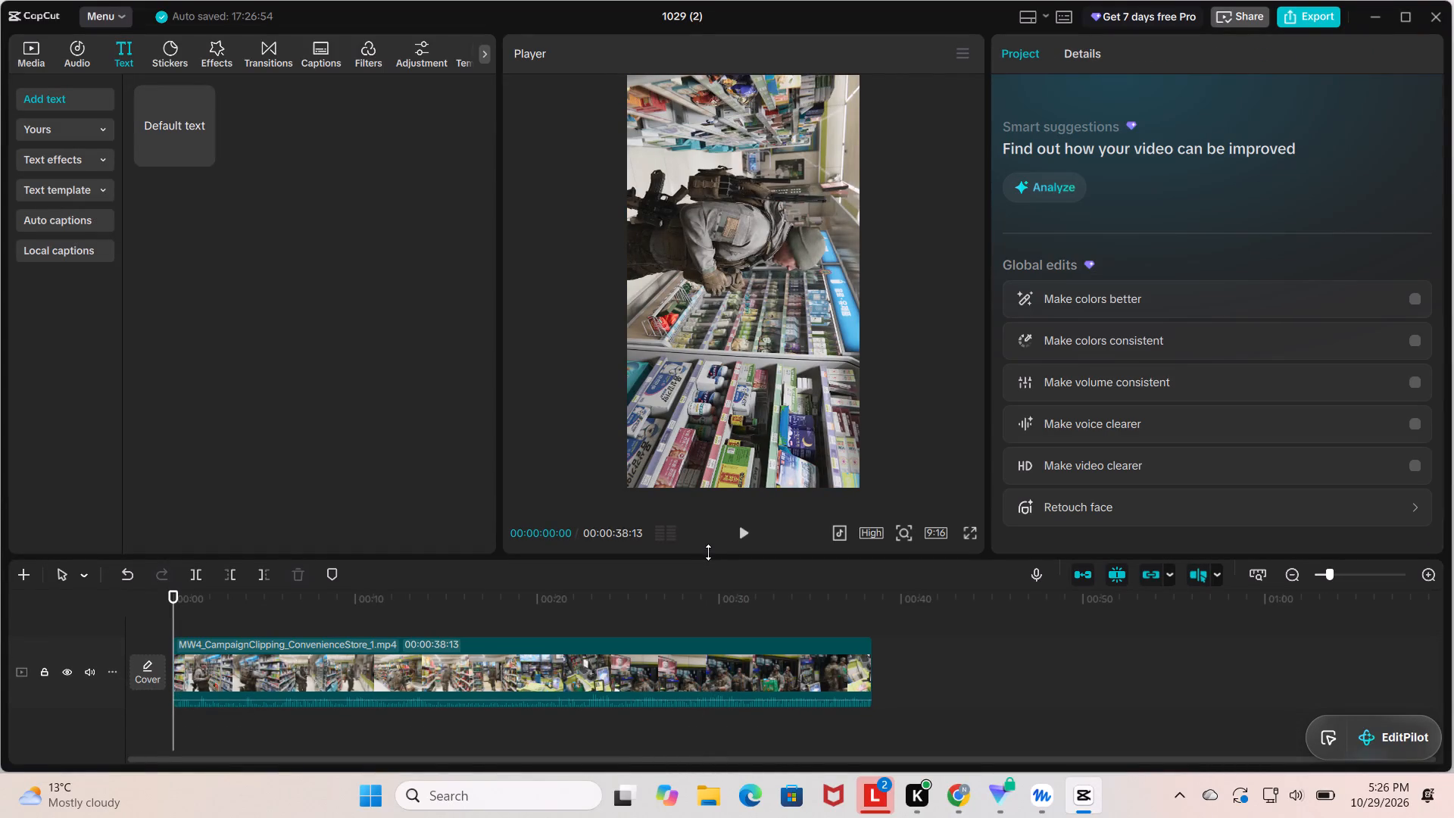
Add a default text clip above the video at the start of the timeline and extend it to the video's end.
{"action": "left_click_drag", "start_coordinate": [192, 117], "coordinate": [199, 569]}
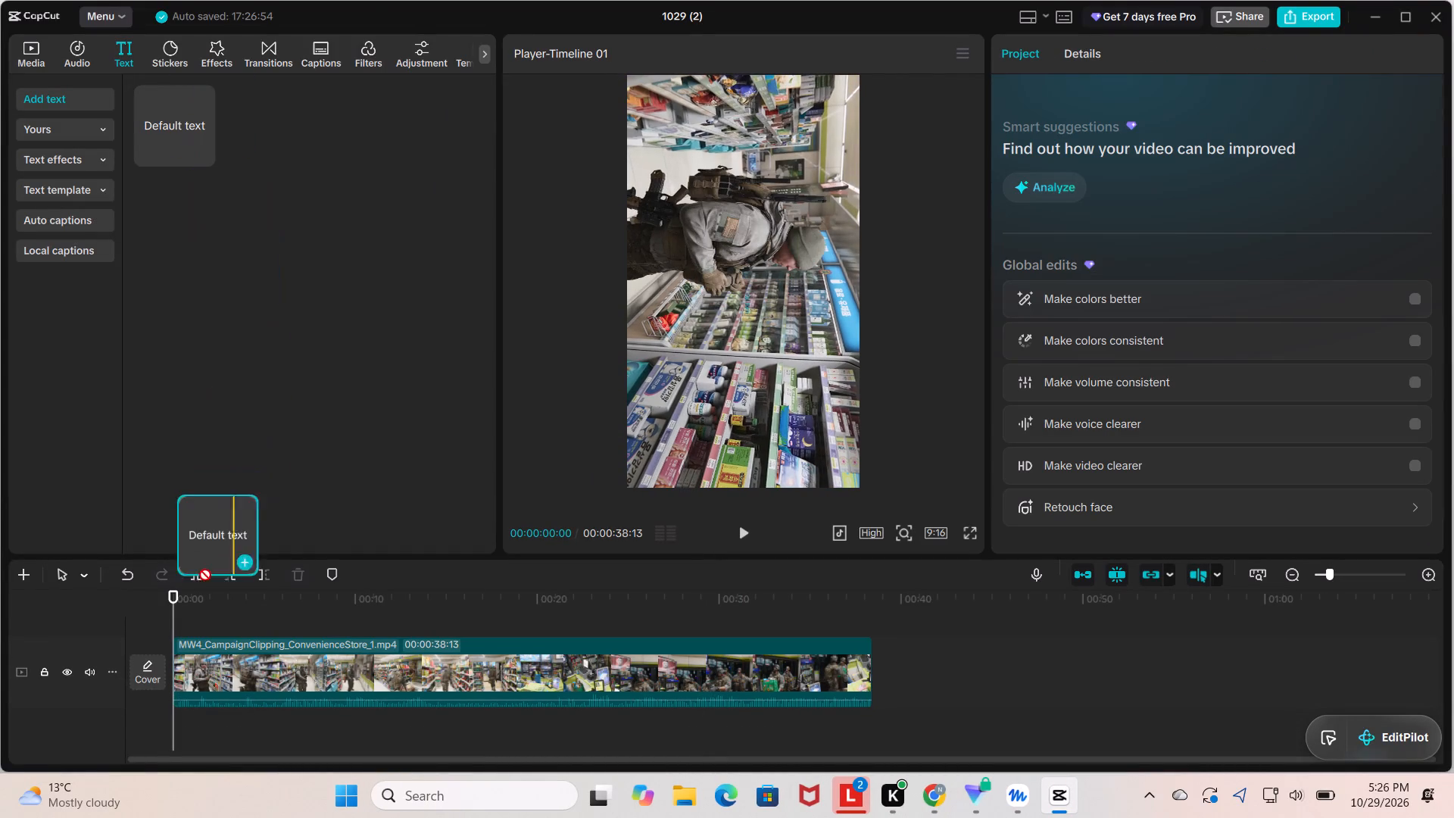
{"action": "left_click_drag", "start_coordinate": [199, 569], "coordinate": [183, 623]}
{"action": "left_click_drag", "start_coordinate": [204, 638], "coordinate": [196, 644]}
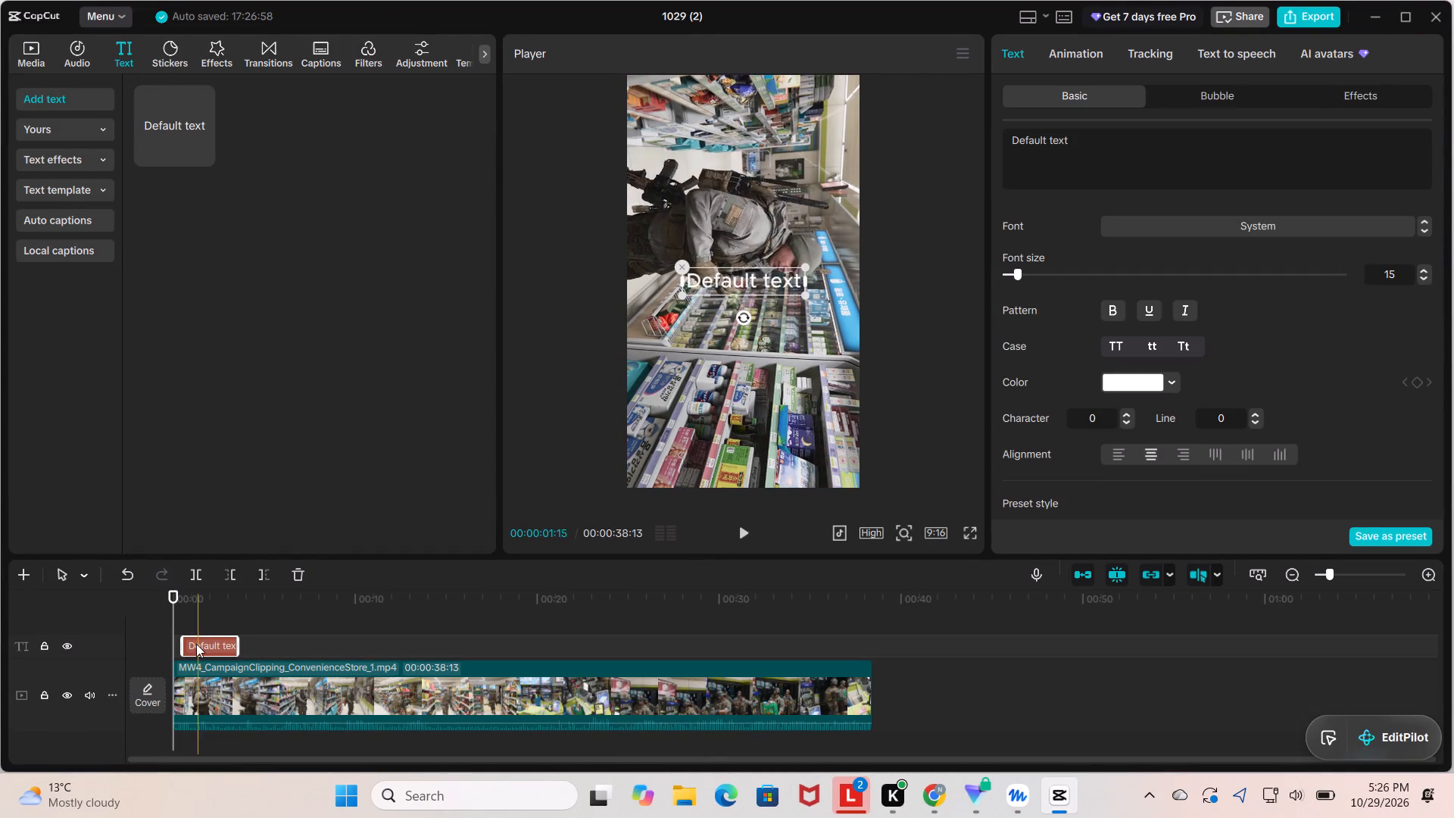
{"action": "left_click_drag", "start_coordinate": [196, 644], "coordinate": [196, 647]}
{"action": "left_click", "coordinate": [222, 645]}
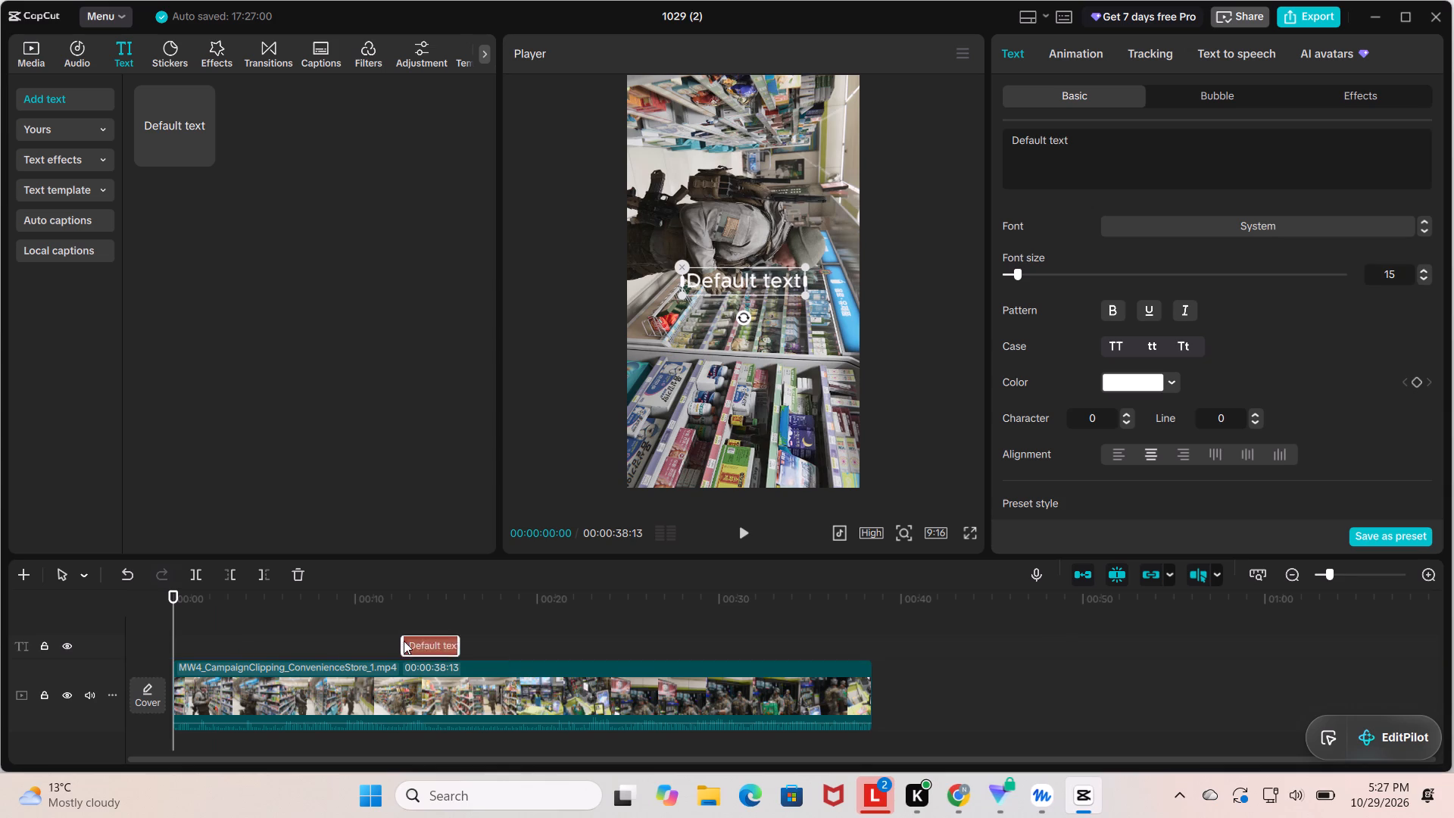
{"action": "left_click_drag", "start_coordinate": [229, 645], "coordinate": [301, 657]}
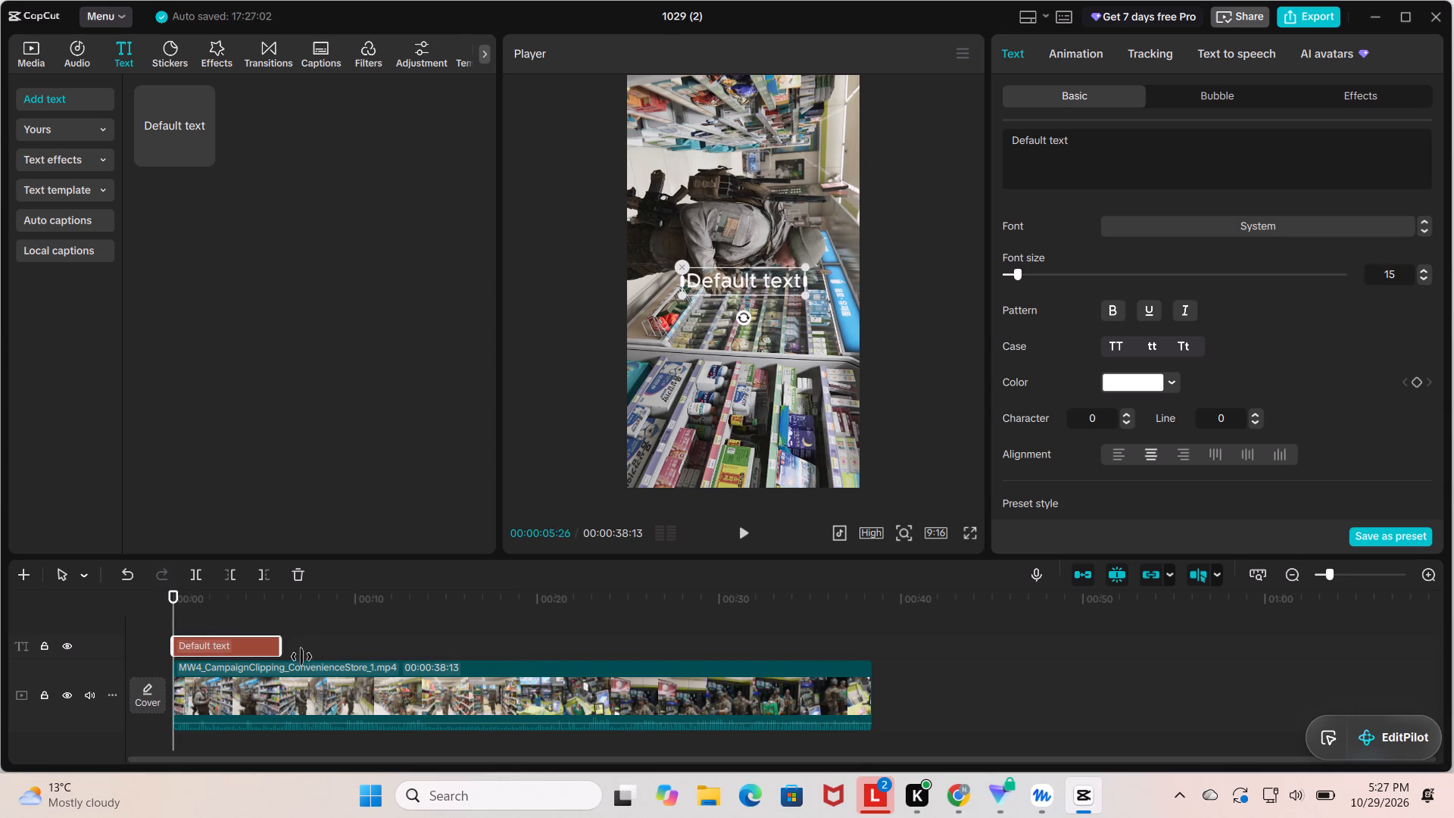
{"action": "left_click_drag", "start_coordinate": [301, 657], "coordinate": [869, 641]}
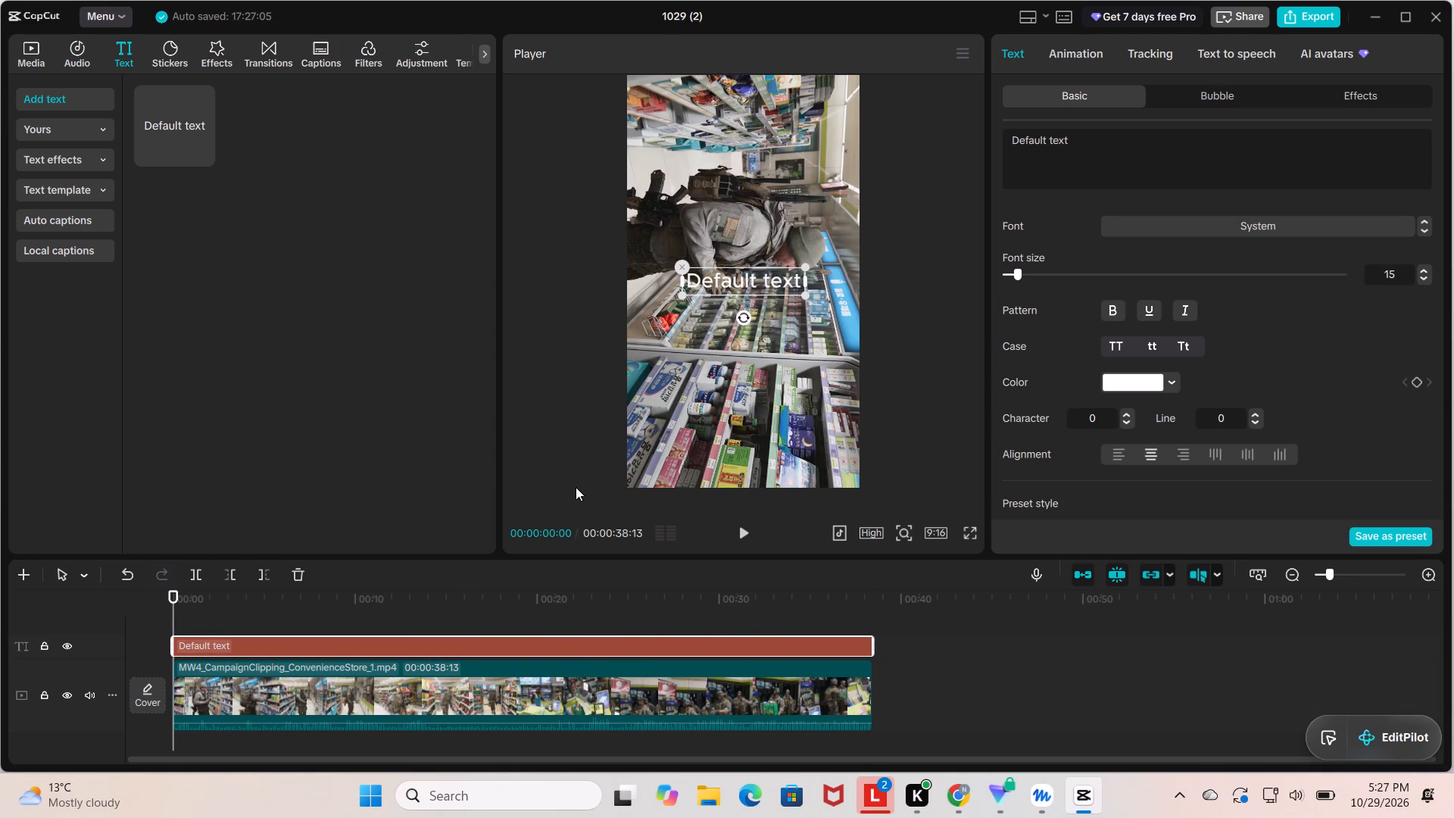
Replace the default text with "THIS LOOKS TOO REAL".
{"action": "left_click", "coordinate": [1084, 136]}
{"action": "key", "text": "BackSpace"}
{"action": "key", "text": "BackSpace"}
{"action": "key", "text": "BackSpace"}
{"action": "key", "text": "BackSpace"}
{"action": "key", "text": "BackSpace"}
{"action": "key", "text": "BackSpace"}
{"action": "key", "text": "BackSpace"}
{"action": "key", "text": "BackSpace"}
{"action": "key", "text": "BackSpace"}
{"action": "key", "text": "BackSpace"}
{"action": "key", "text": "BackSpace"}
{"action": "key", "text": "BackSpace"}
{"action": "key", "text": "BackSpace"}
{"action": "key", "text": "BackSpace"}
{"action": "key", "text": "BackSpace"}
{"action": "key", "text": "BackSpace"}
{"action": "key", "text": "BackSpace"}
{"action": "key", "text": "BackSpace"}
{"action": "key", "text": "BackSpace"}
{"action": "key", "text": "BackSpace"}
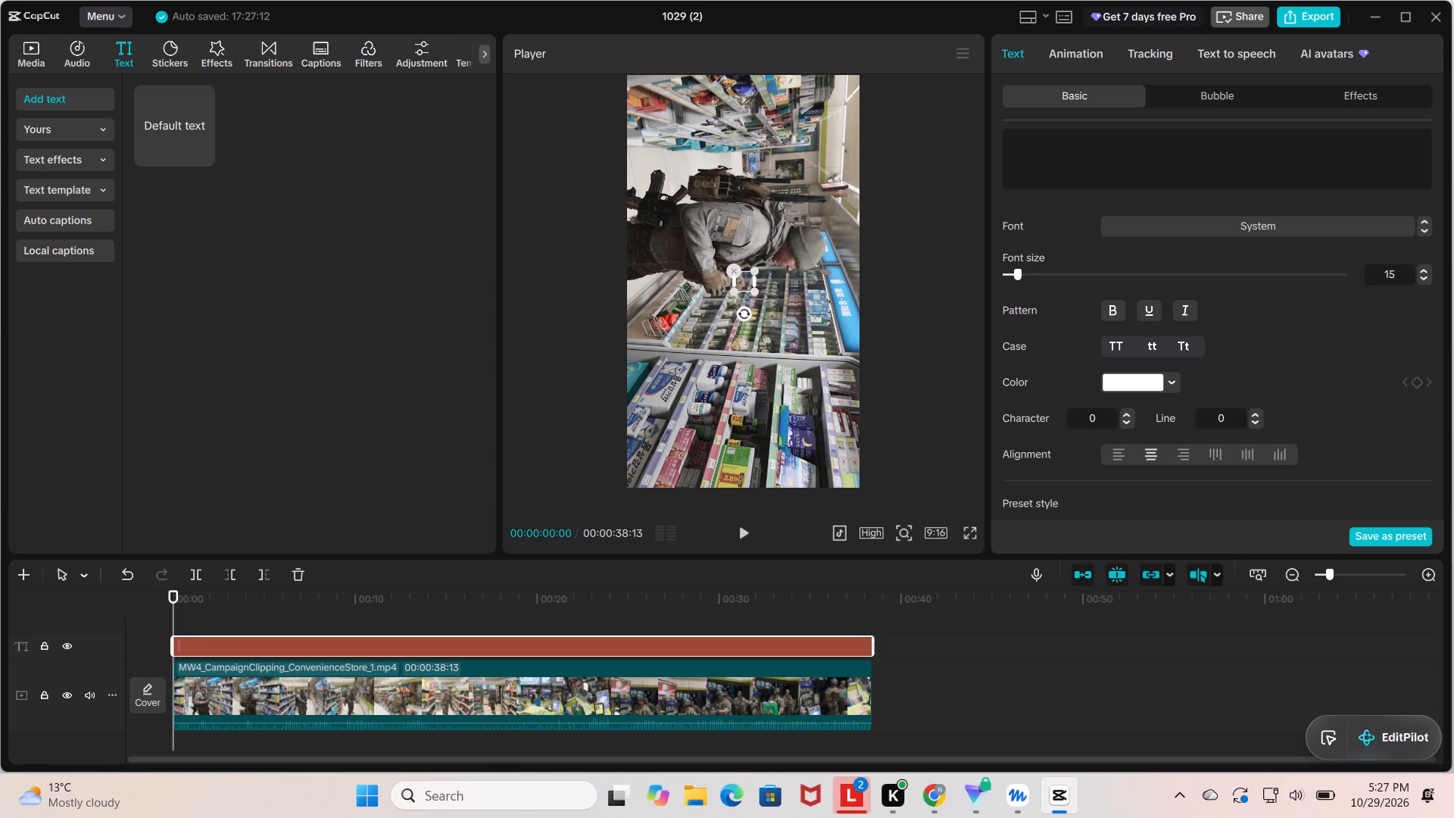
{"action": "type", "text": "this"}
{"action": "key", "text": "space"}
{"action": "key", "text": "BackSpace"}
{"action": "key", "text": "BackSpace"}
{"action": "key", "text": "BackSpace"}
{"action": "key", "text": "BackSpace"}
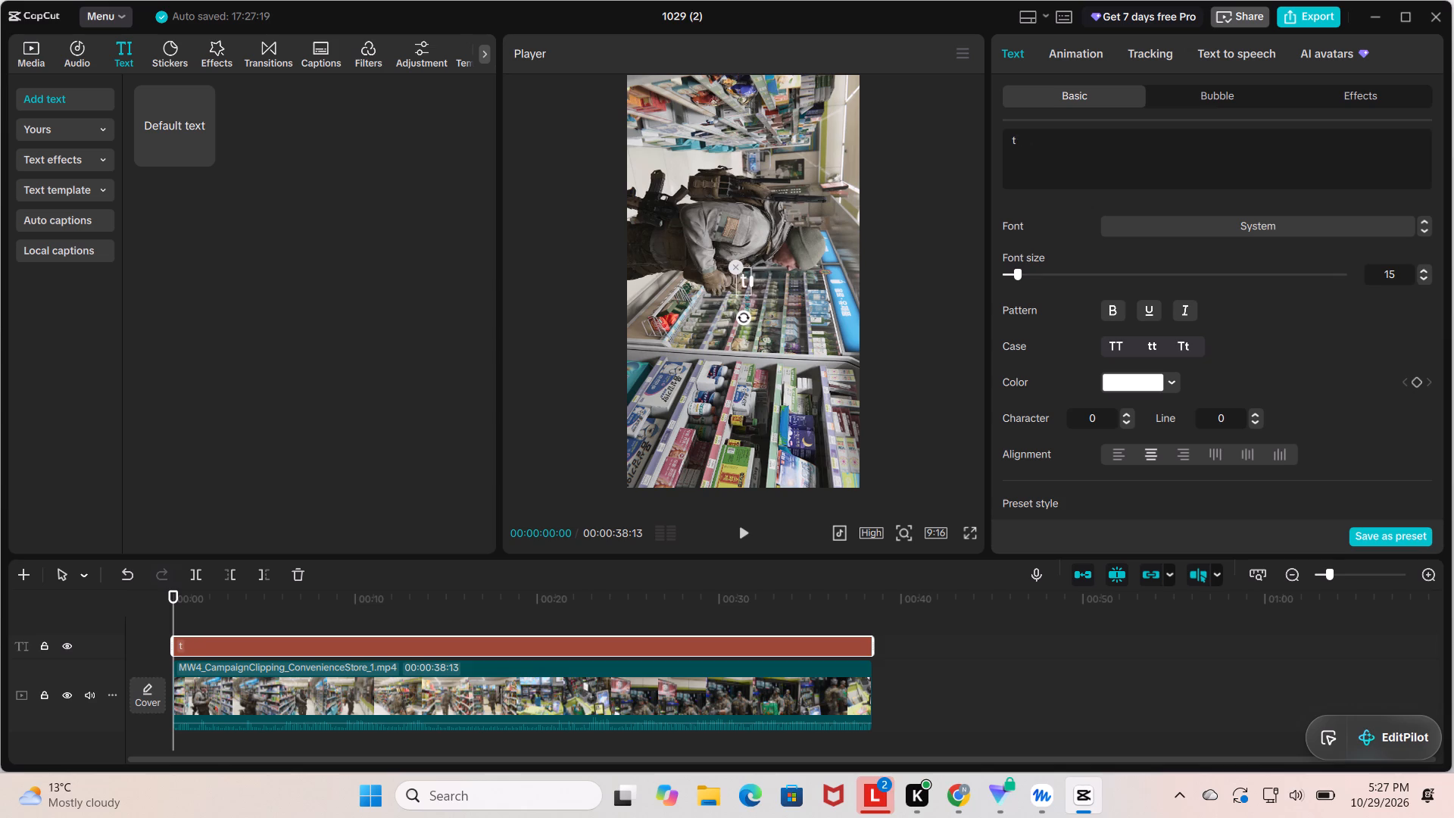
{"action": "key", "text": "BackSpace"}
{"action": "type", "text": "THIS"}
{"action": "key", "text": "space"}
{"action": "type", "text": "LOOK"}
{"action": "key", "text": "space"}
{"action": "key", "text": "BackSpace"}
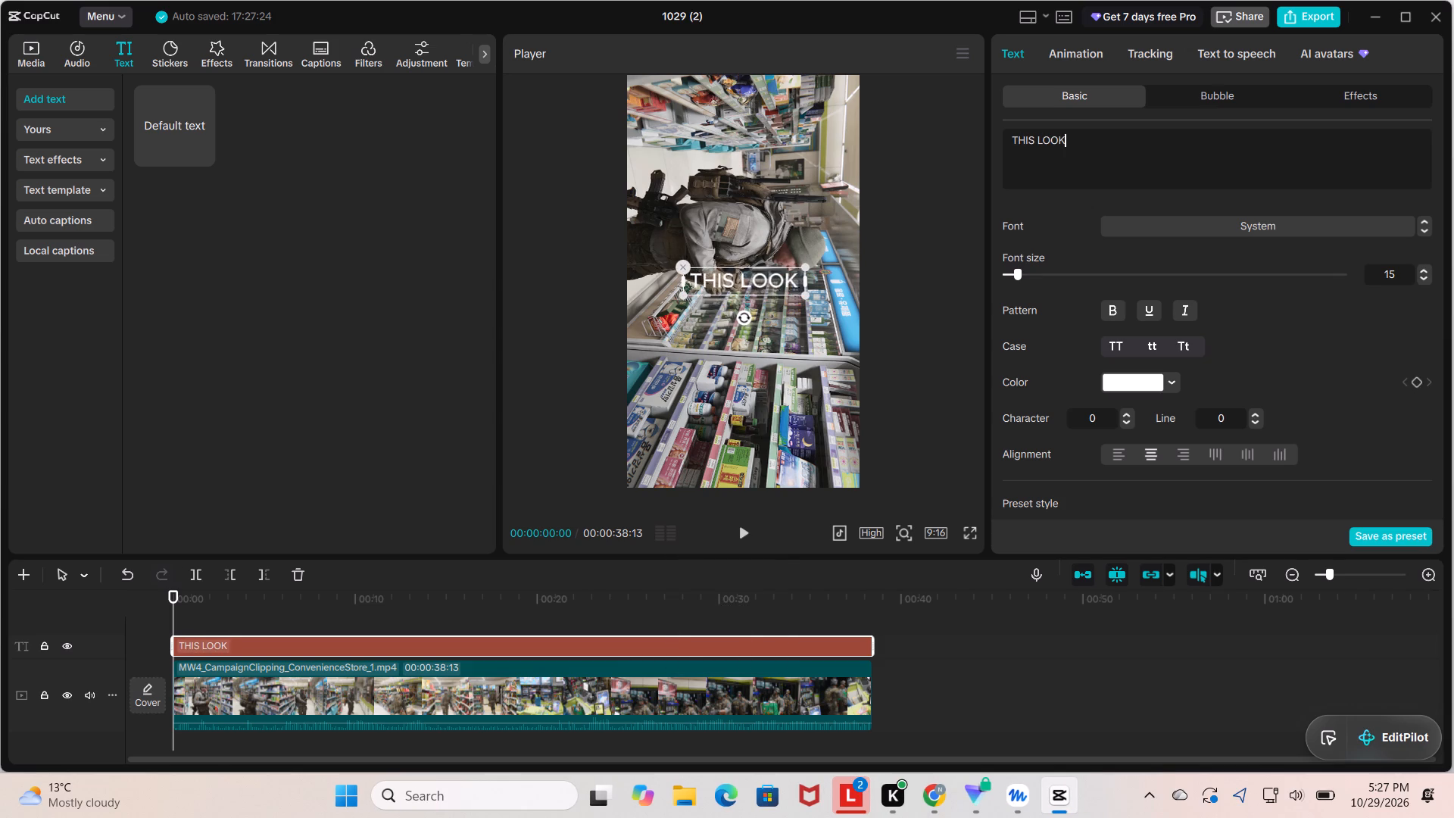
{"action": "type", "text": "S"}
{"action": "key", "text": "space"}
{"action": "type", "text": "TOO REAL"}
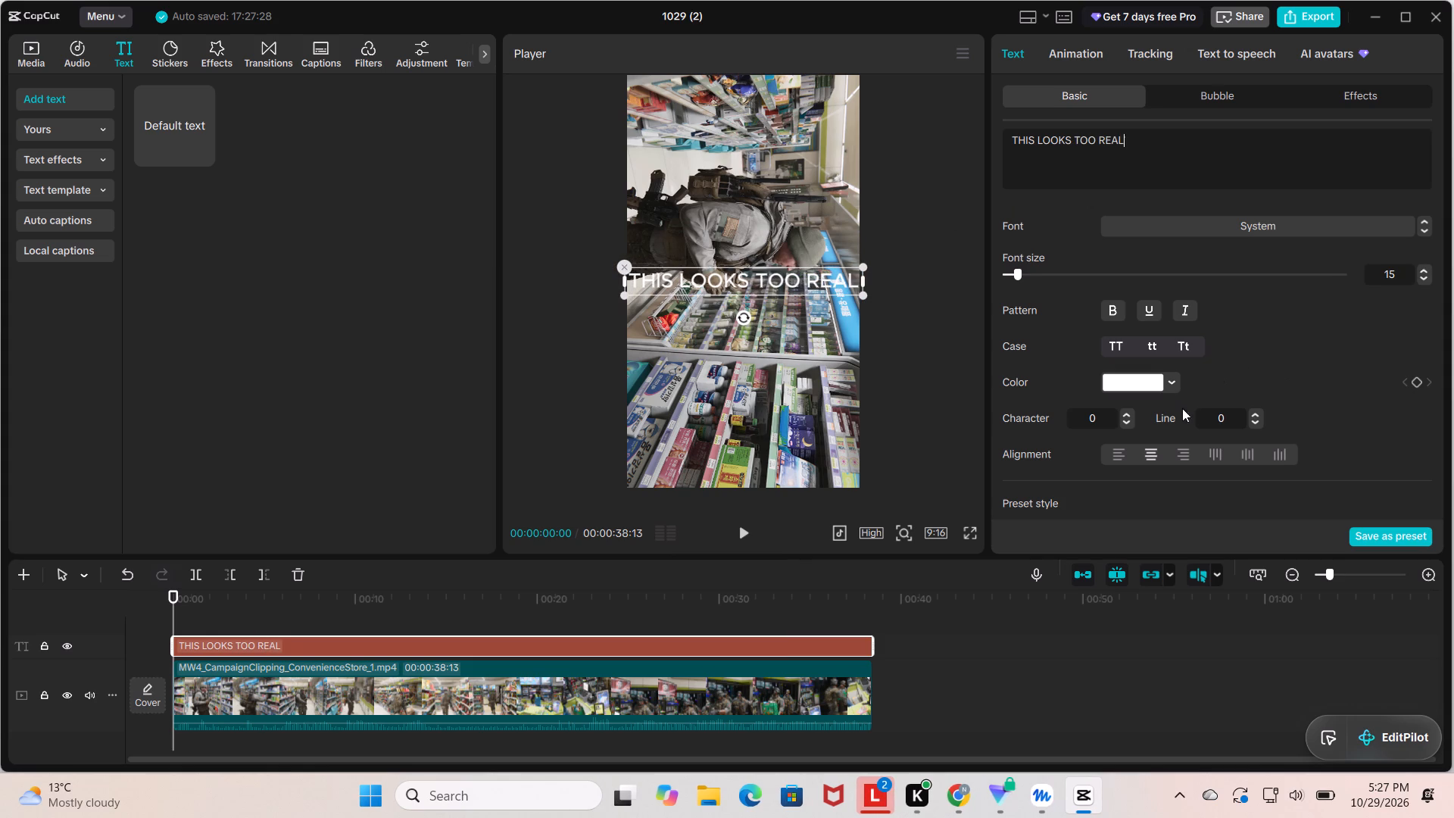
Set the caption to top-aligned vertical text and move it close to the right edge of the video frame.
{"action": "scroll", "coordinate": [1168, 347], "scroll_direction": "down", "scroll_amount": 1}
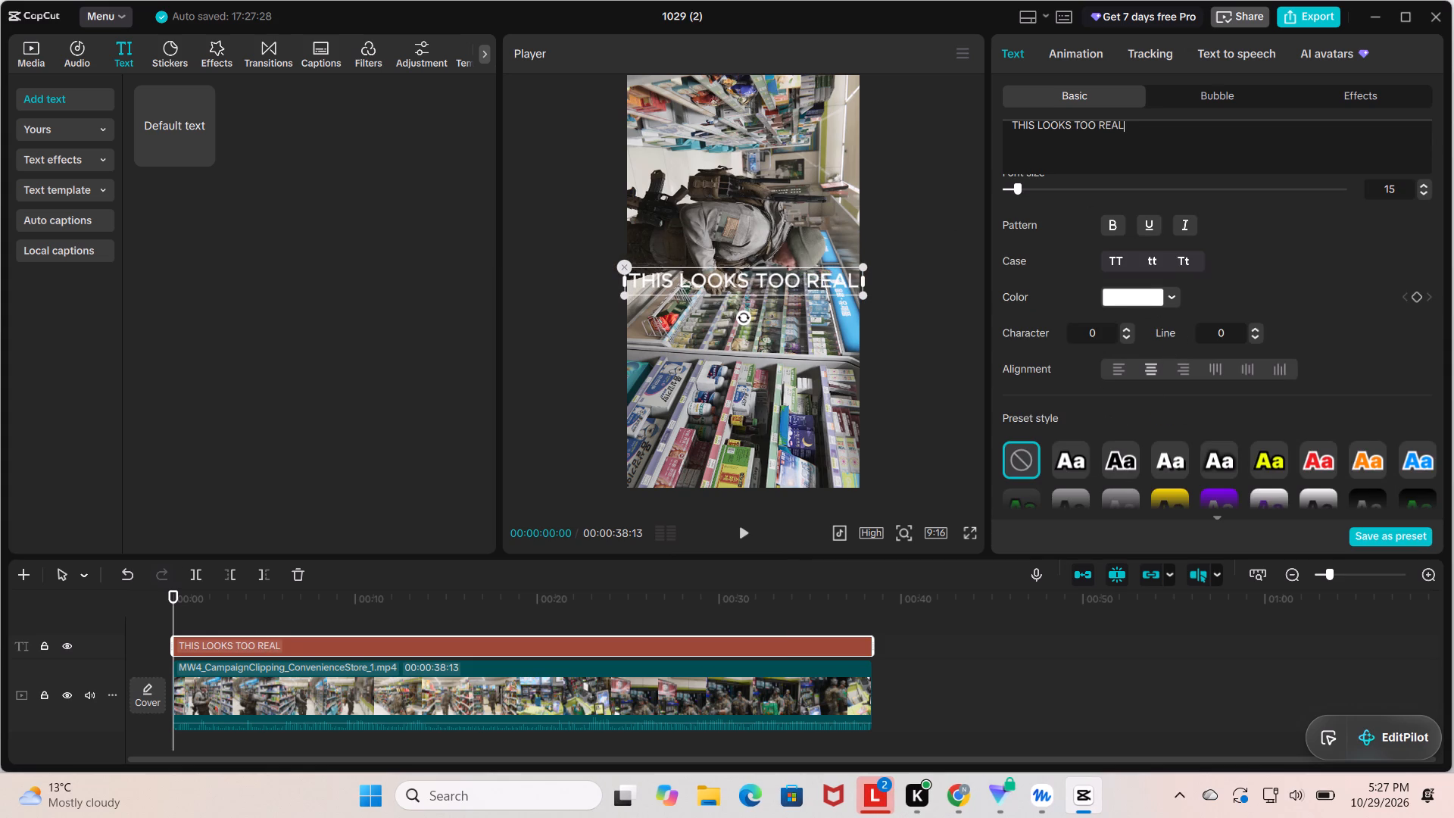
{"action": "left_click", "coordinate": [1184, 361]}
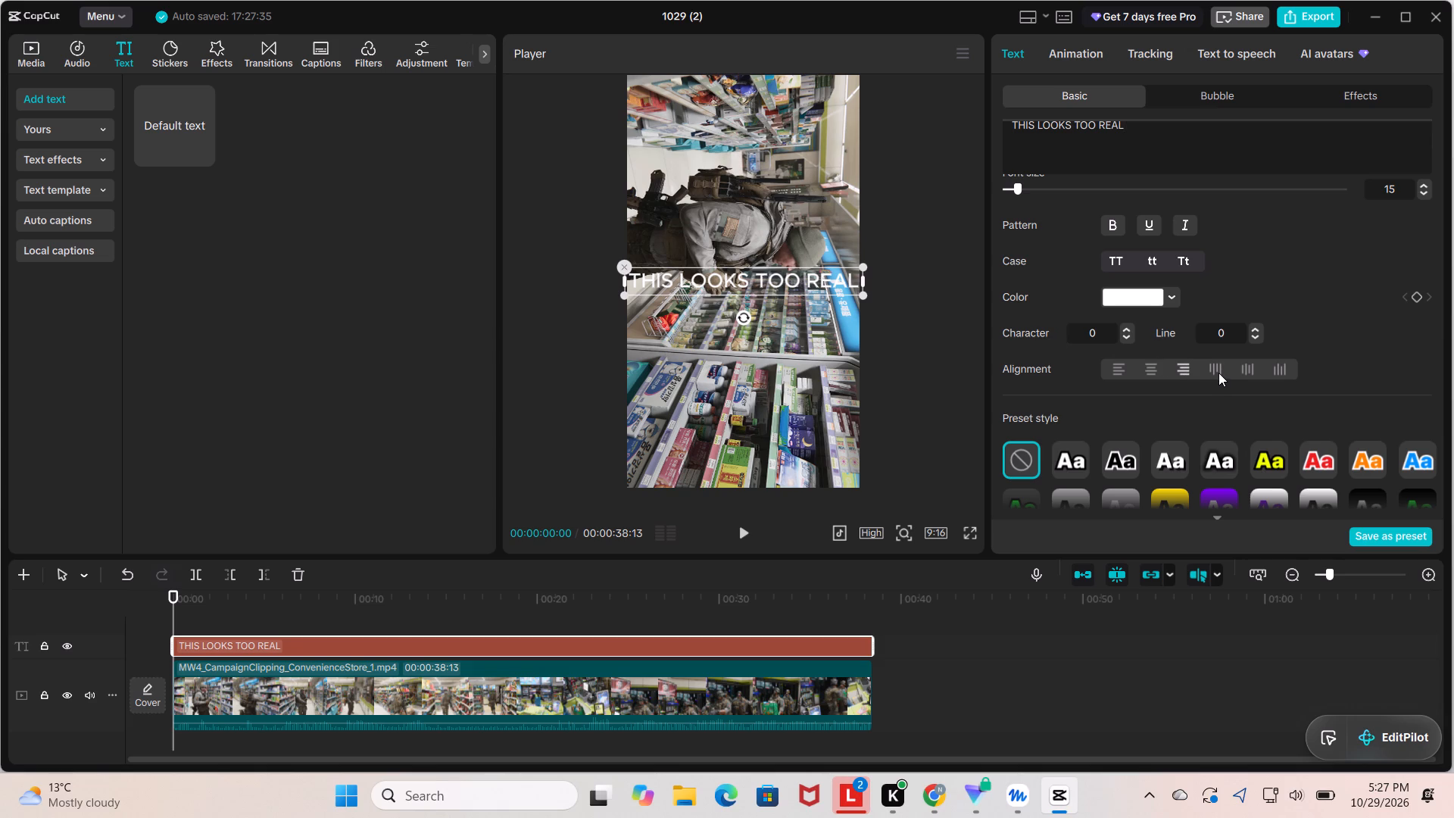
{"action": "left_click", "coordinate": [1215, 370]}
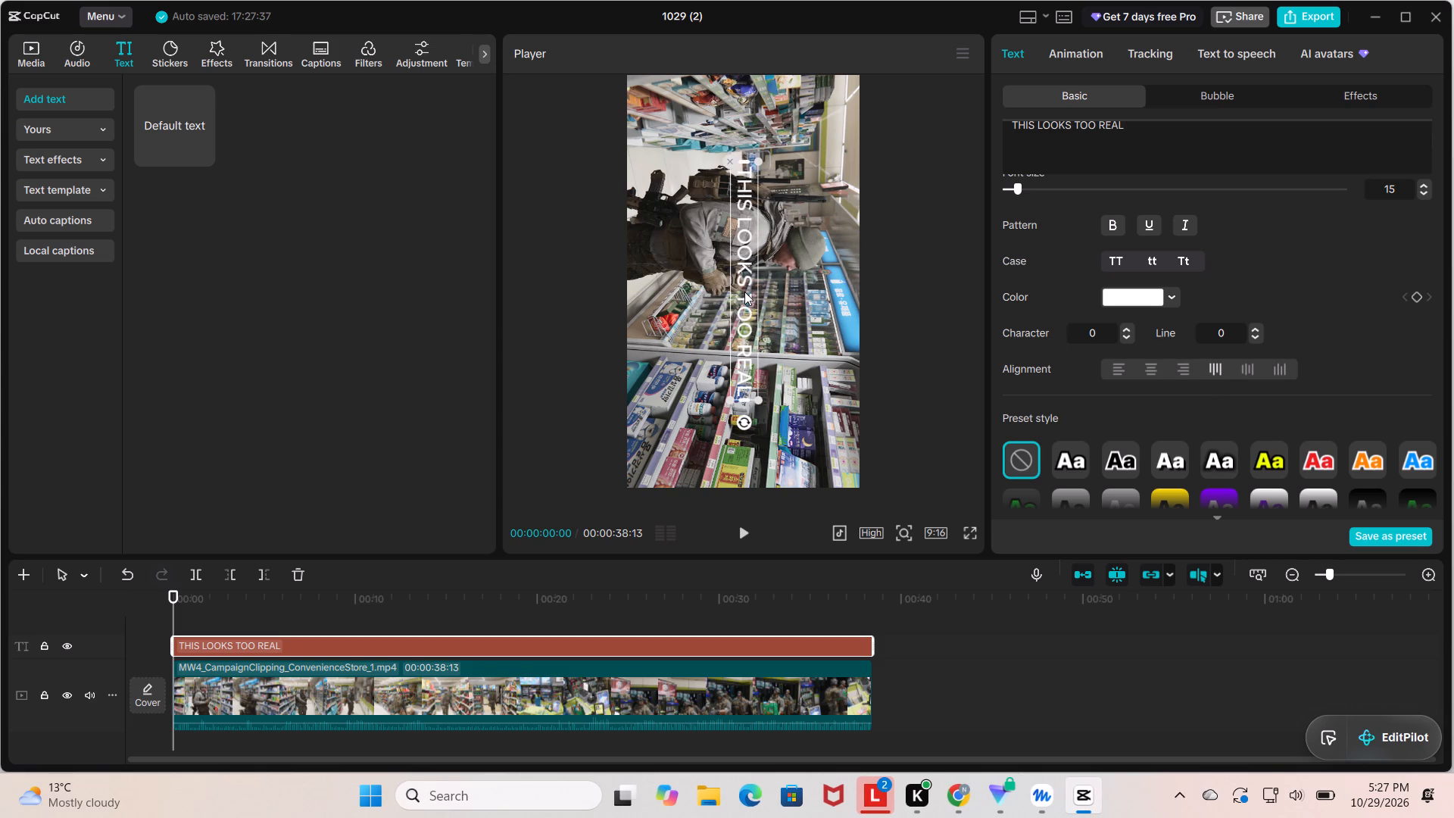
{"action": "left_click_drag", "start_coordinate": [744, 292], "coordinate": [833, 279]}
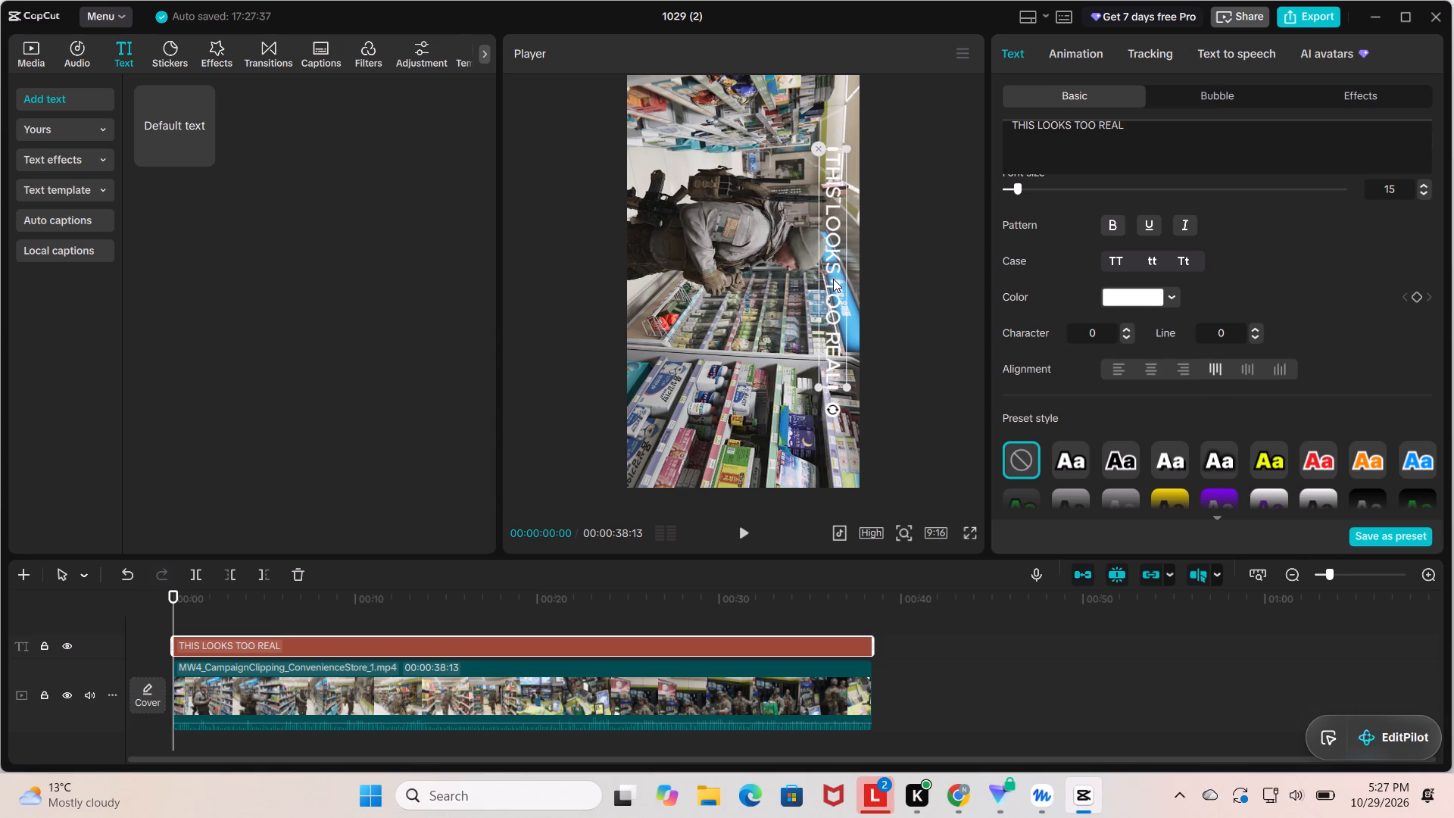
{"action": "left_click_drag", "start_coordinate": [833, 279], "coordinate": [838, 274]}
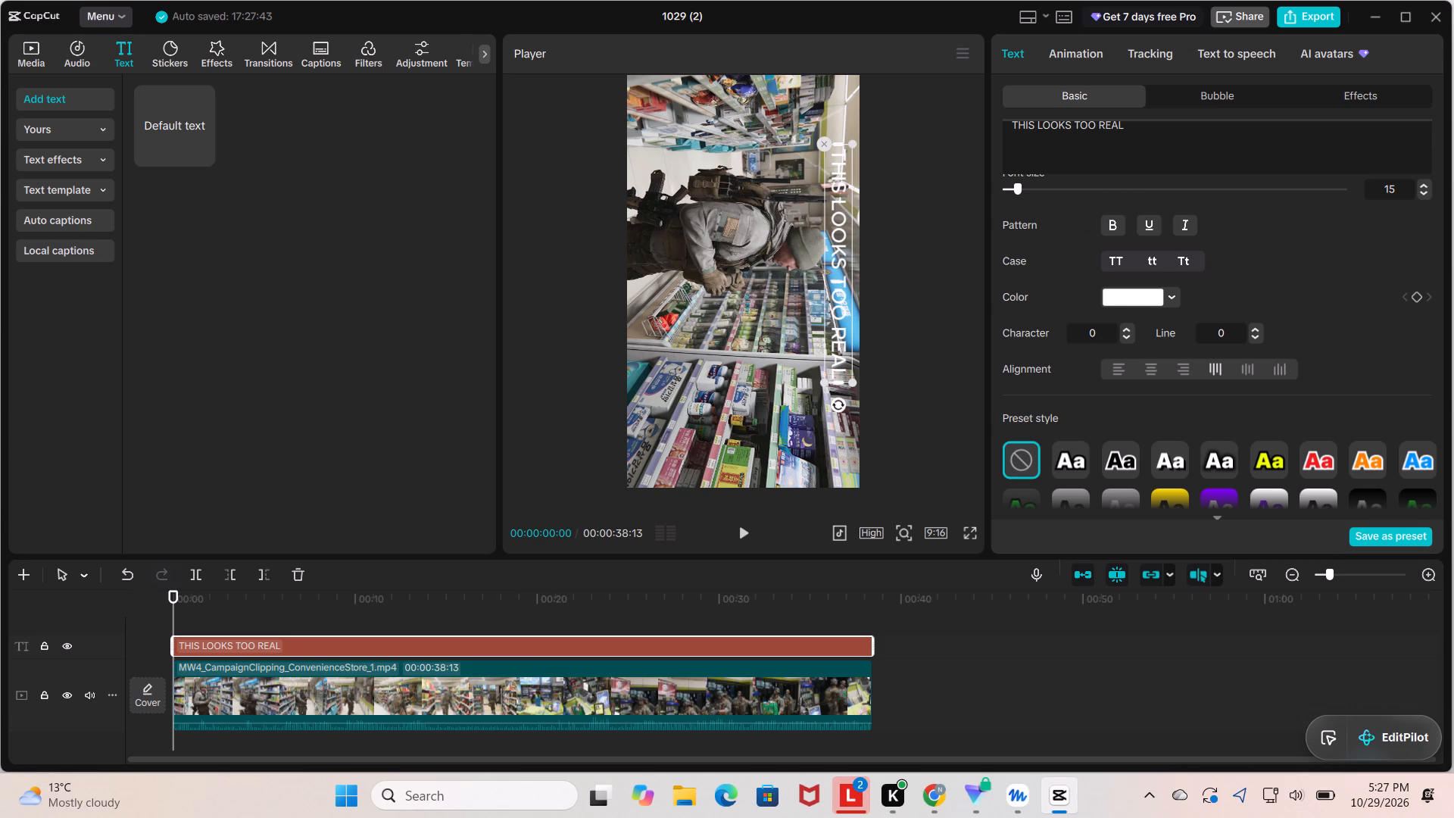
Change the caption wording to "THIS LOOKS SOO REAL".
{"action": "left_click", "coordinate": [1081, 125]}
{"action": "key", "text": "BackSpace"}
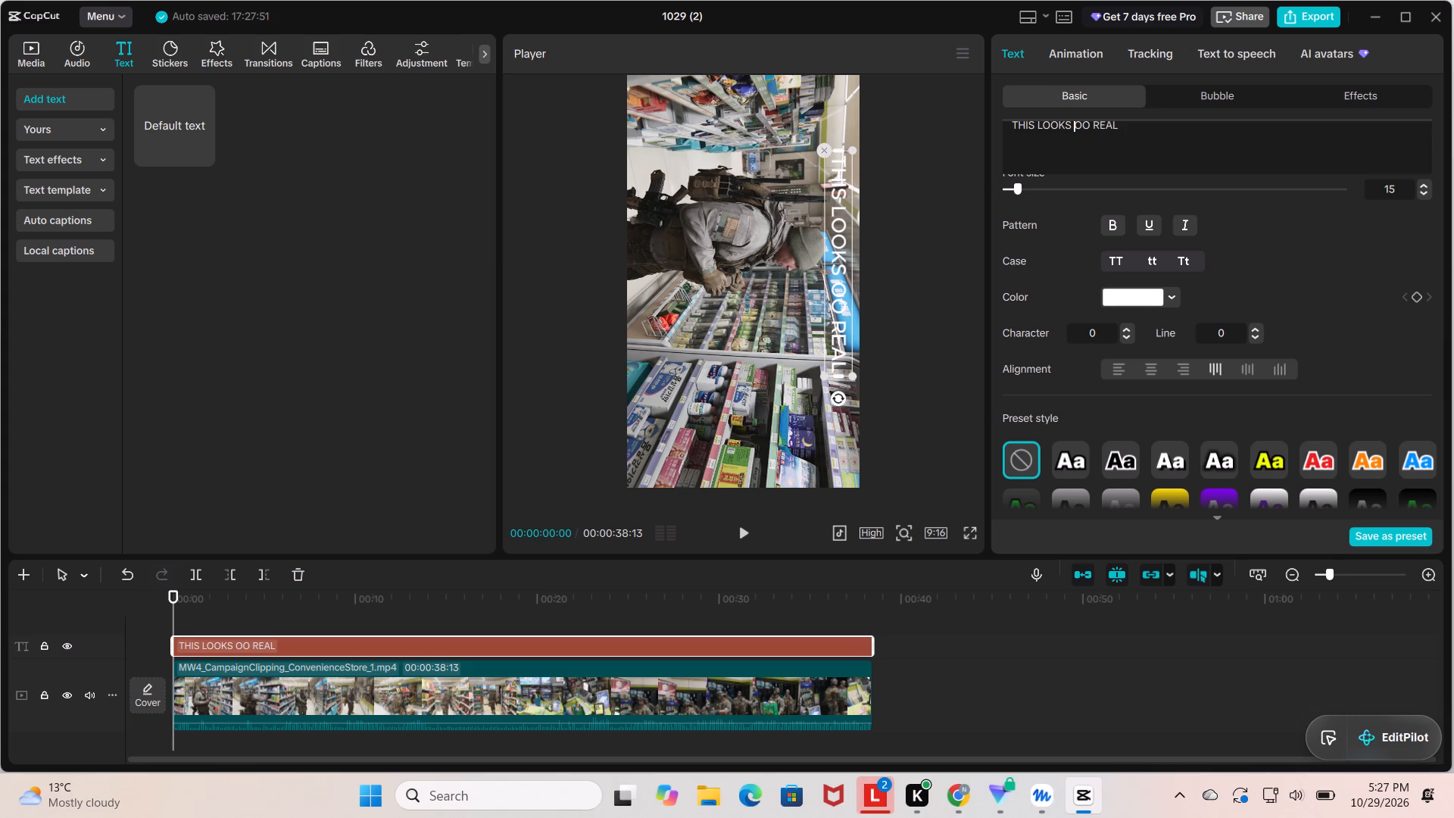
{"action": "key", "text": "s"}
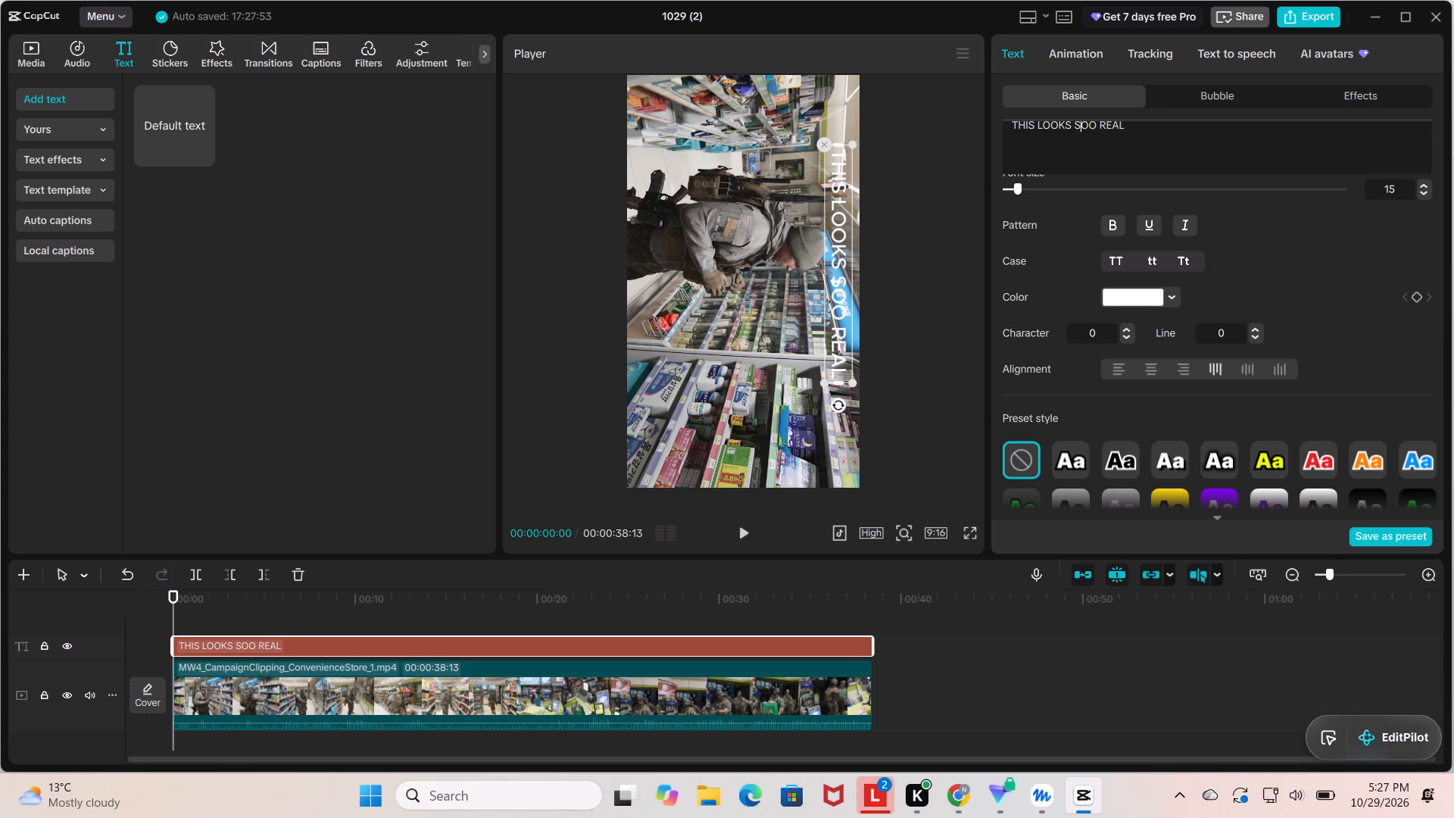
{"action": "left_click", "coordinate": [1144, 172]}
{"action": "left_click_drag", "start_coordinate": [1151, 118], "coordinate": [1096, 126]}
{"action": "left_click", "coordinate": [1147, 129]}
Colour only the word "REAL" in the caption bright green, hex 12EF2E, and play the video to check it.
{"action": "scroll", "coordinate": [1133, 201], "scroll_direction": "up", "scroll_amount": 2}
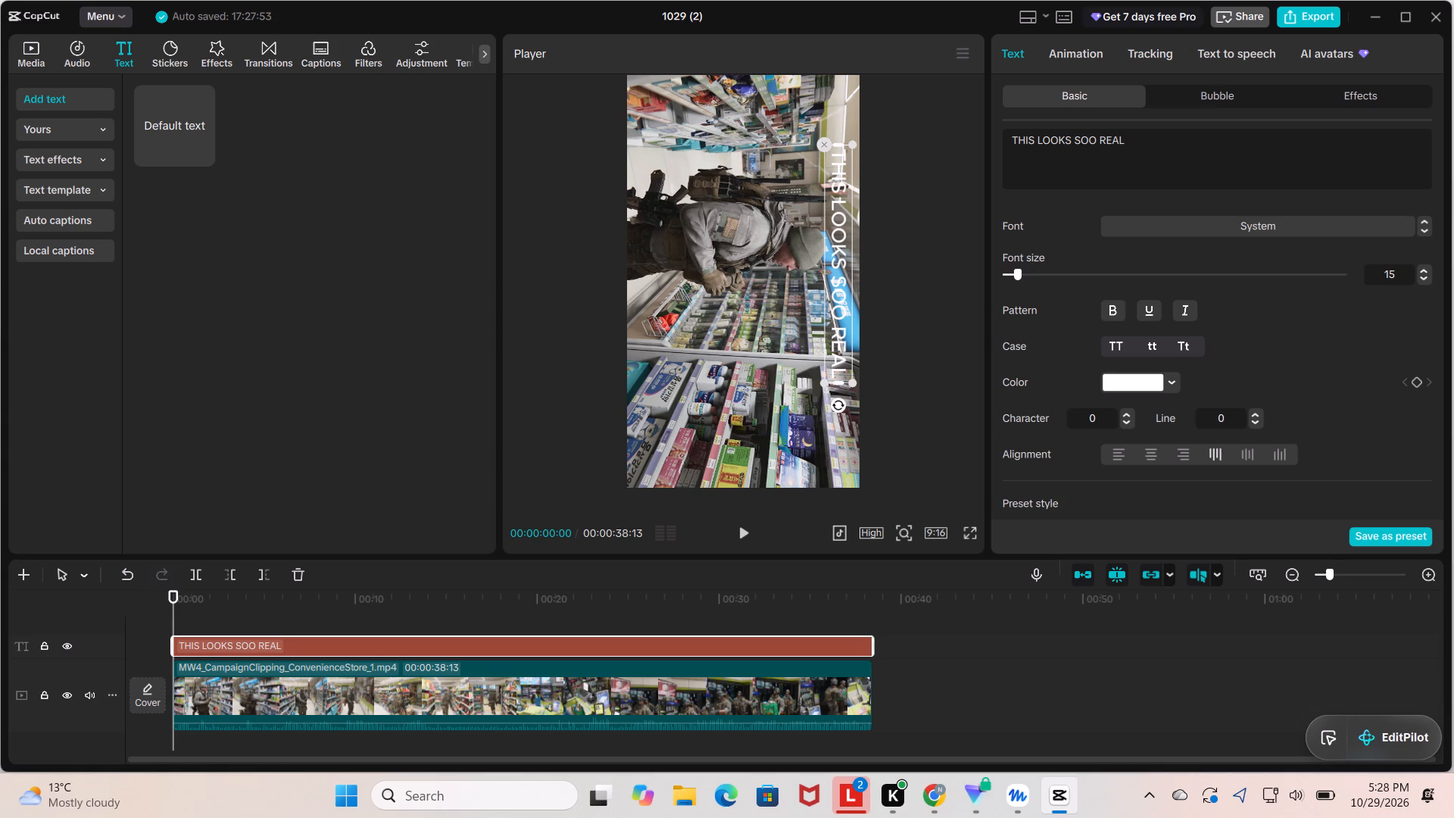
{"action": "left_click", "coordinate": [1068, 139]}
{"action": "left_click_drag", "start_coordinate": [1130, 145], "coordinate": [1101, 143]}
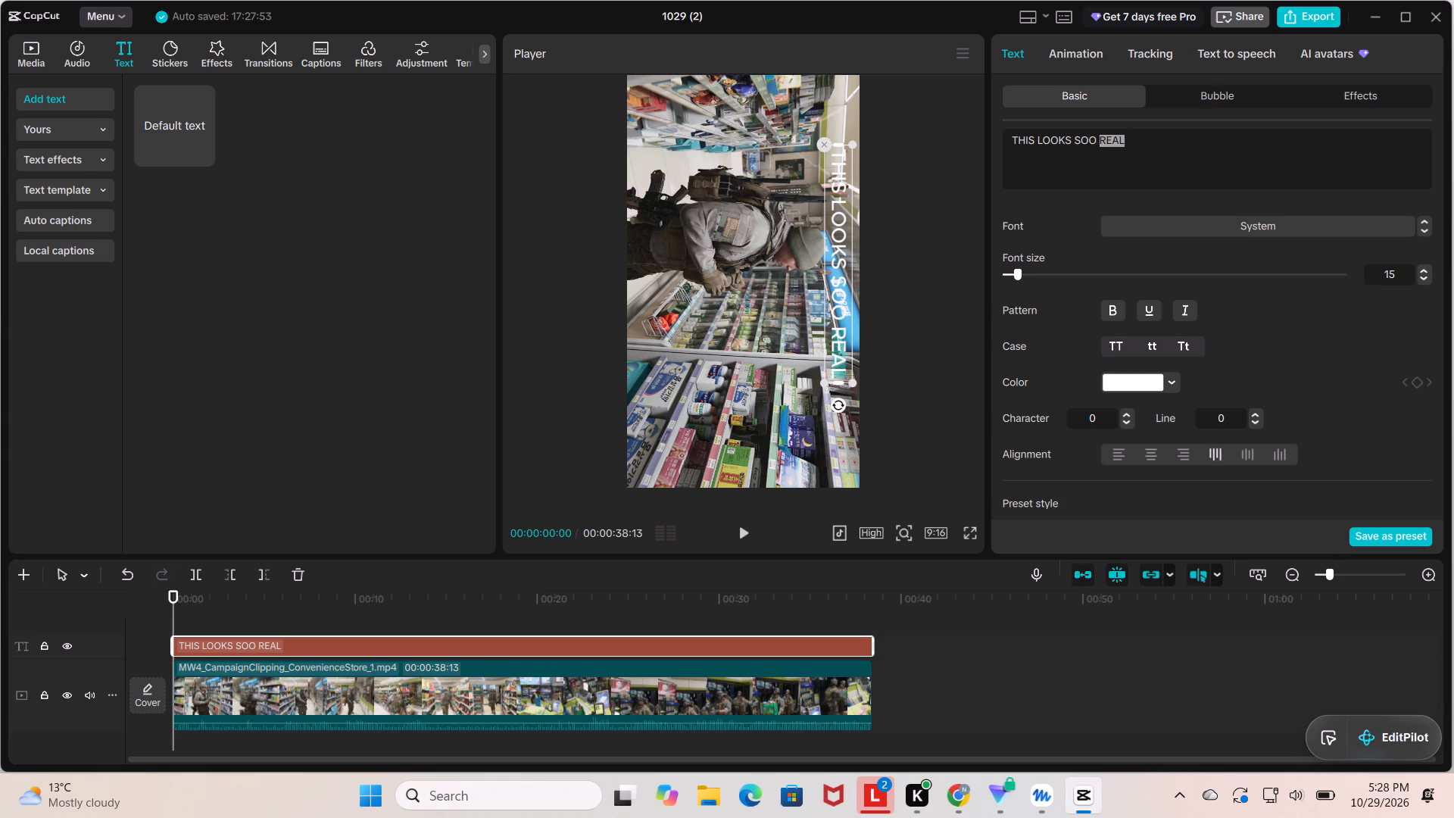
{"action": "left_click_drag", "start_coordinate": [1101, 143], "coordinate": [1097, 142]}
{"action": "left_click", "coordinate": [1162, 383]}
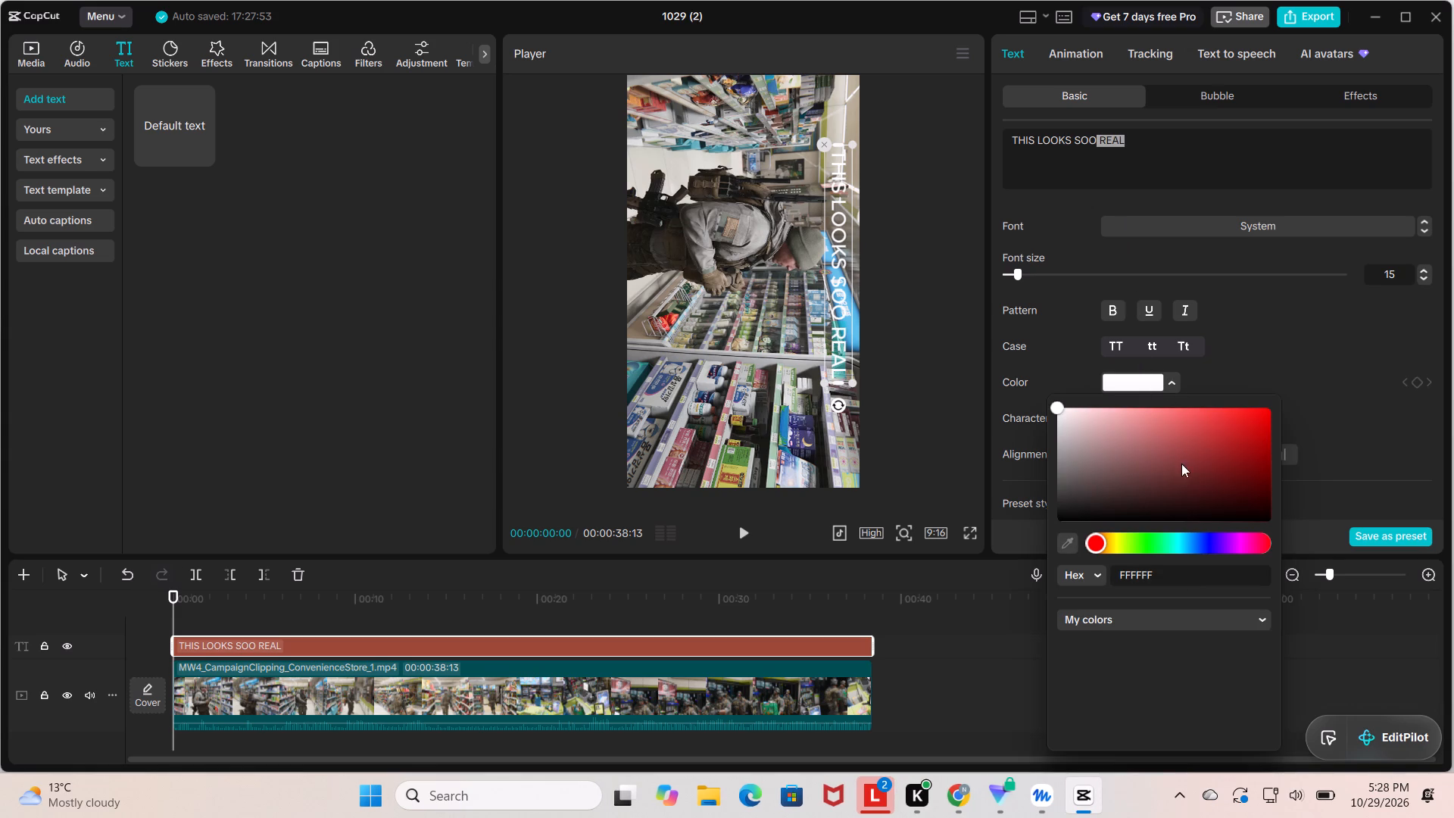
{"action": "left_click", "coordinate": [1149, 548]}
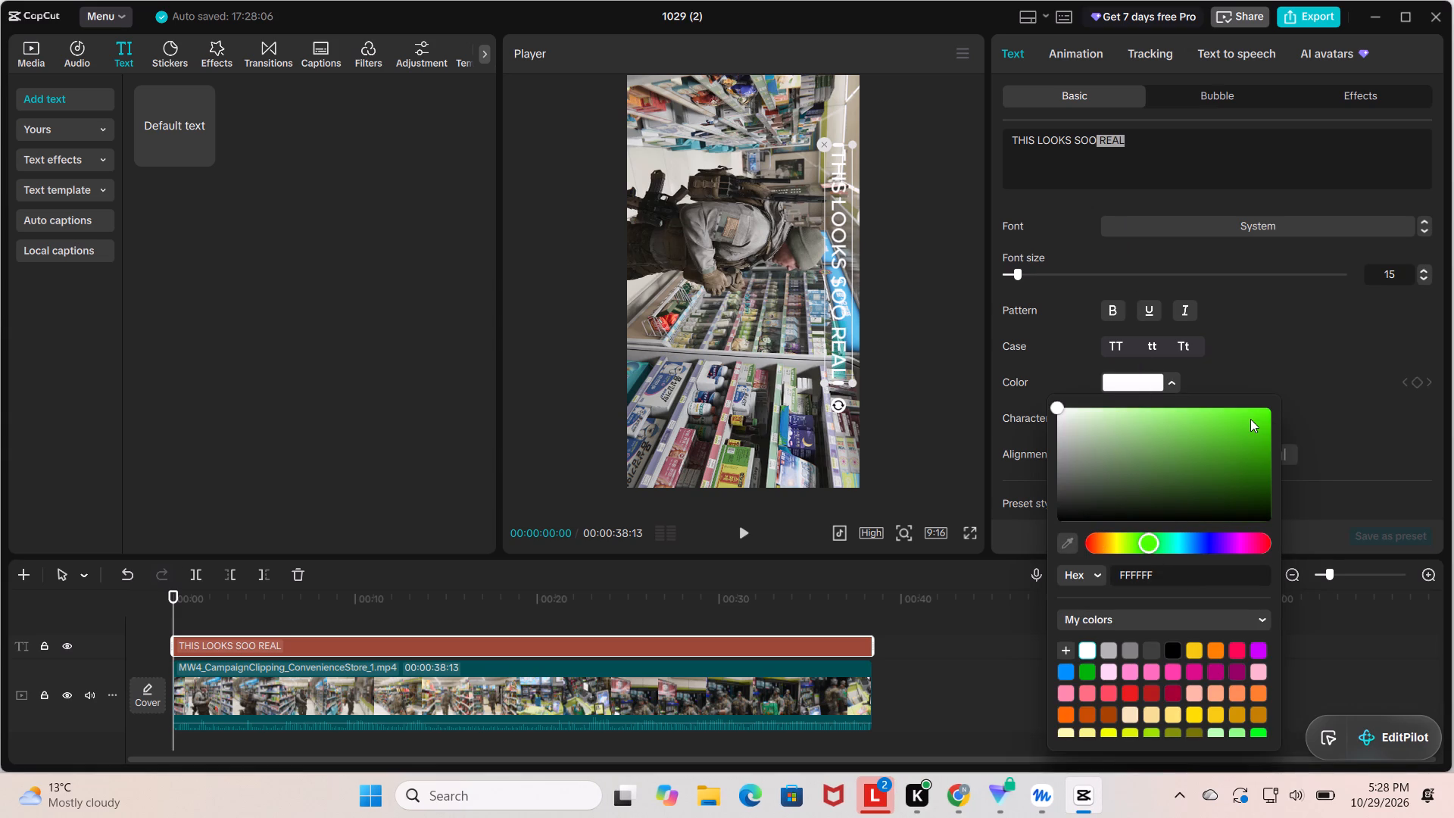
{"action": "left_click", "coordinate": [1250, 420]}
{"action": "left_click", "coordinate": [1257, 435]}
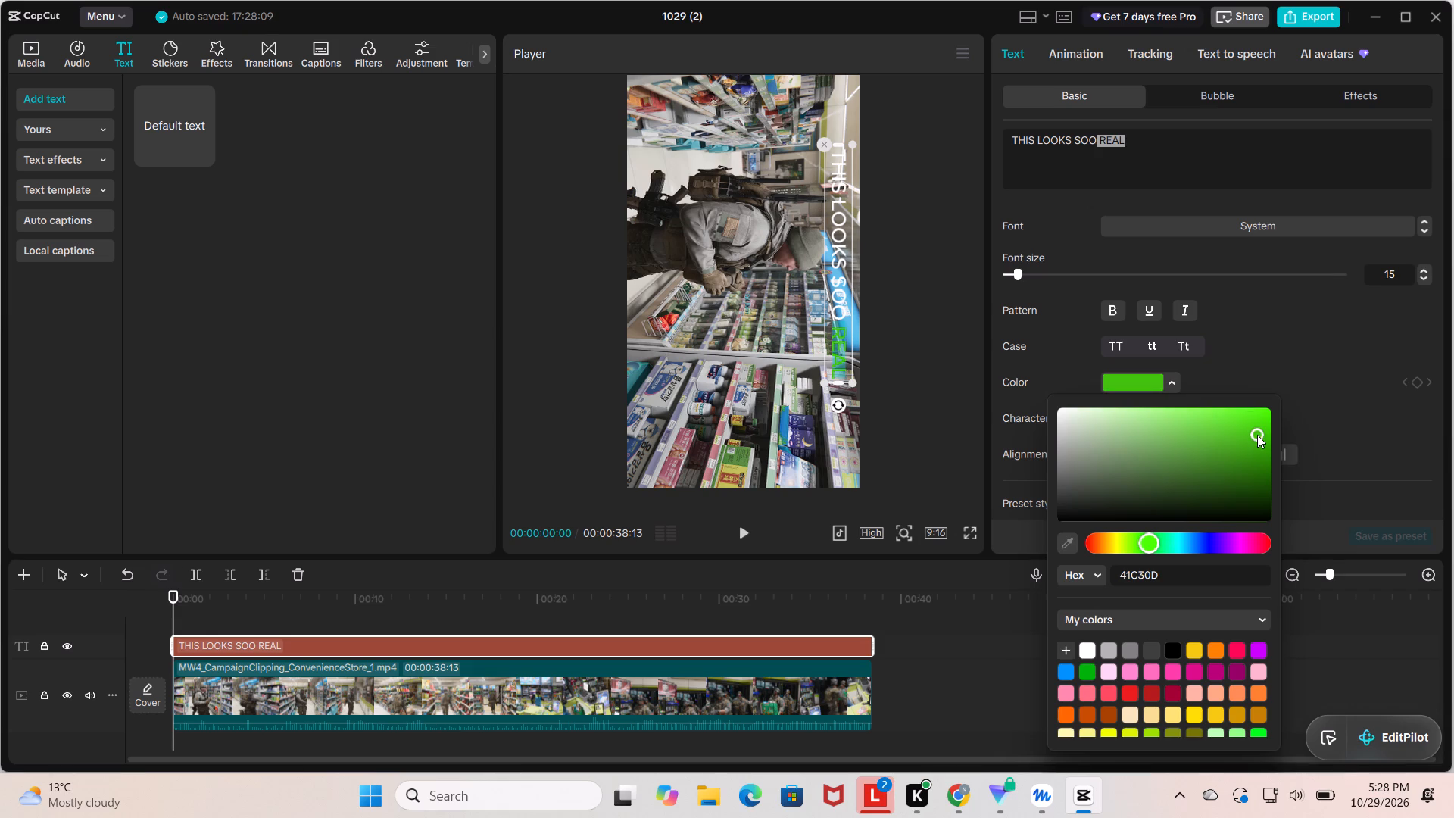
{"action": "left_click", "coordinate": [1162, 539]}
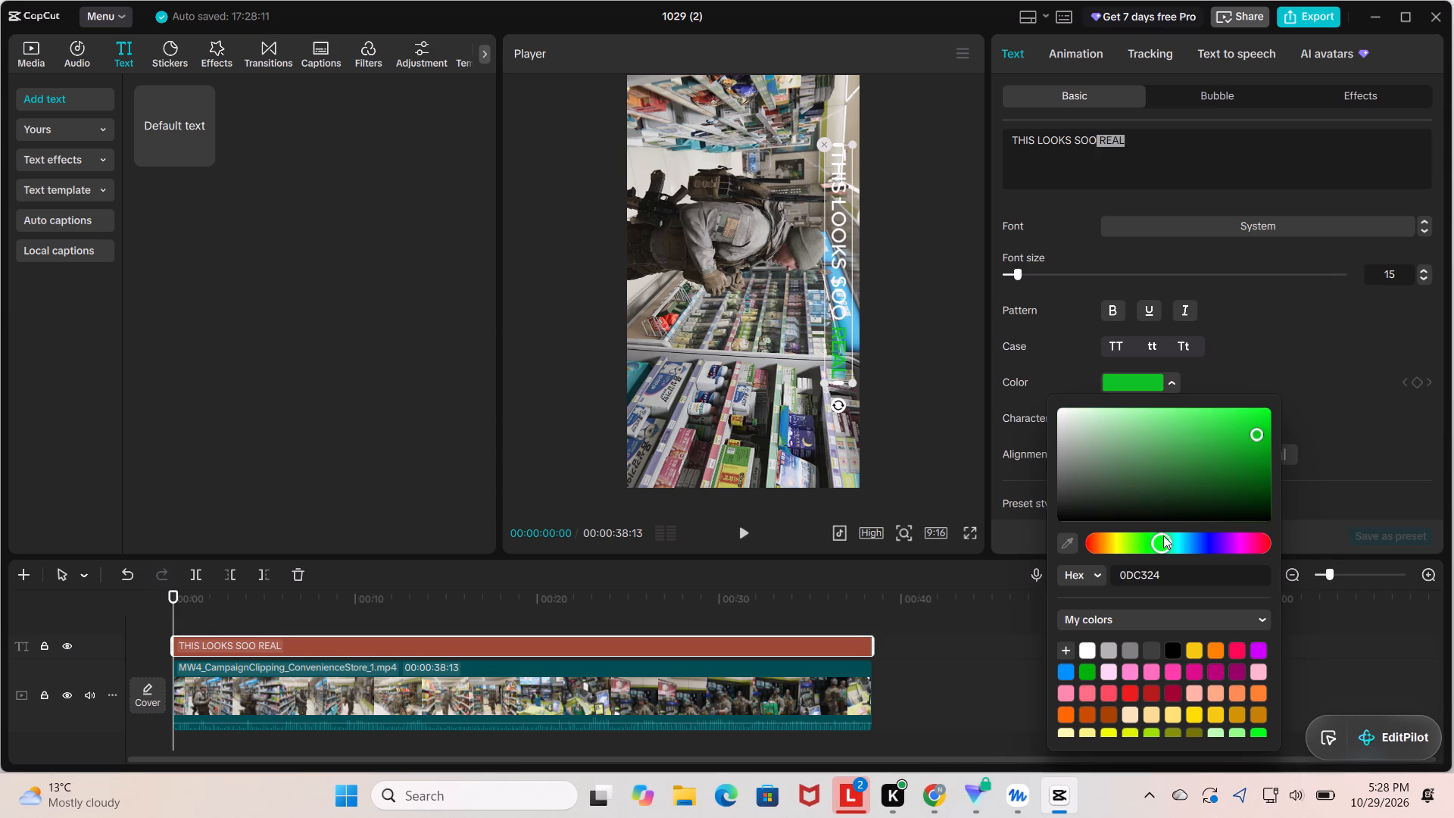
{"action": "left_click", "coordinate": [1255, 415]}
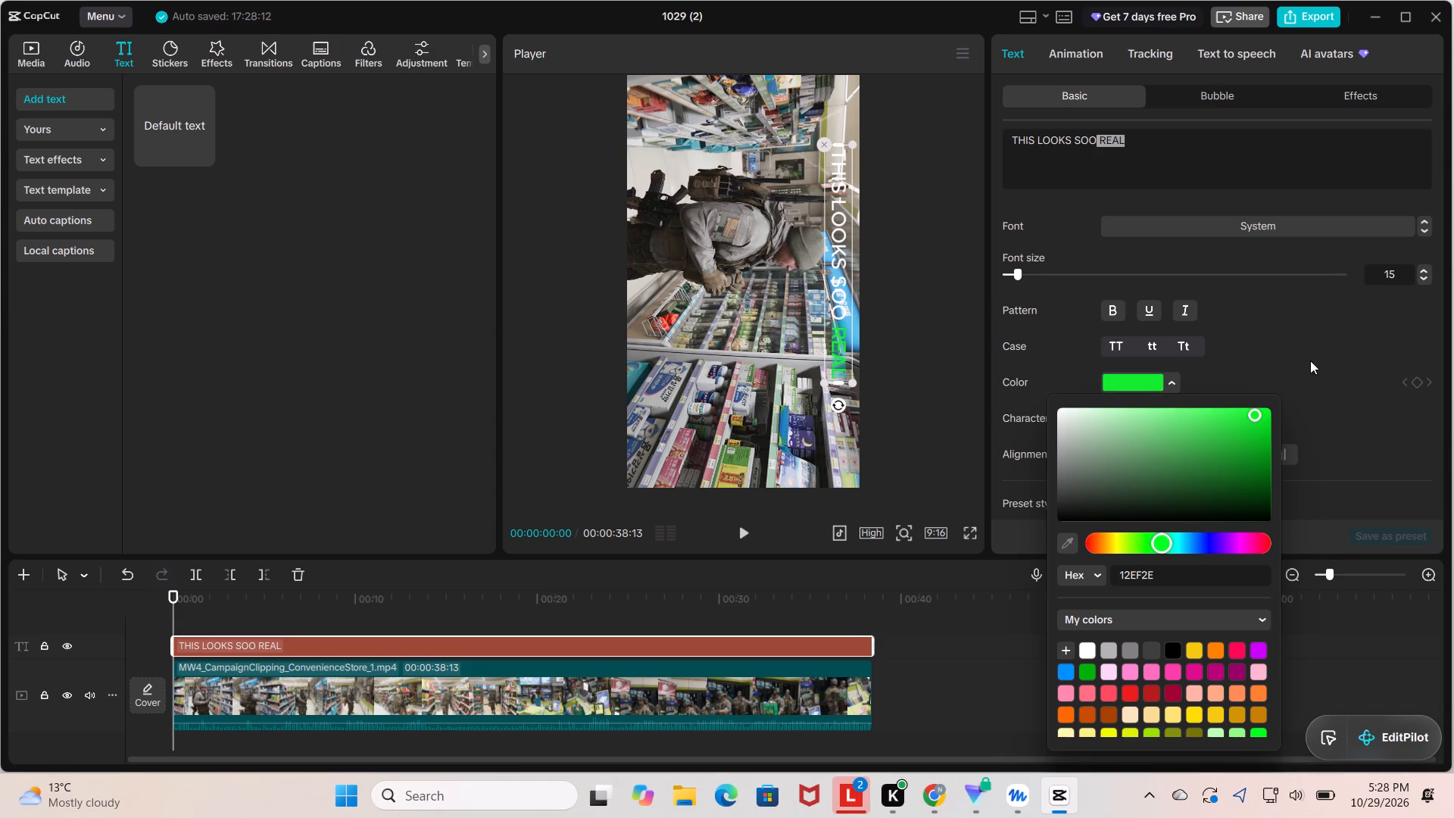
{"action": "left_click", "coordinate": [1279, 326]}
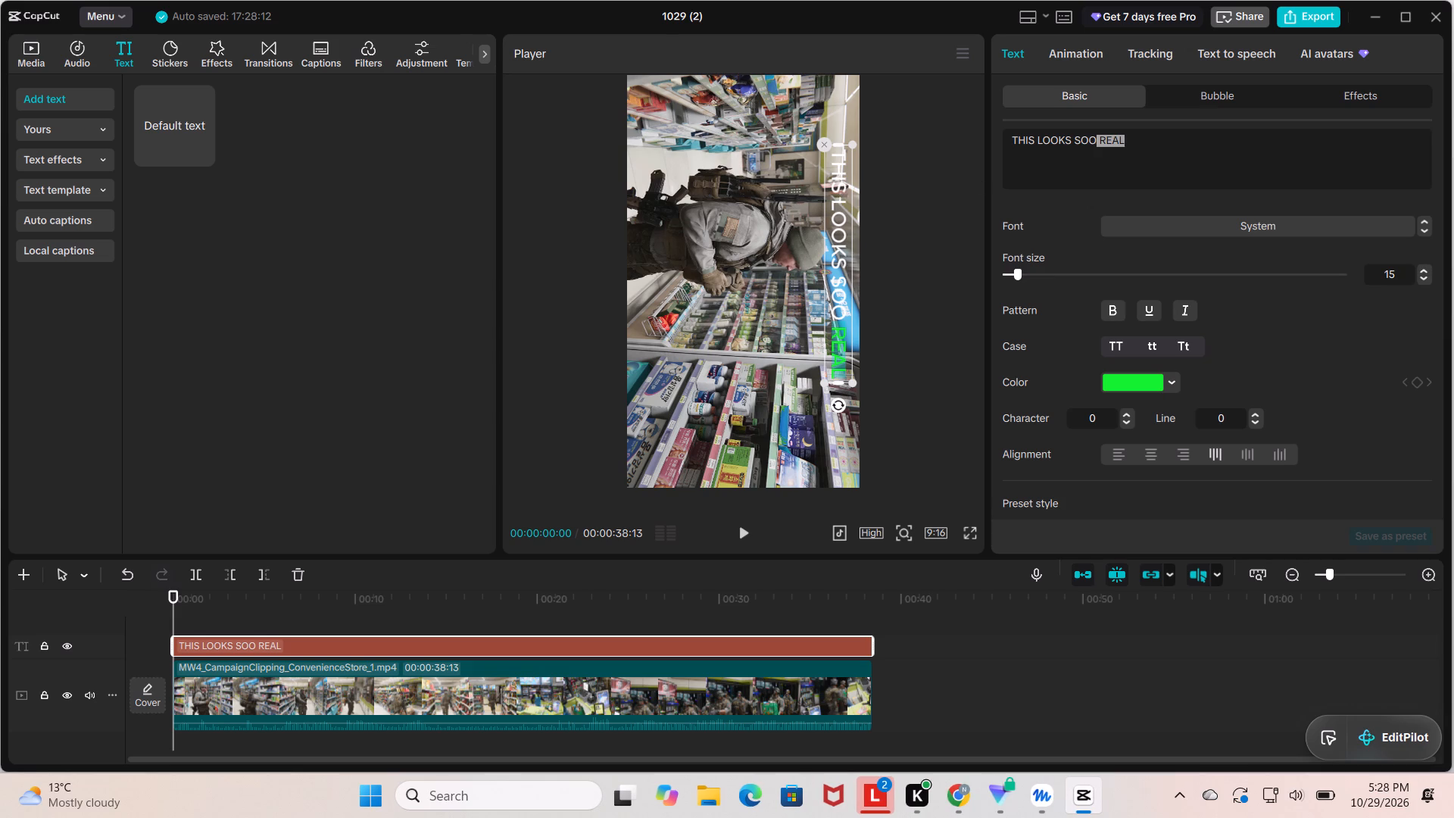
{"action": "left_click", "coordinate": [933, 257]}
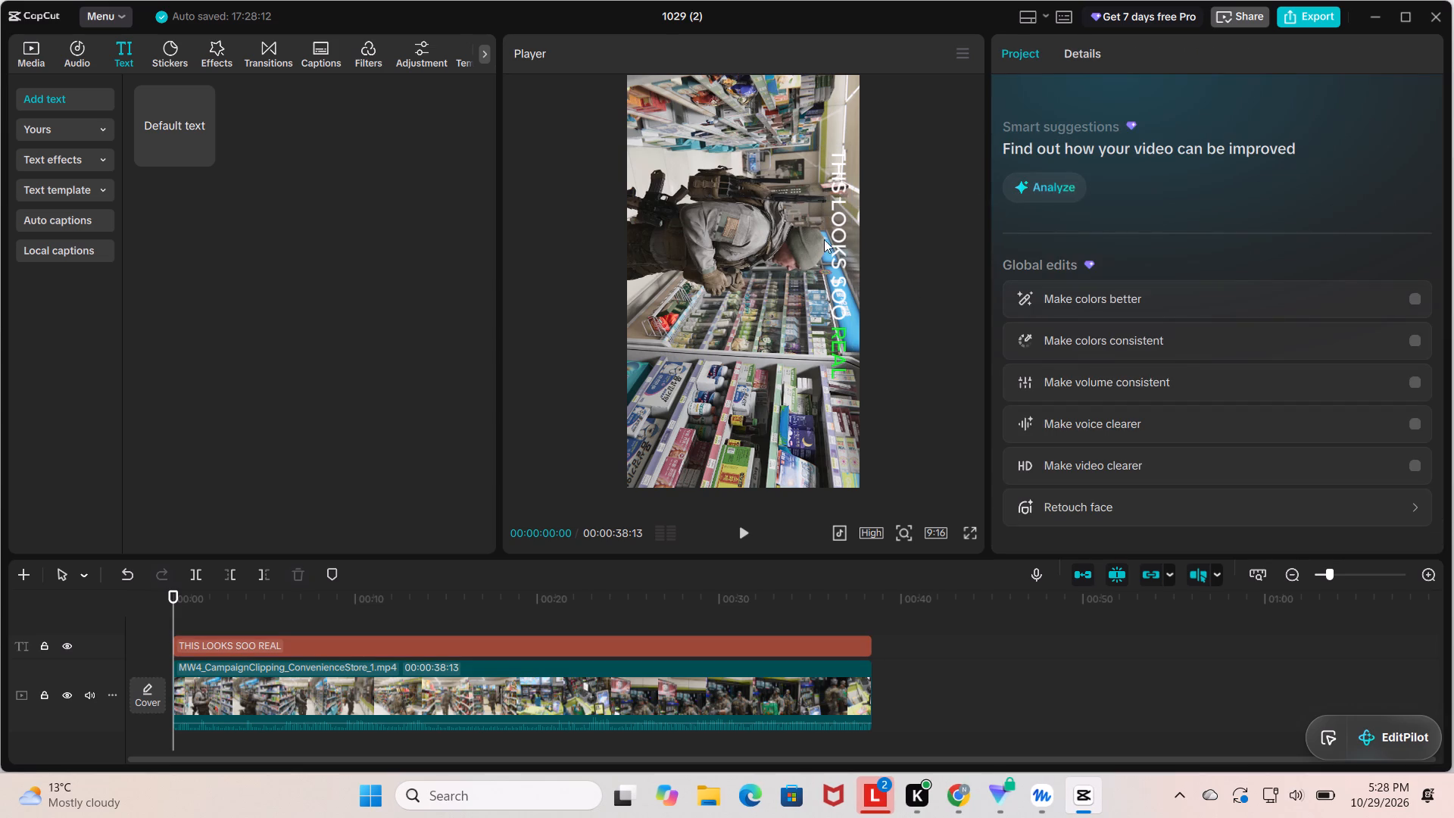
{"action": "key", "text": "space"}
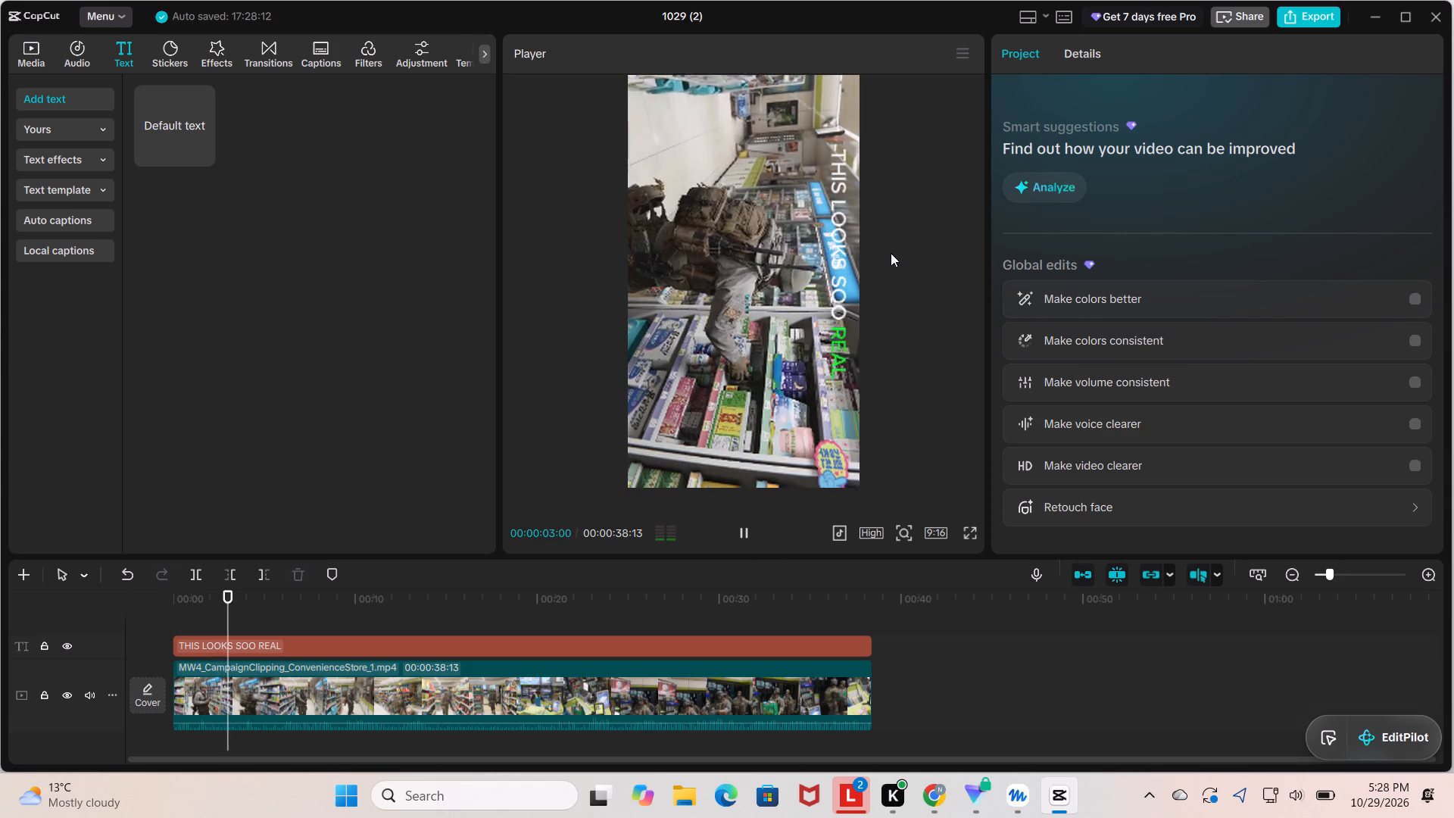
{"action": "key", "text": "space"}
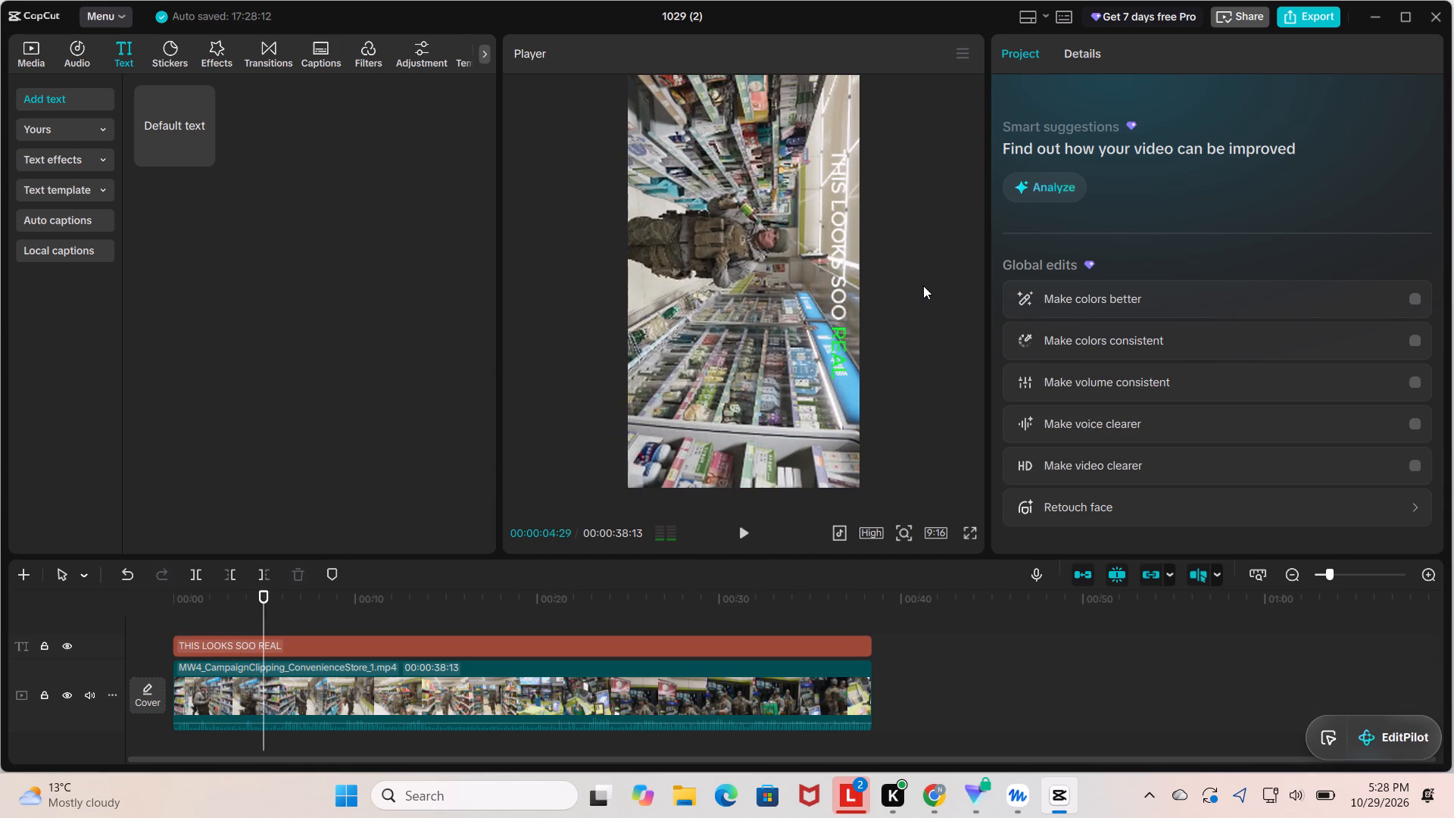
{"action": "key", "text": "space"}
{"action": "key", "text": "space"}
Change the whole caption's font to Impact and play the video to check how it looks.
{"action": "left_click", "coordinate": [830, 262]}
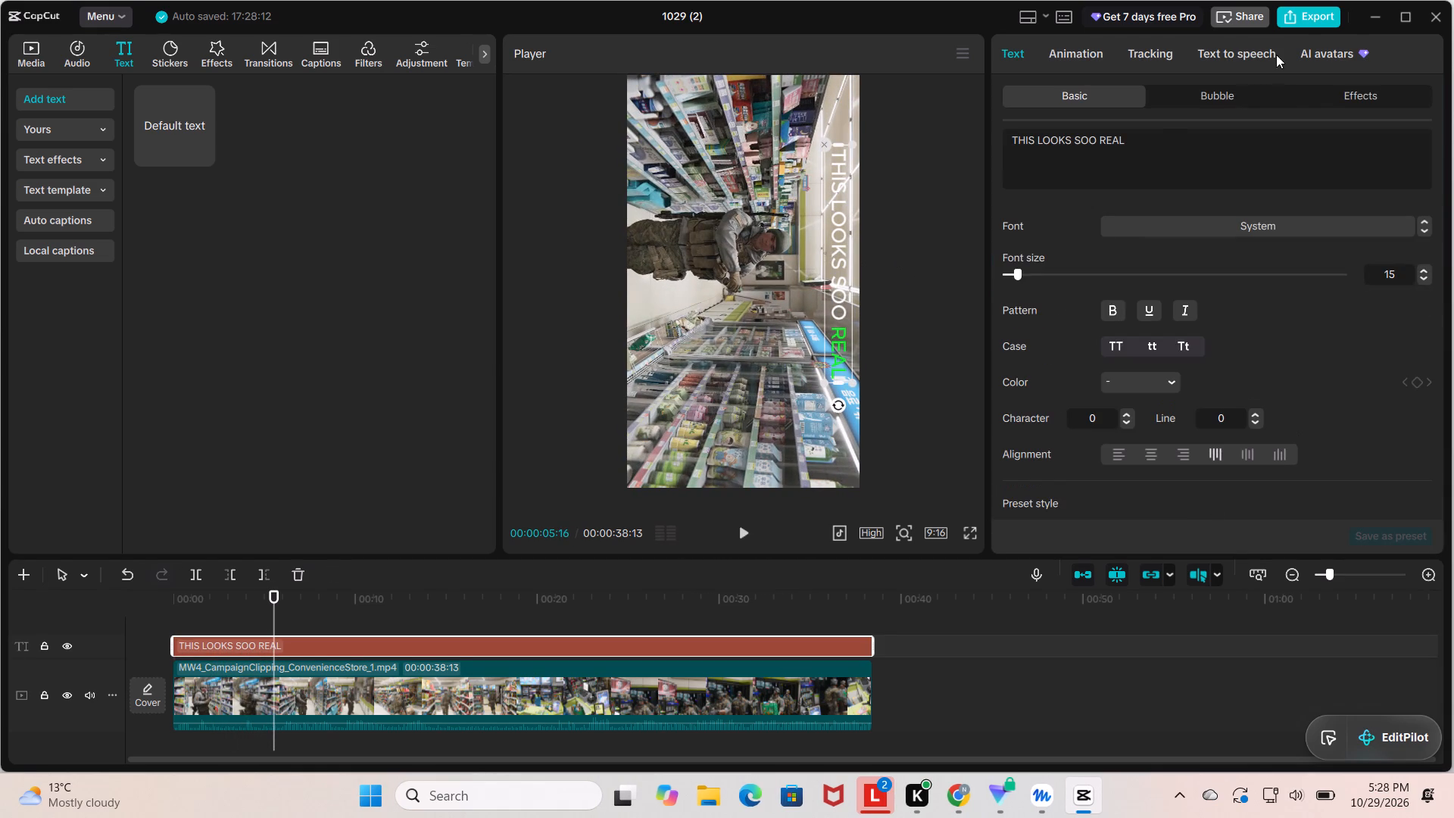
{"action": "left_click", "coordinate": [1135, 142]}
{"action": "left_click_drag", "start_coordinate": [1135, 142], "coordinate": [1016, 152]}
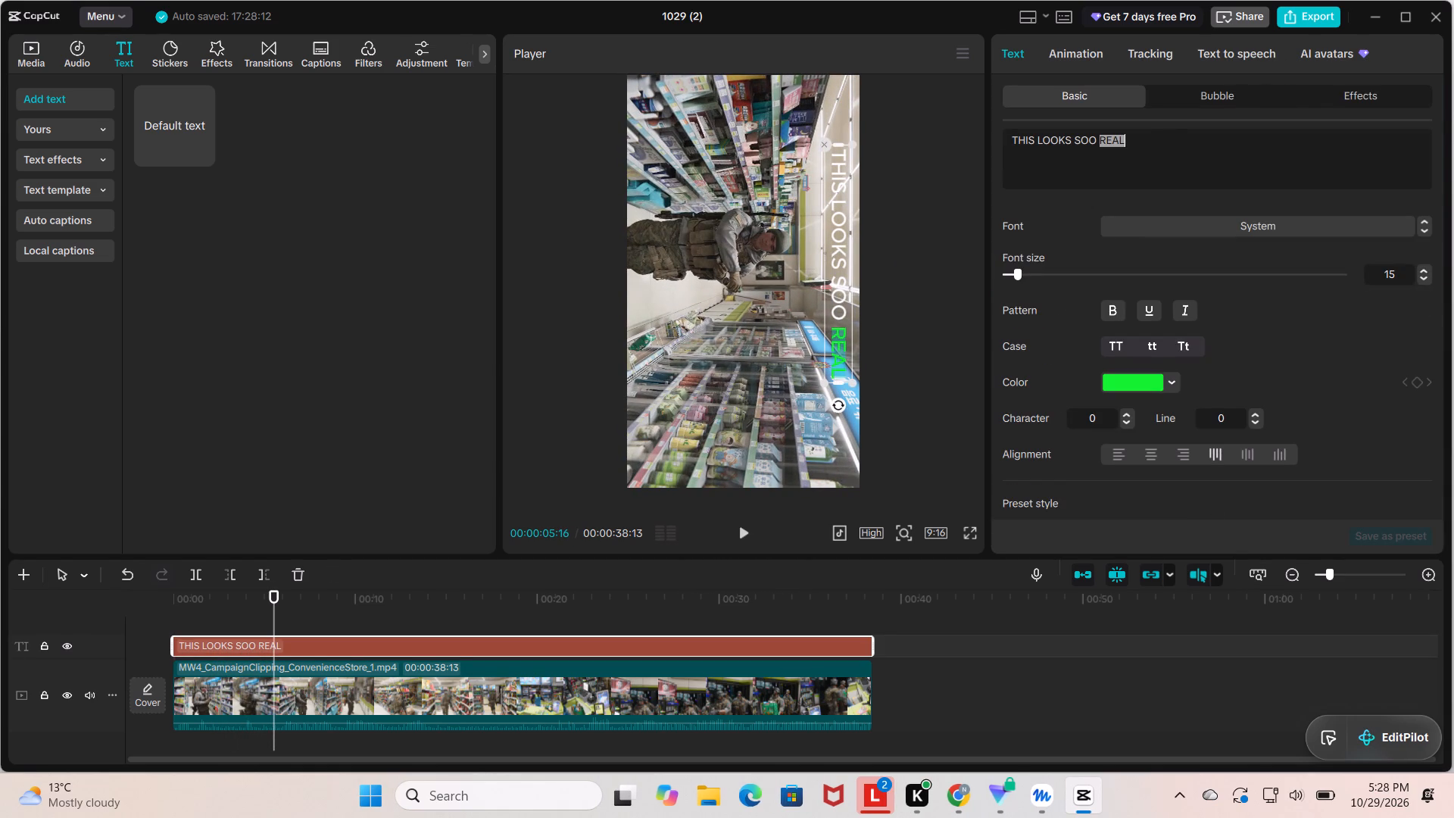
{"action": "left_click", "coordinate": [1194, 145]}
{"action": "left_click_drag", "start_coordinate": [1181, 138], "coordinate": [1000, 150]}
{"action": "left_click_drag", "start_coordinate": [1240, 119], "coordinate": [1097, 129]}
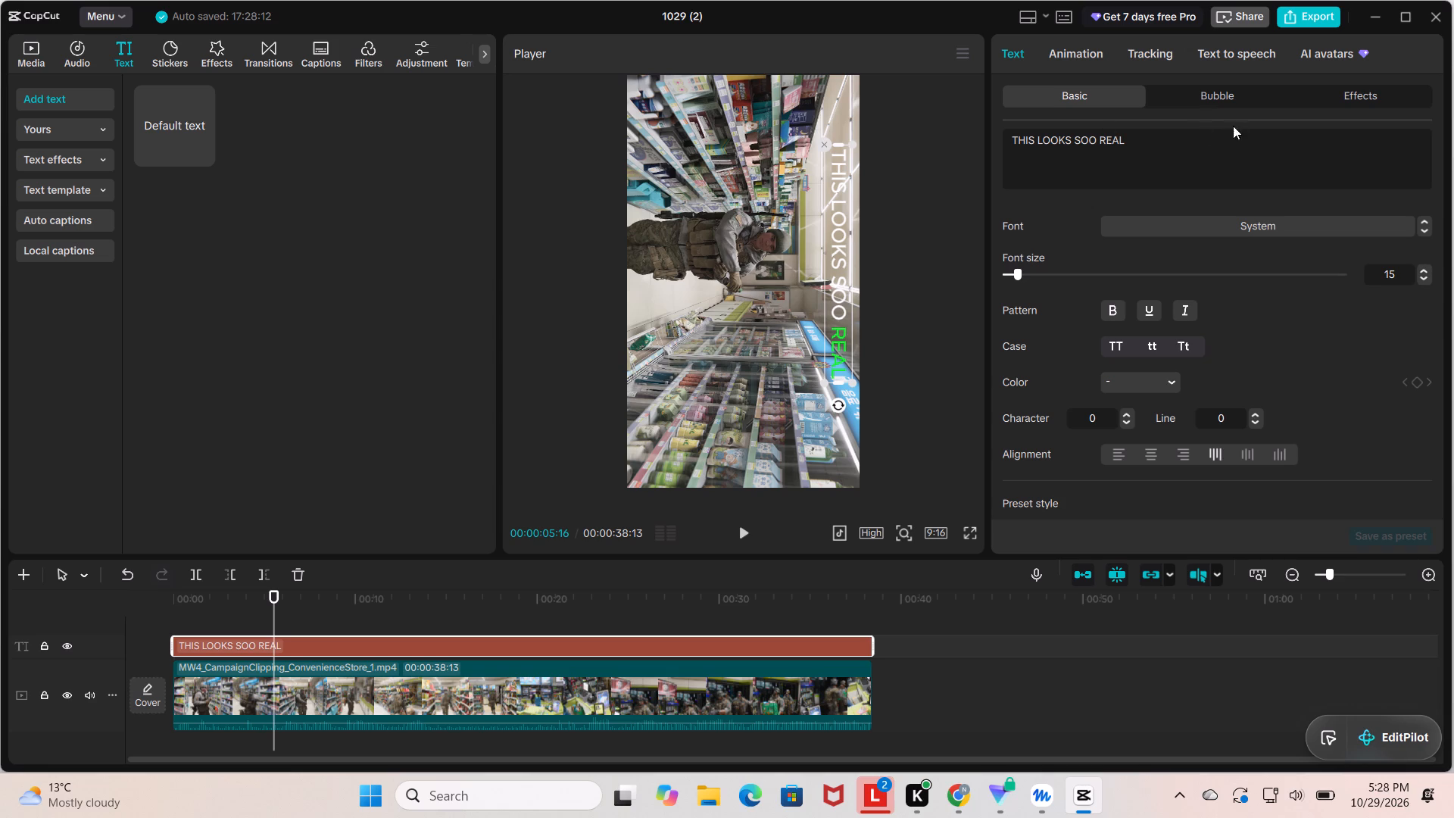
{"action": "left_click", "coordinate": [1228, 219]}
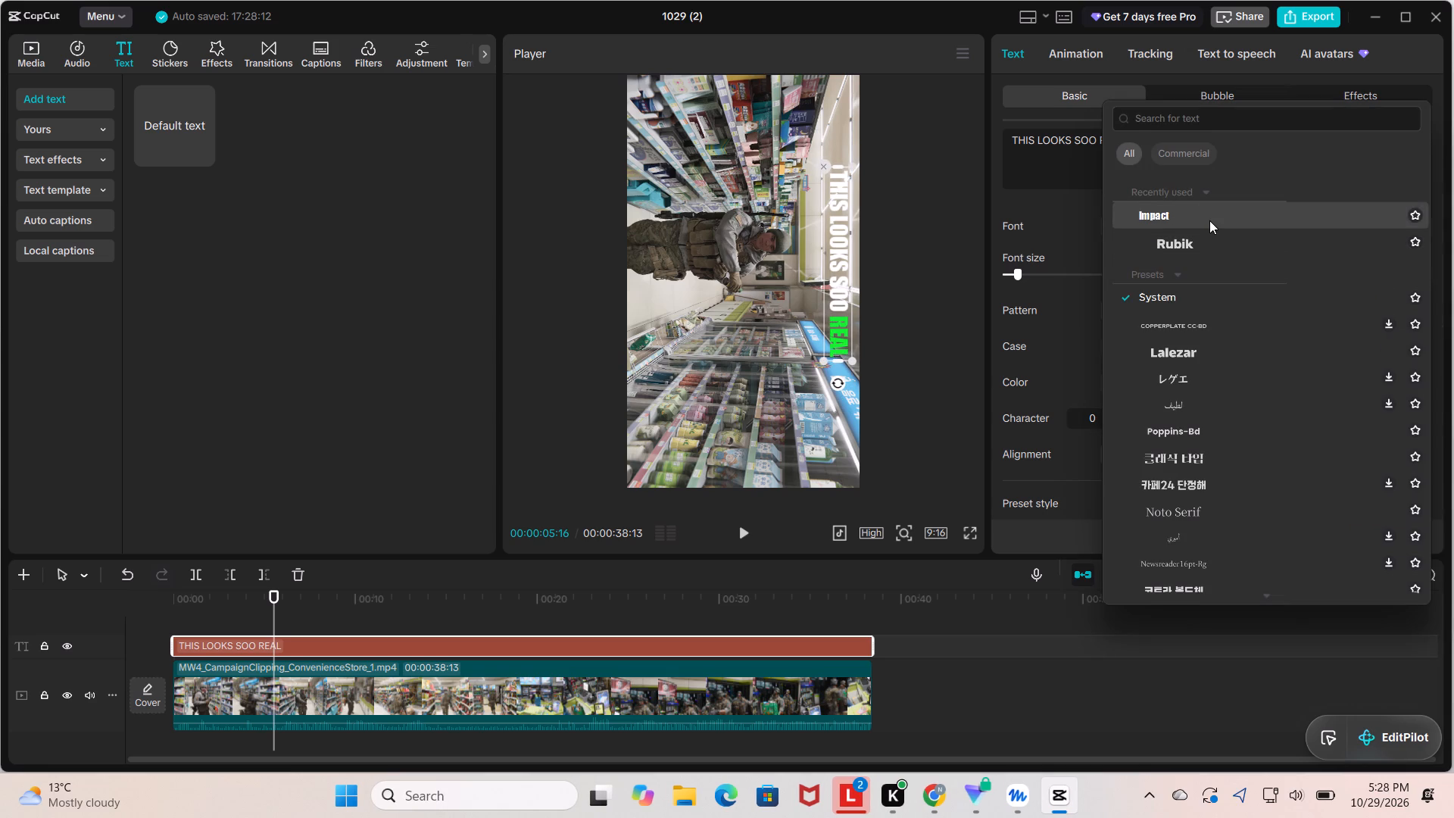
{"action": "left_click", "coordinate": [1209, 220]}
{"action": "left_click", "coordinate": [928, 304]}
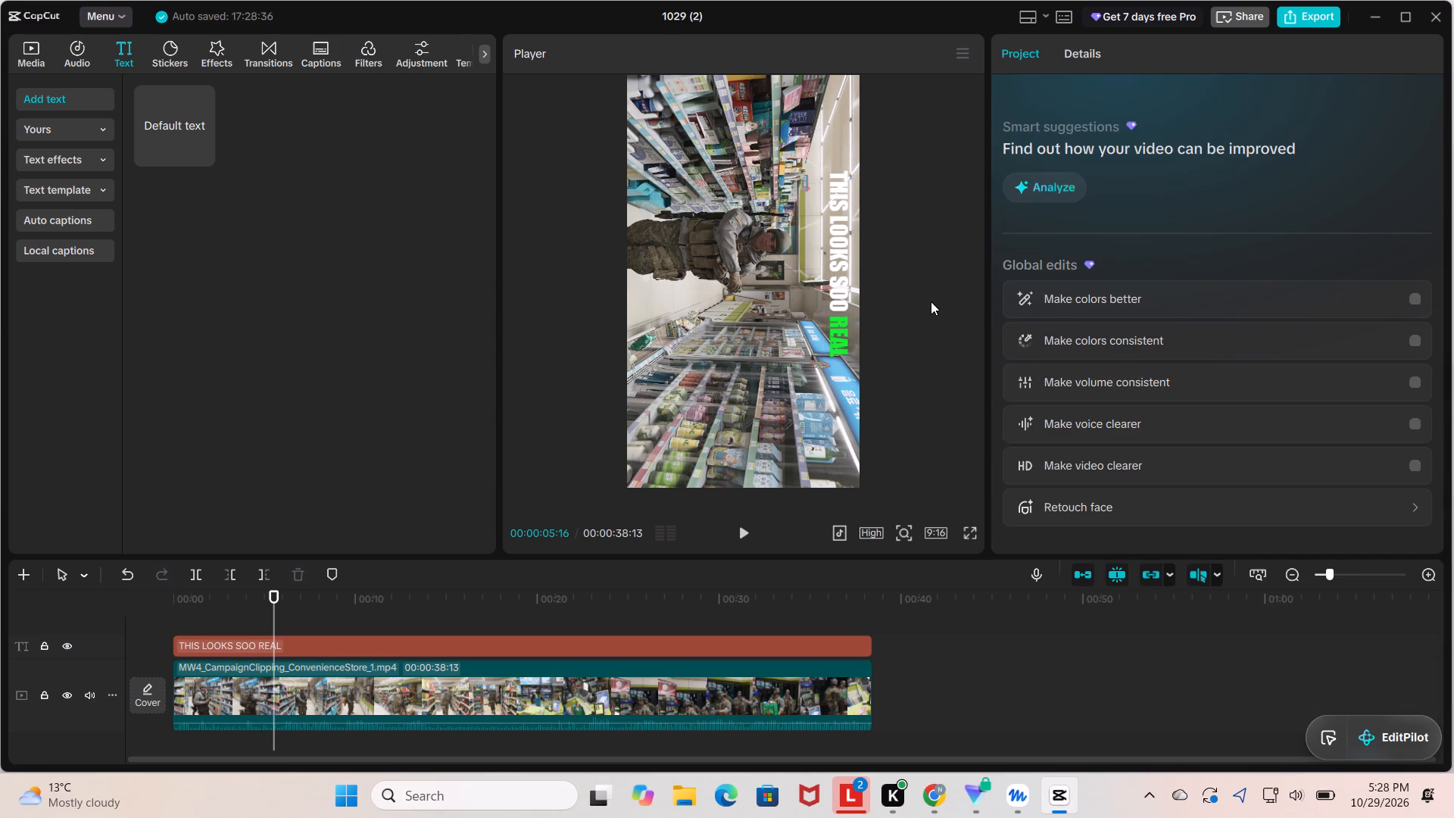
{"action": "key", "text": "space"}
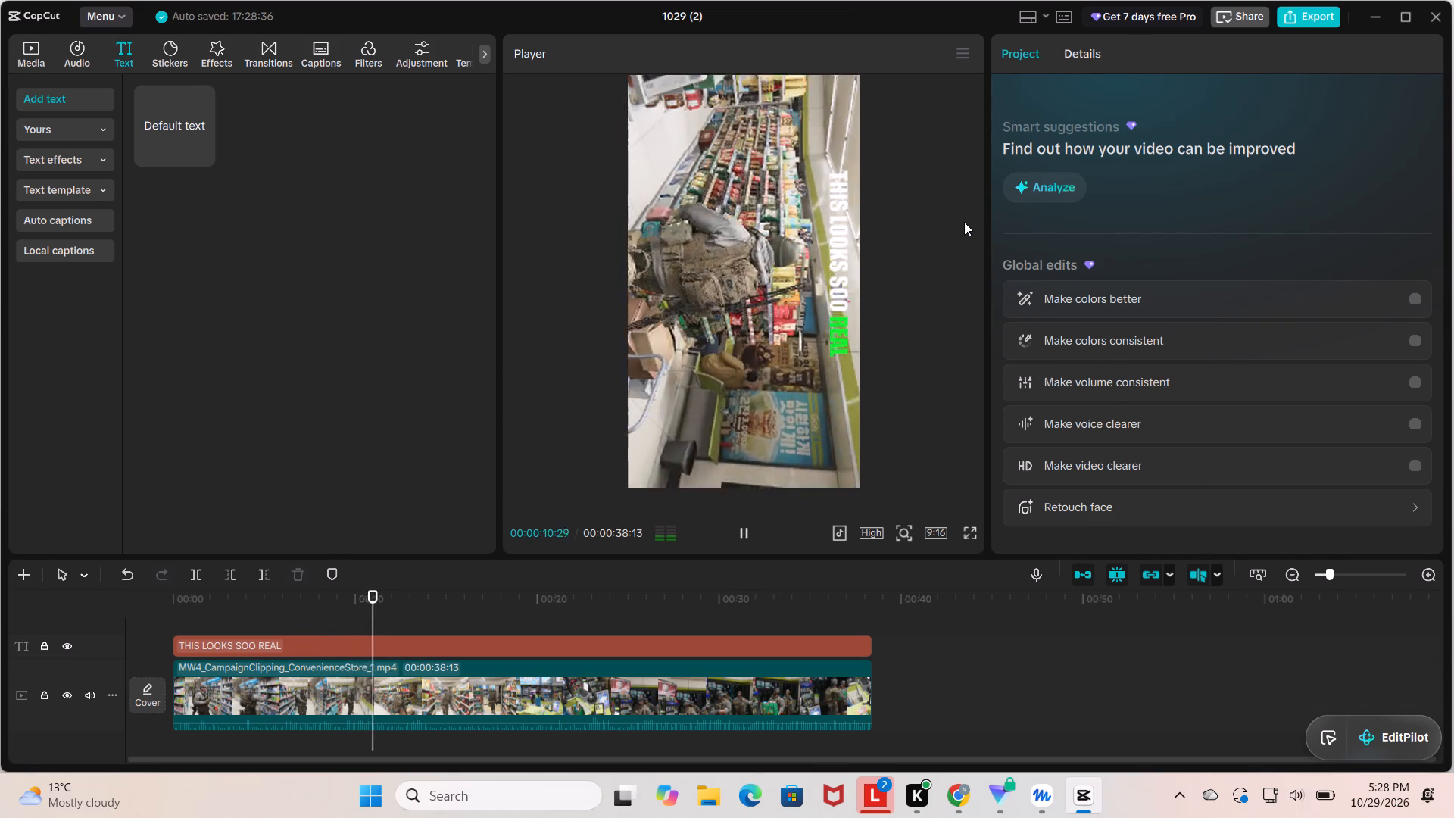
{"action": "key", "text": "space"}
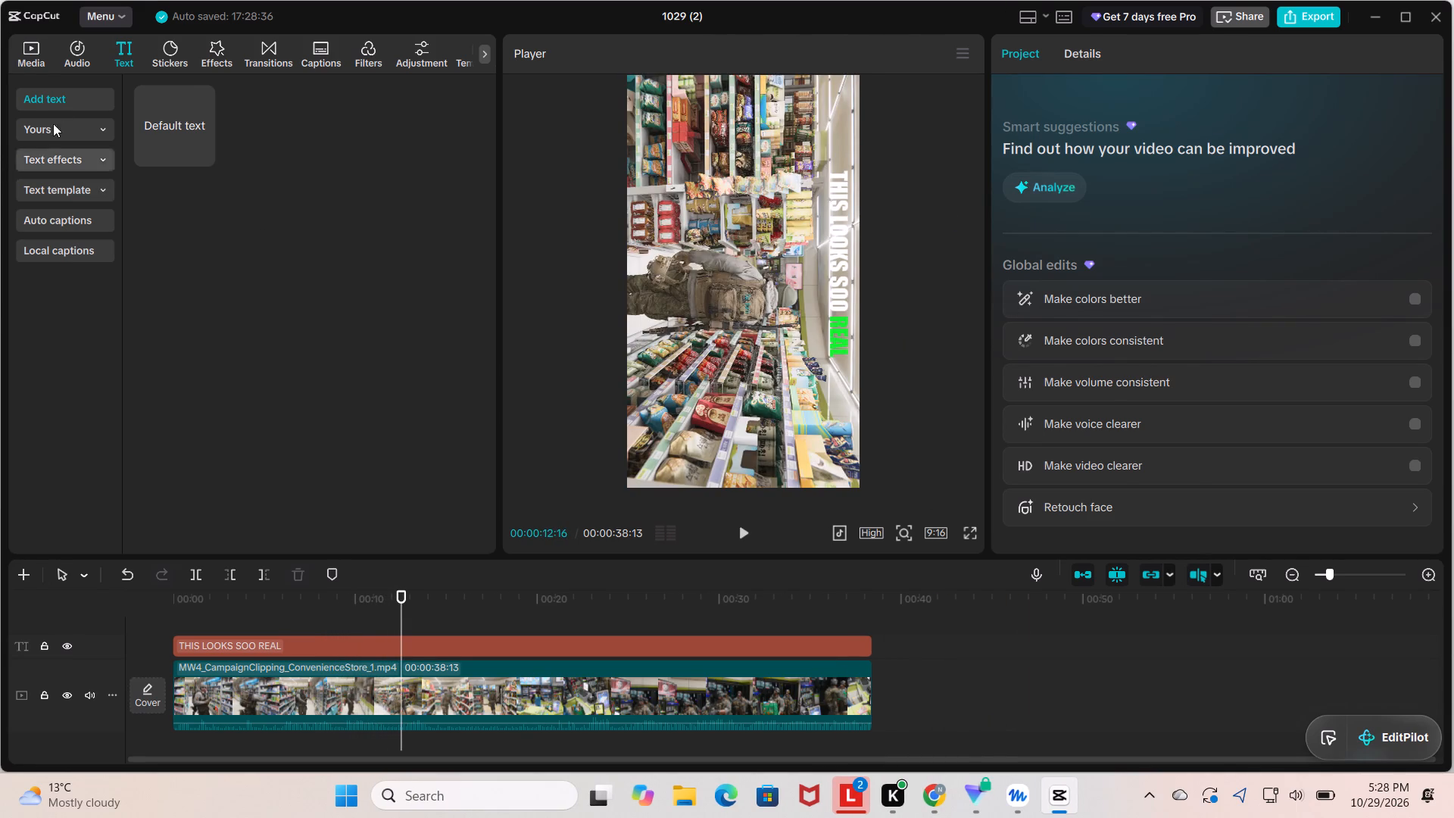
Import the shocked-face emoji image images__10_-removebg-preview from the Downloads folder into the project media.
{"action": "left_click", "coordinate": [28, 58]}
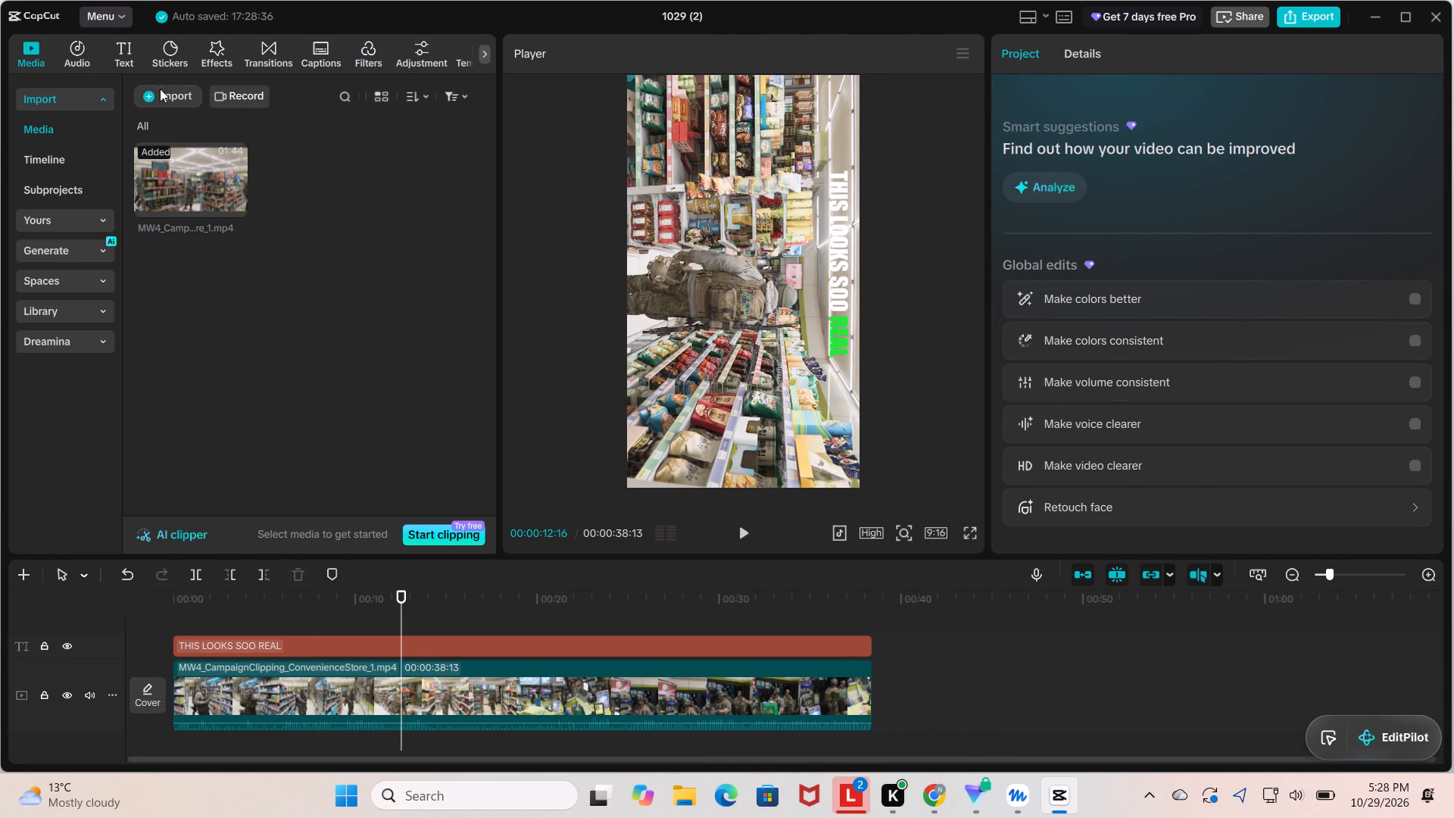
{"action": "left_click", "coordinate": [164, 90]}
{"action": "left_click", "coordinate": [223, 137]}
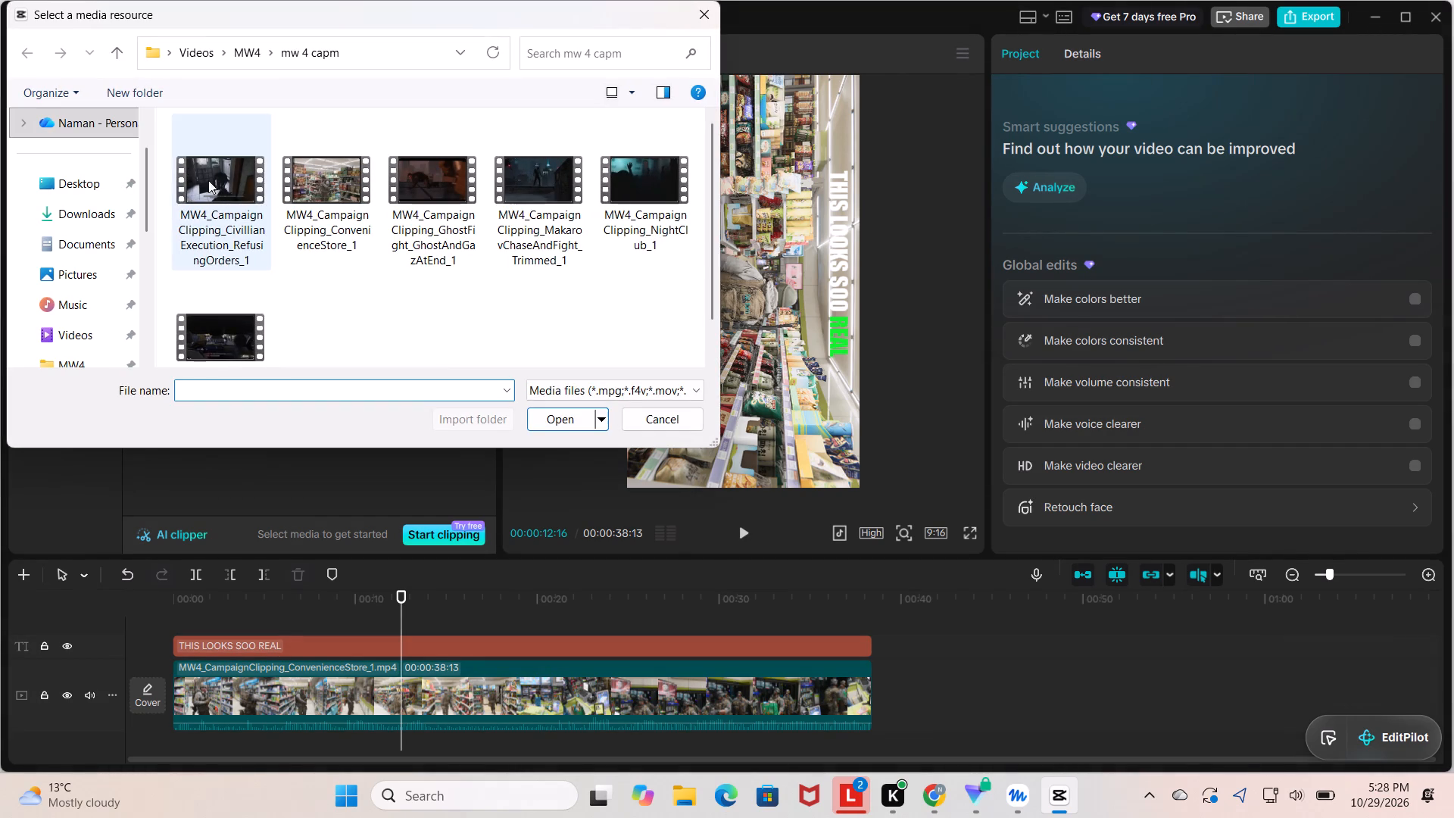
{"action": "left_click", "coordinate": [72, 216]}
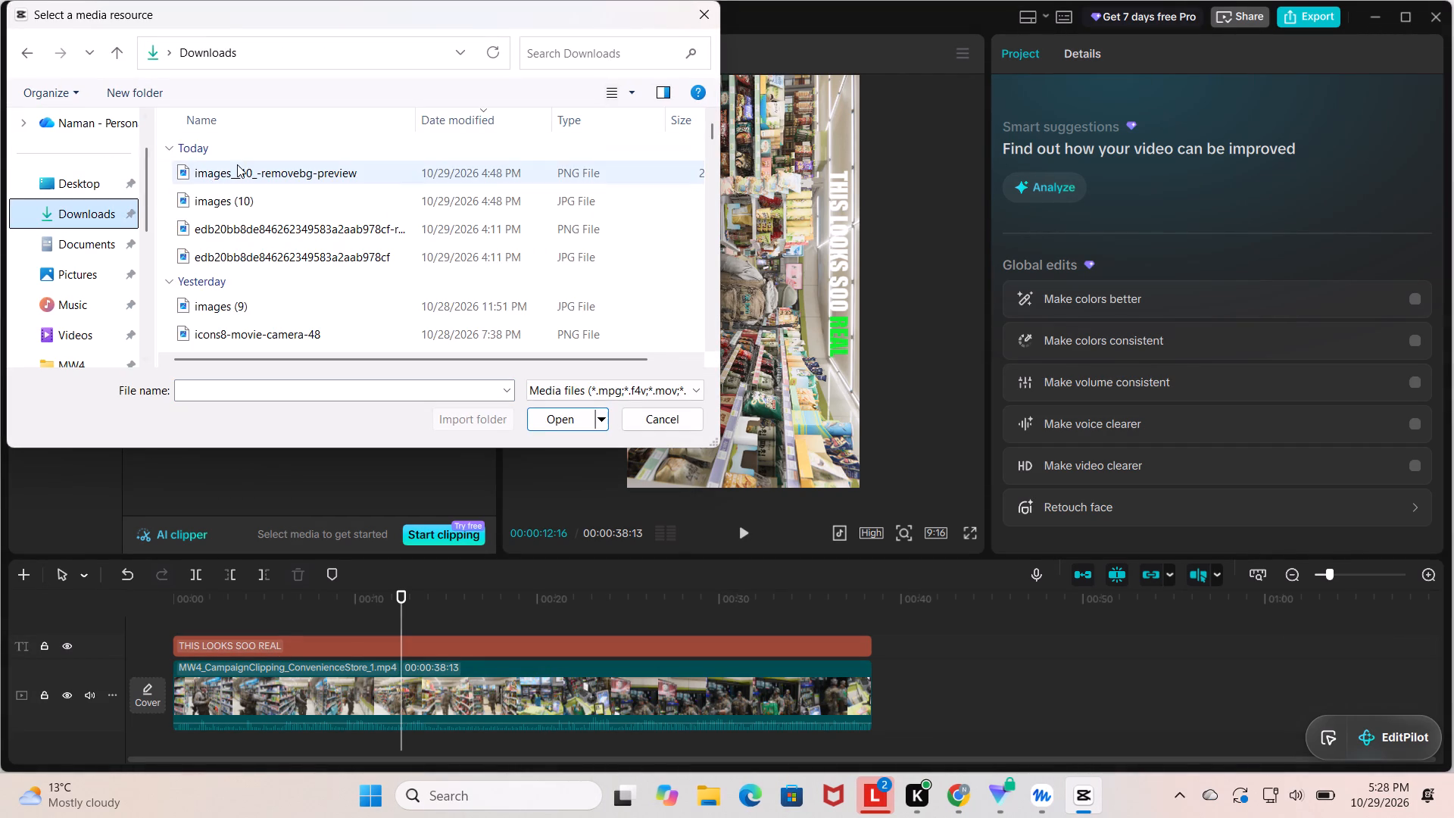
{"action": "double_click", "coordinate": [237, 164]}
Place the emoji image on a track above the caption from the timeline's start and extend it to the video's end.
{"action": "left_click_drag", "start_coordinate": [296, 184], "coordinate": [507, 354]}
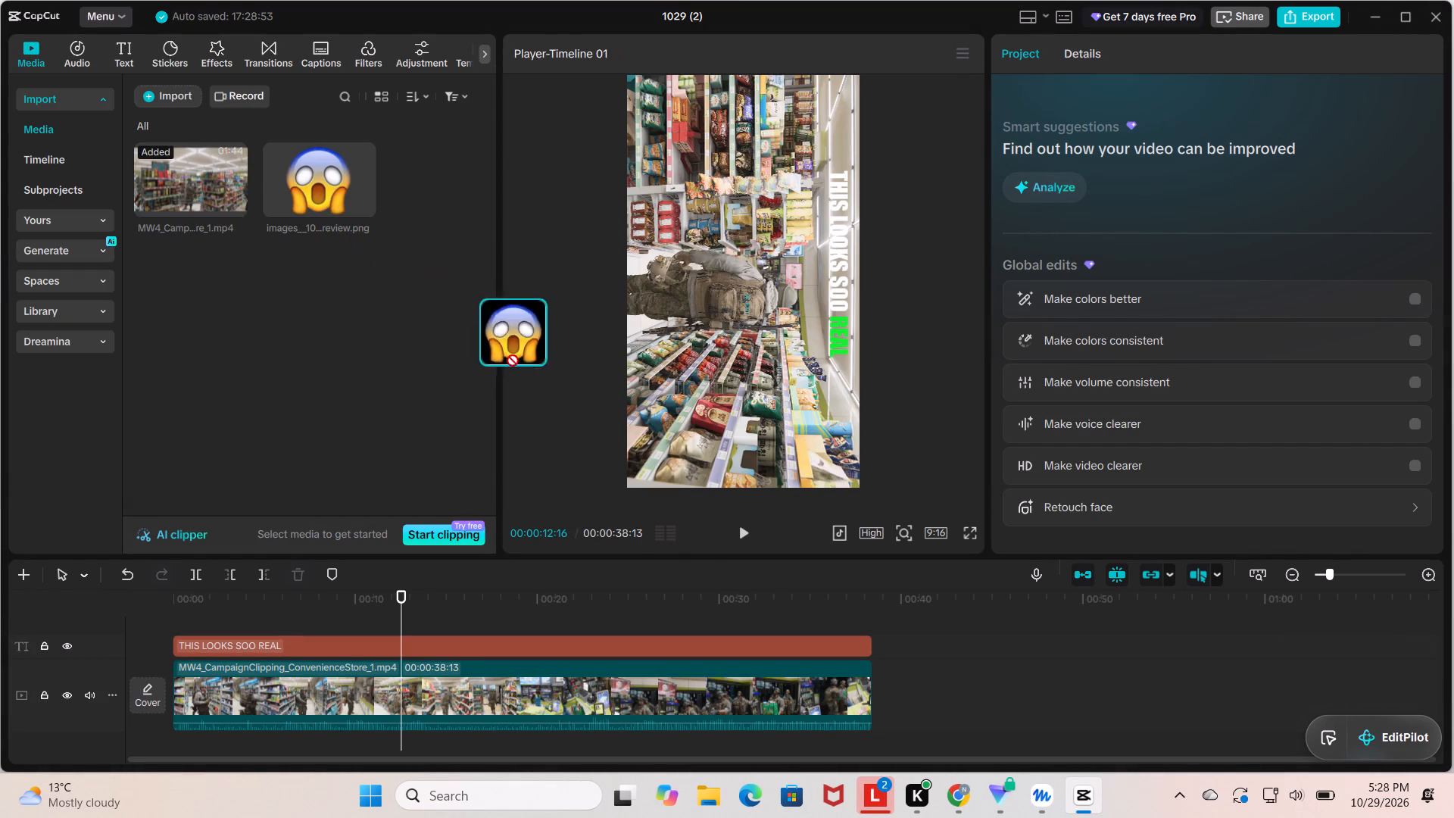
{"action": "left_click_drag", "start_coordinate": [507, 354], "coordinate": [187, 610]}
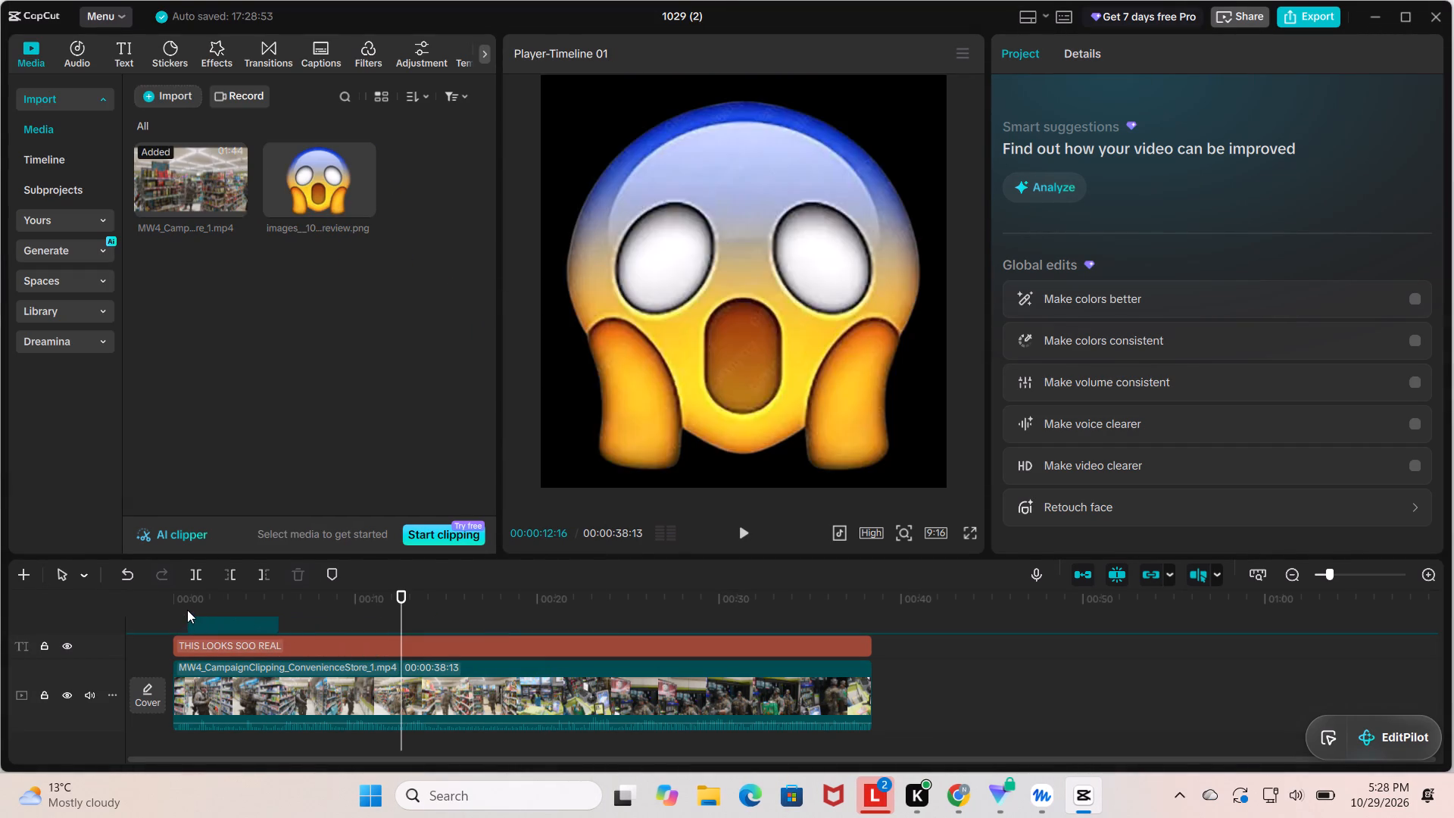
{"action": "left_click_drag", "start_coordinate": [204, 623], "coordinate": [192, 623]}
{"action": "left_click_drag", "start_coordinate": [264, 624], "coordinate": [867, 685]}
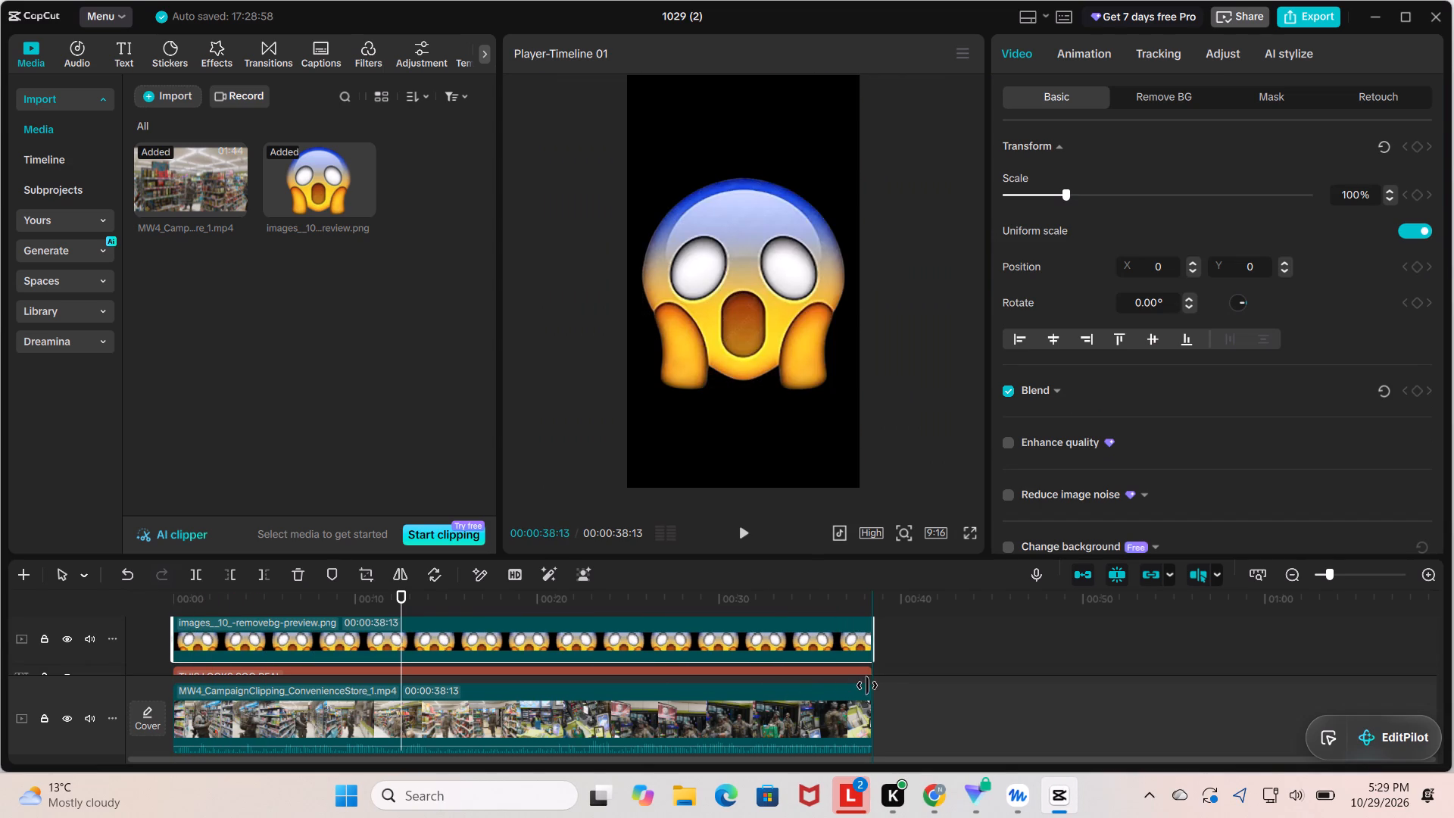
{"action": "left_click_drag", "start_coordinate": [867, 685], "coordinate": [863, 688]}
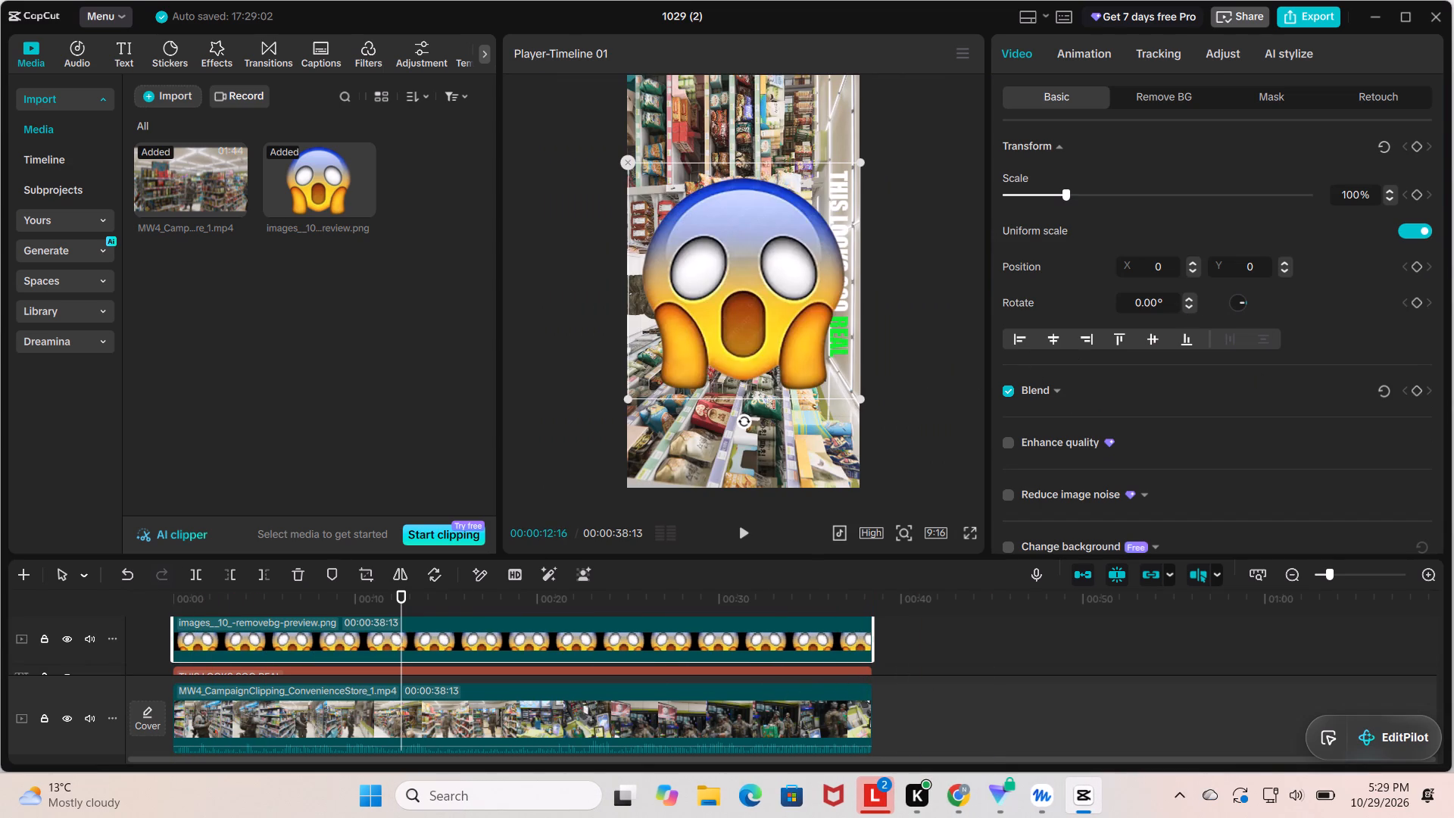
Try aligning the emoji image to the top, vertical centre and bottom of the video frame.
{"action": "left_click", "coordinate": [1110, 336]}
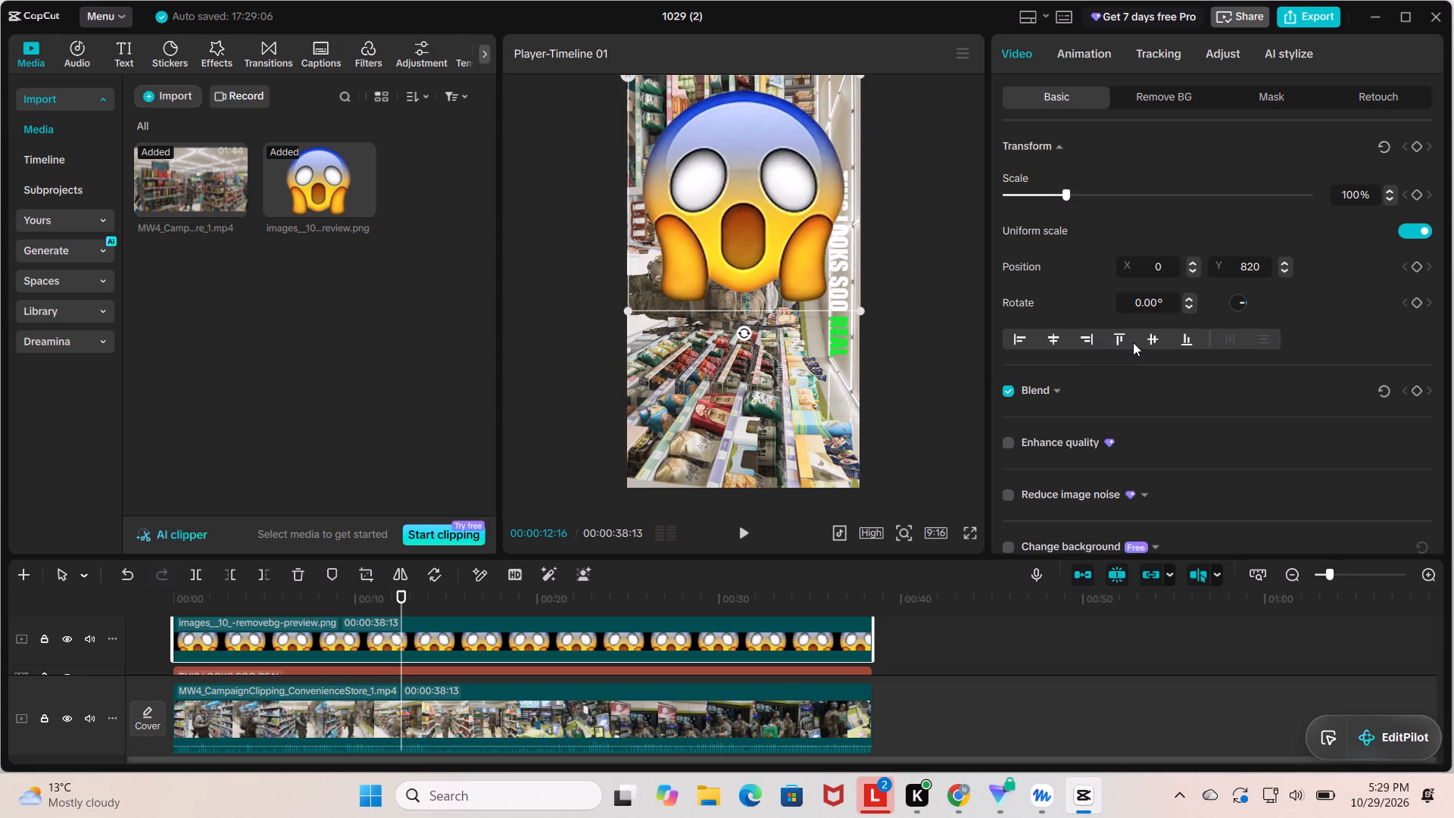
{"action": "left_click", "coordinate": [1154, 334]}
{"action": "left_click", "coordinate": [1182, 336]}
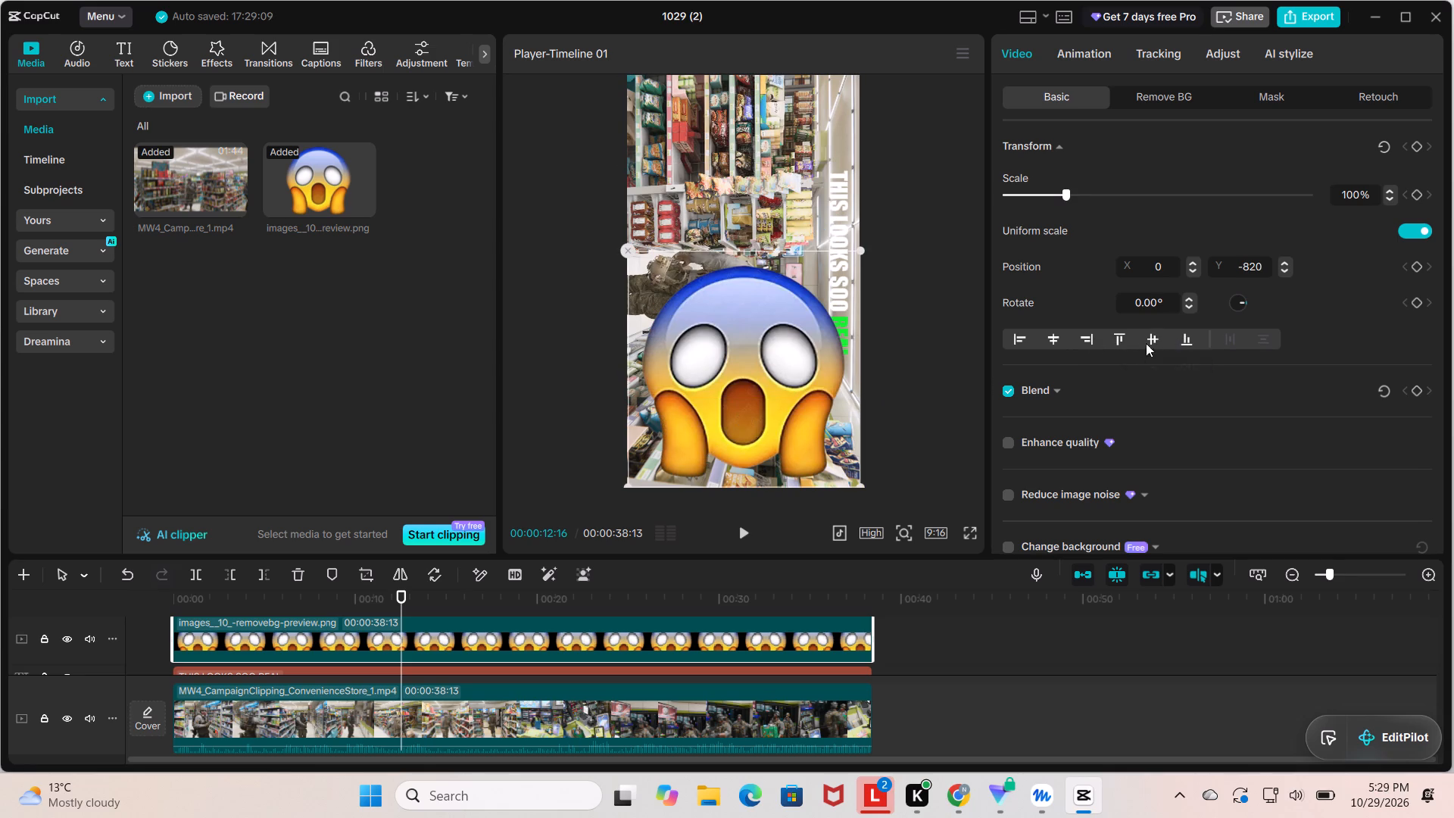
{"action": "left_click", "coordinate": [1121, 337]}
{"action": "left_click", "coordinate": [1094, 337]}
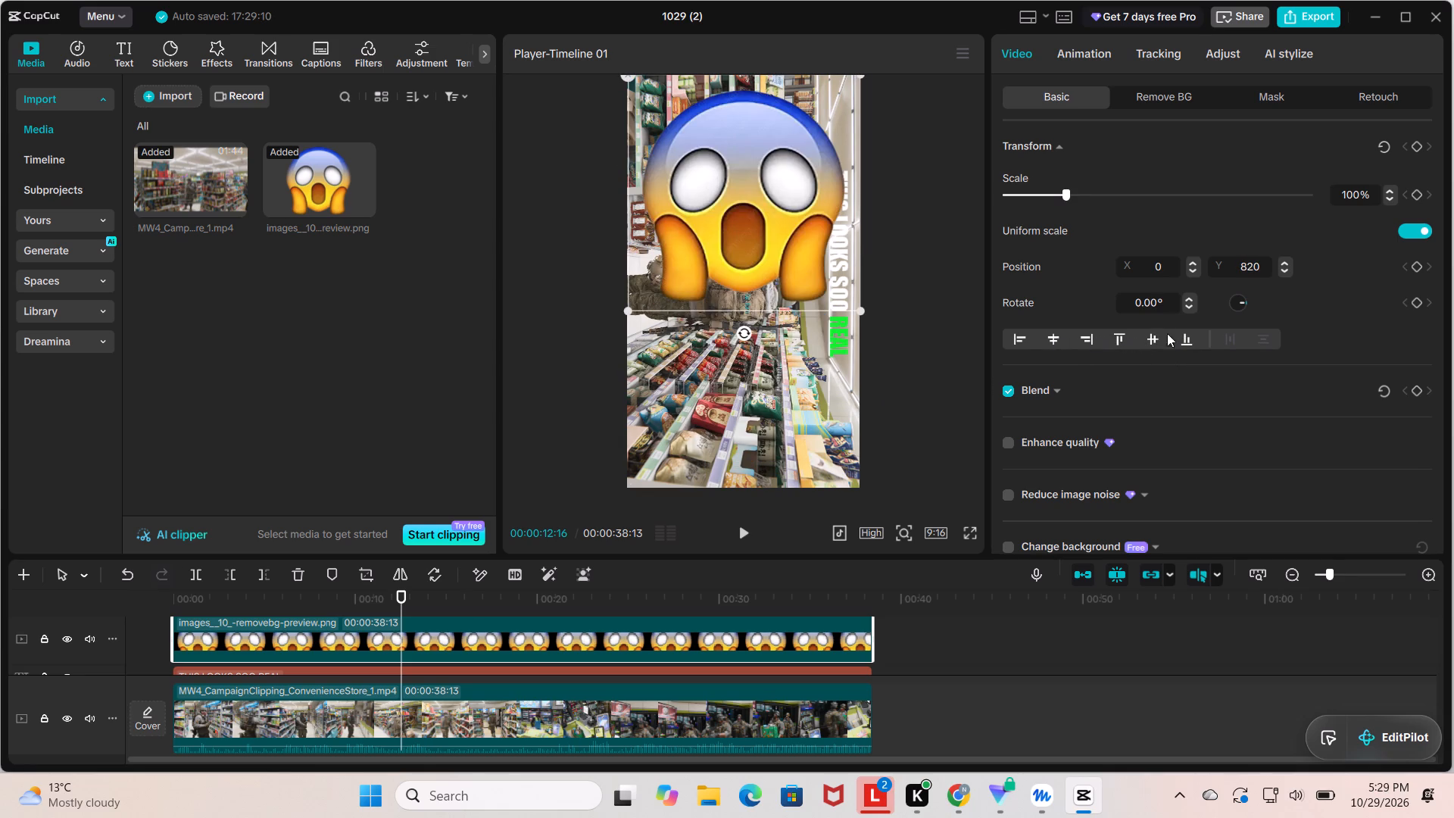
Set the emoji image's rotation to 90° to match the sideways video.
{"action": "left_click", "coordinate": [1165, 304]}
{"action": "key", "text": "BackSpace"}
{"action": "key", "text": "BackSpace"}
{"action": "key", "text": "BackSpace"}
{"action": "key", "text": "BackSpace"}
{"action": "key", "text": "BackSpace"}
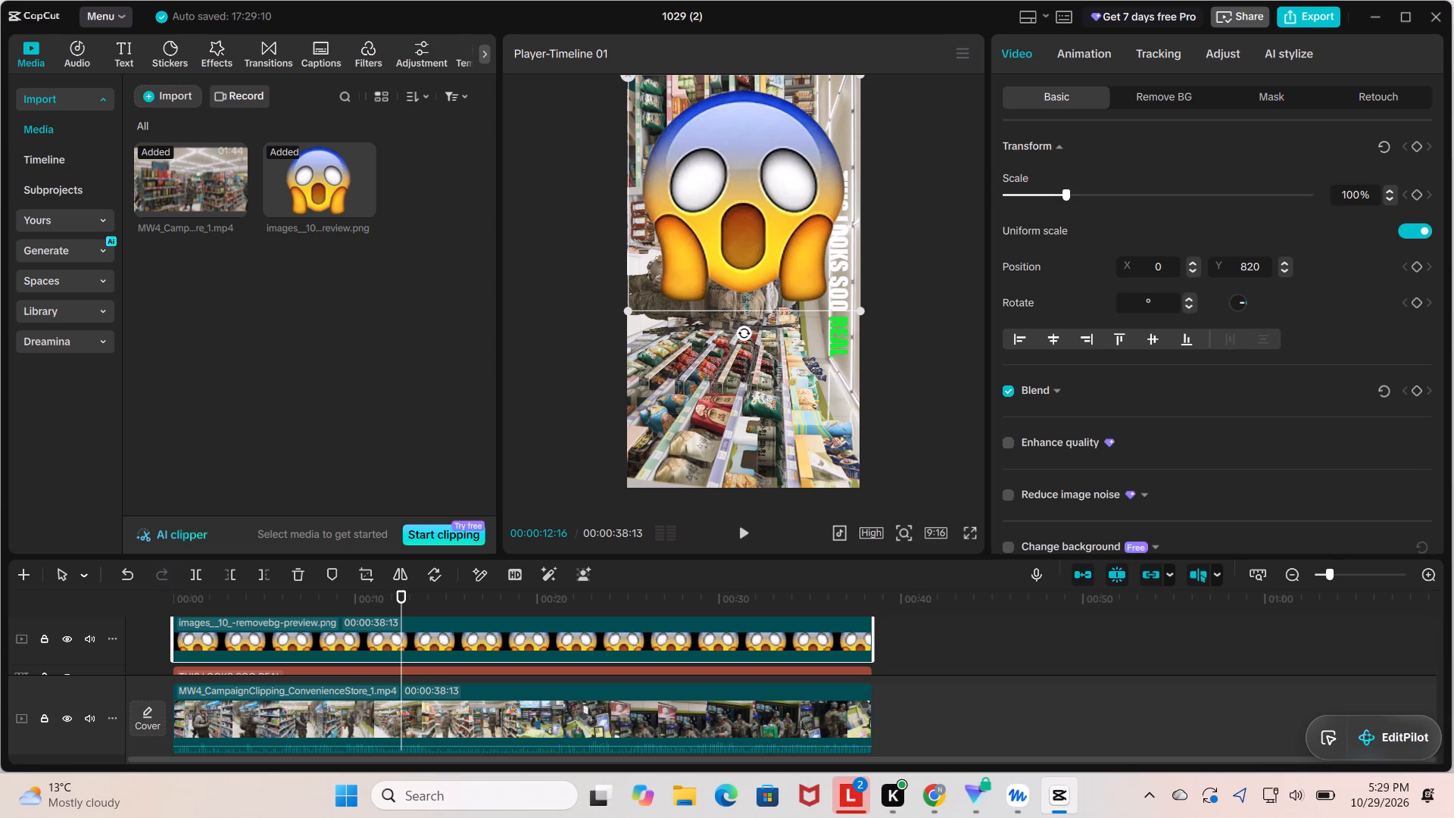
{"action": "type", "text": "90"}
{"action": "key", "text": "Return"}
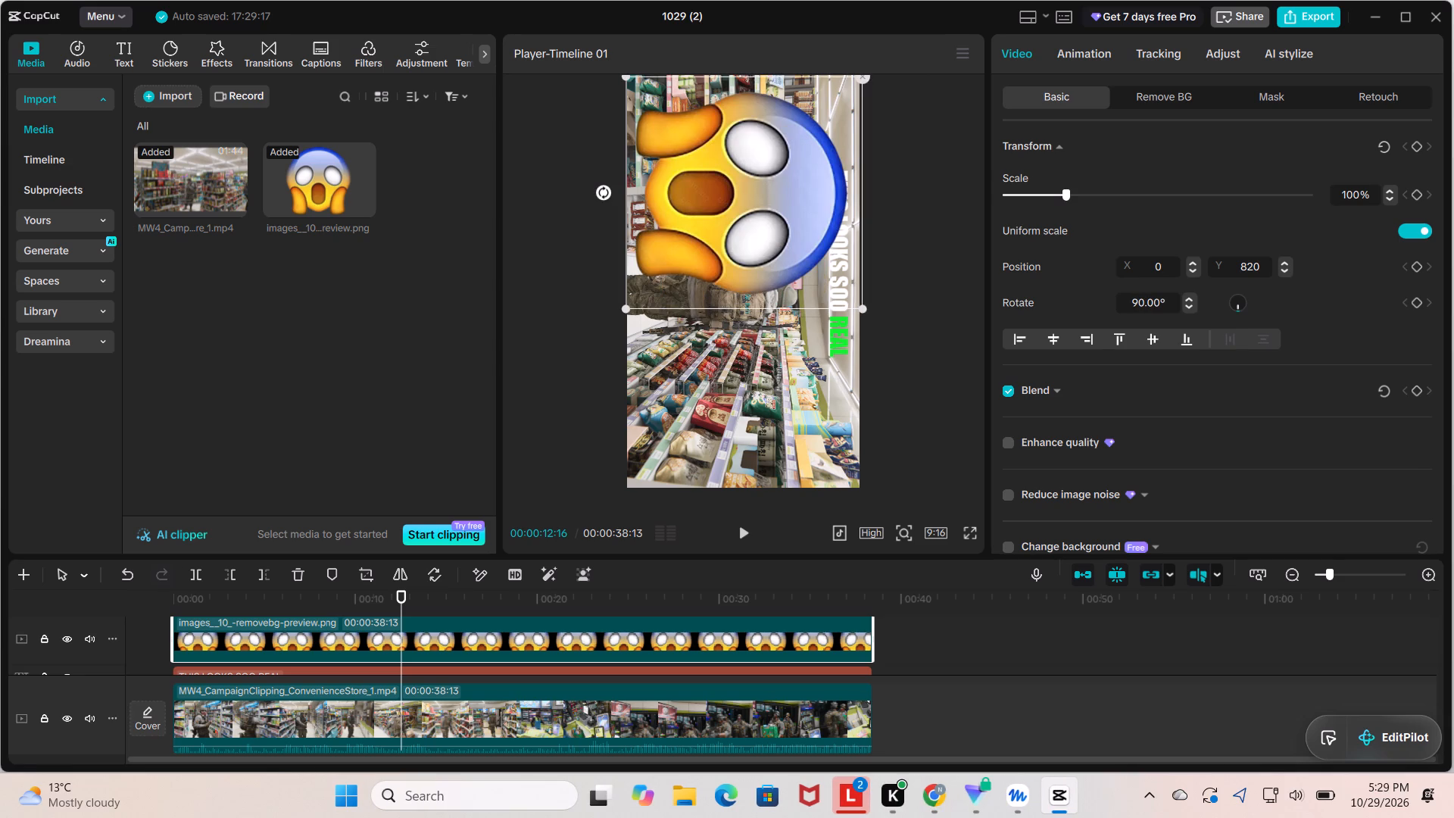
Shrink the emoji to about 20% scale and place it just after the word "REAL", at about X 919, Y -893.
{"action": "left_click_drag", "start_coordinate": [867, 307], "coordinate": [728, 173]}
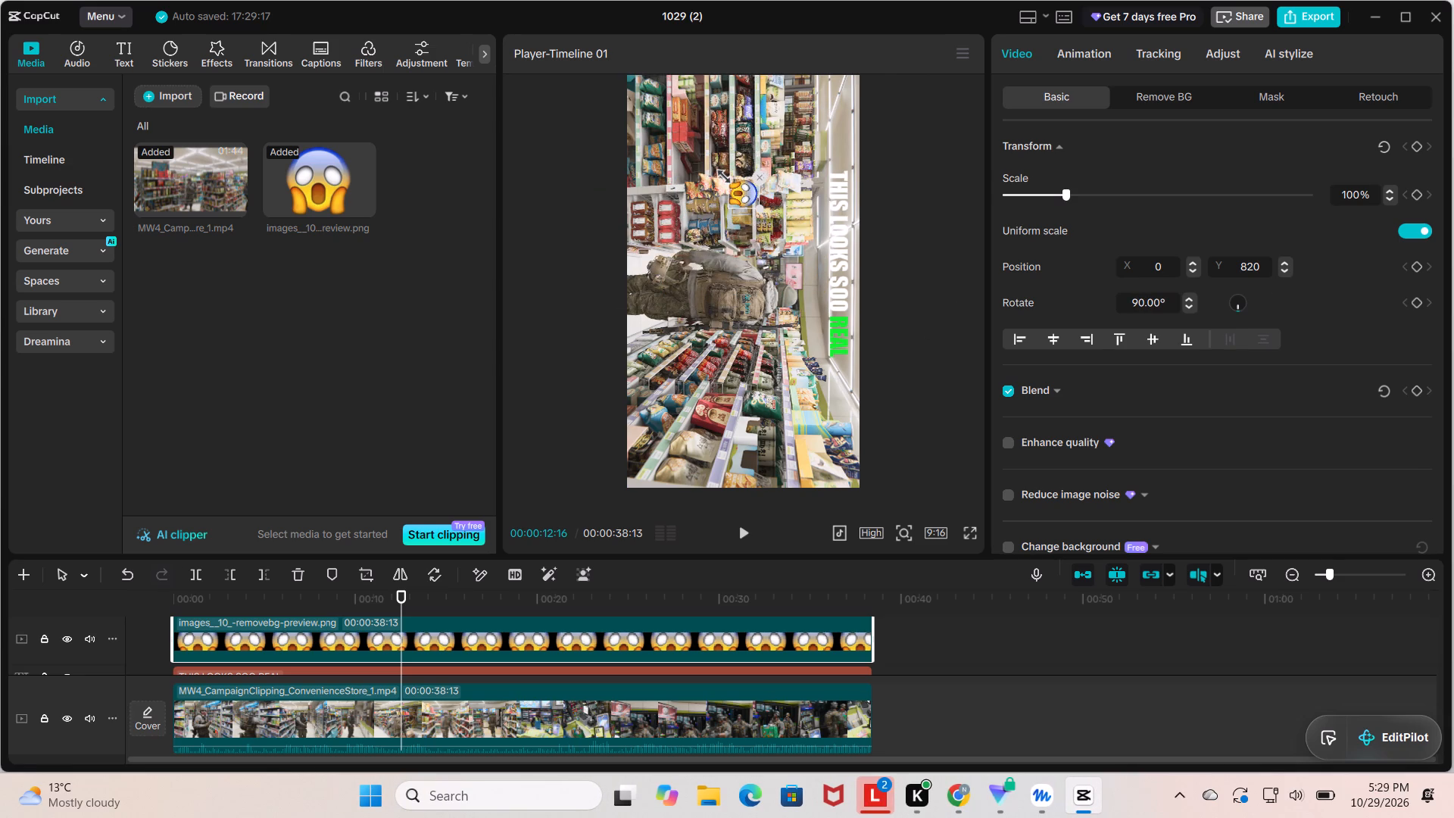
{"action": "left_click_drag", "start_coordinate": [728, 173], "coordinate": [739, 183]}
{"action": "left_click_drag", "start_coordinate": [749, 193], "coordinate": [878, 314]}
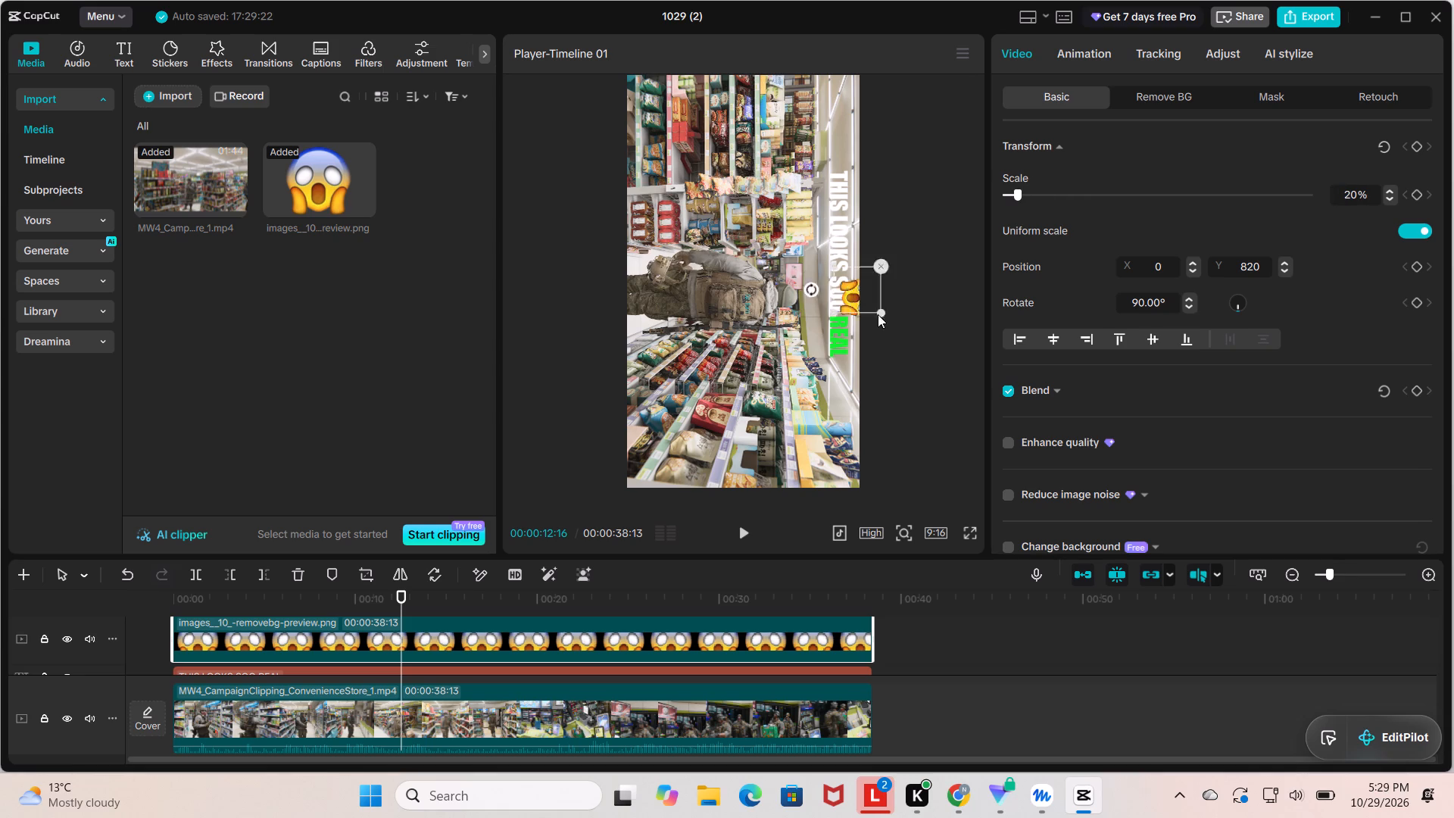
{"action": "left_click_drag", "start_coordinate": [878, 314], "coordinate": [850, 373]}
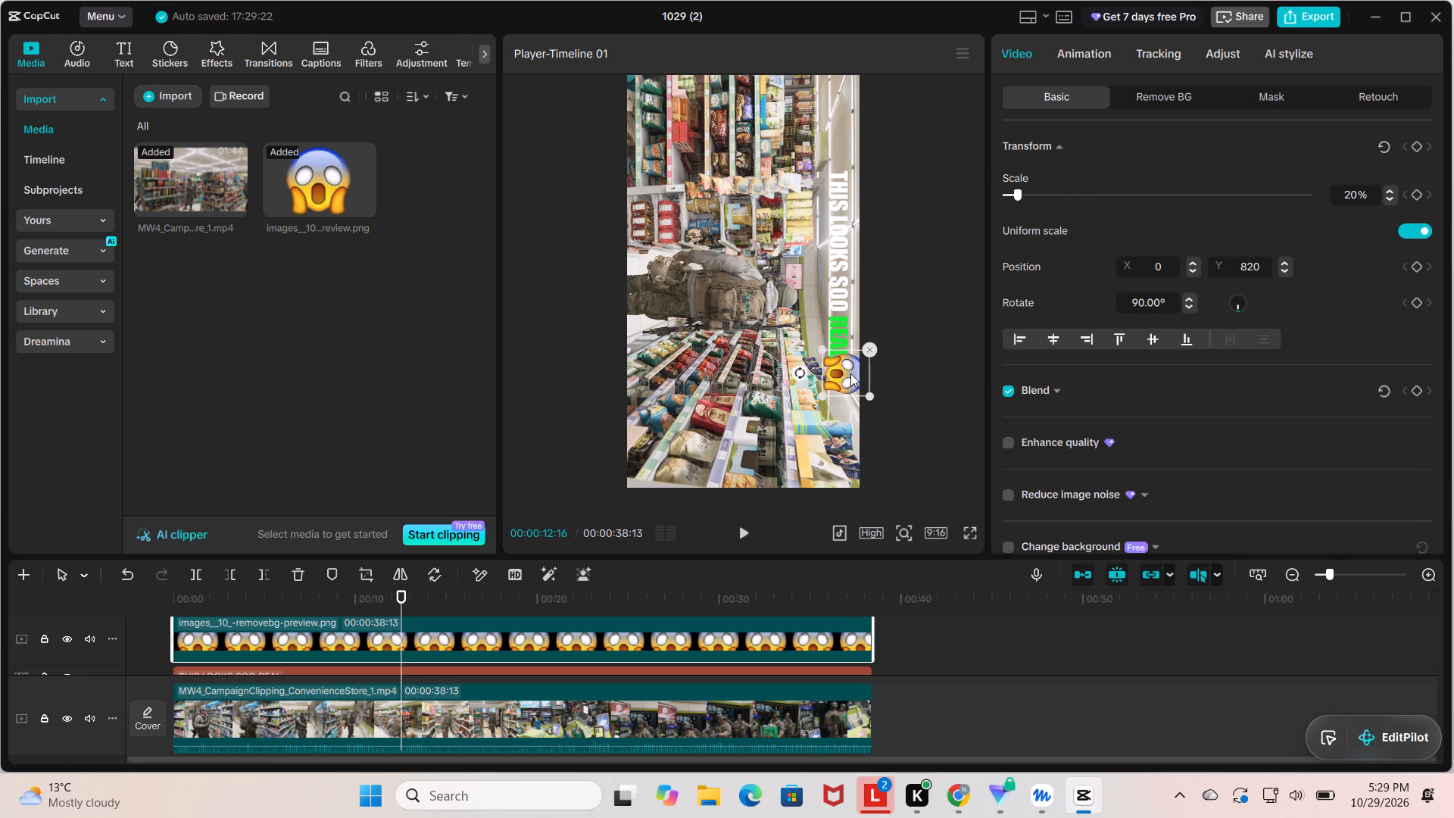
{"action": "left_click_drag", "start_coordinate": [850, 373], "coordinate": [847, 377]}
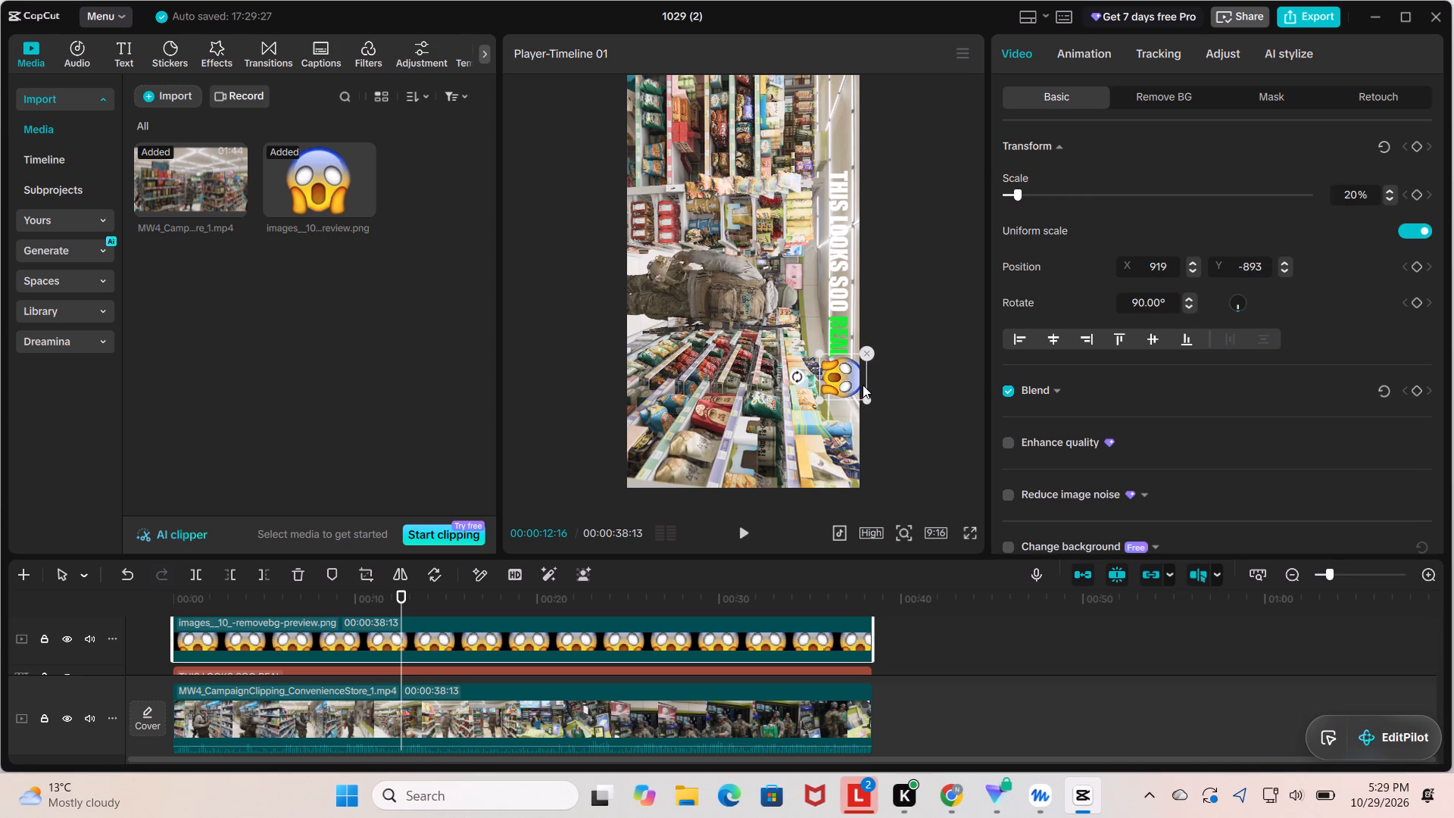
Shrink the emoji to about 14% scale and nudge it to about X 923, Y -884, checking it in playback.
{"action": "left_click_drag", "start_coordinate": [869, 396], "coordinate": [866, 393]}
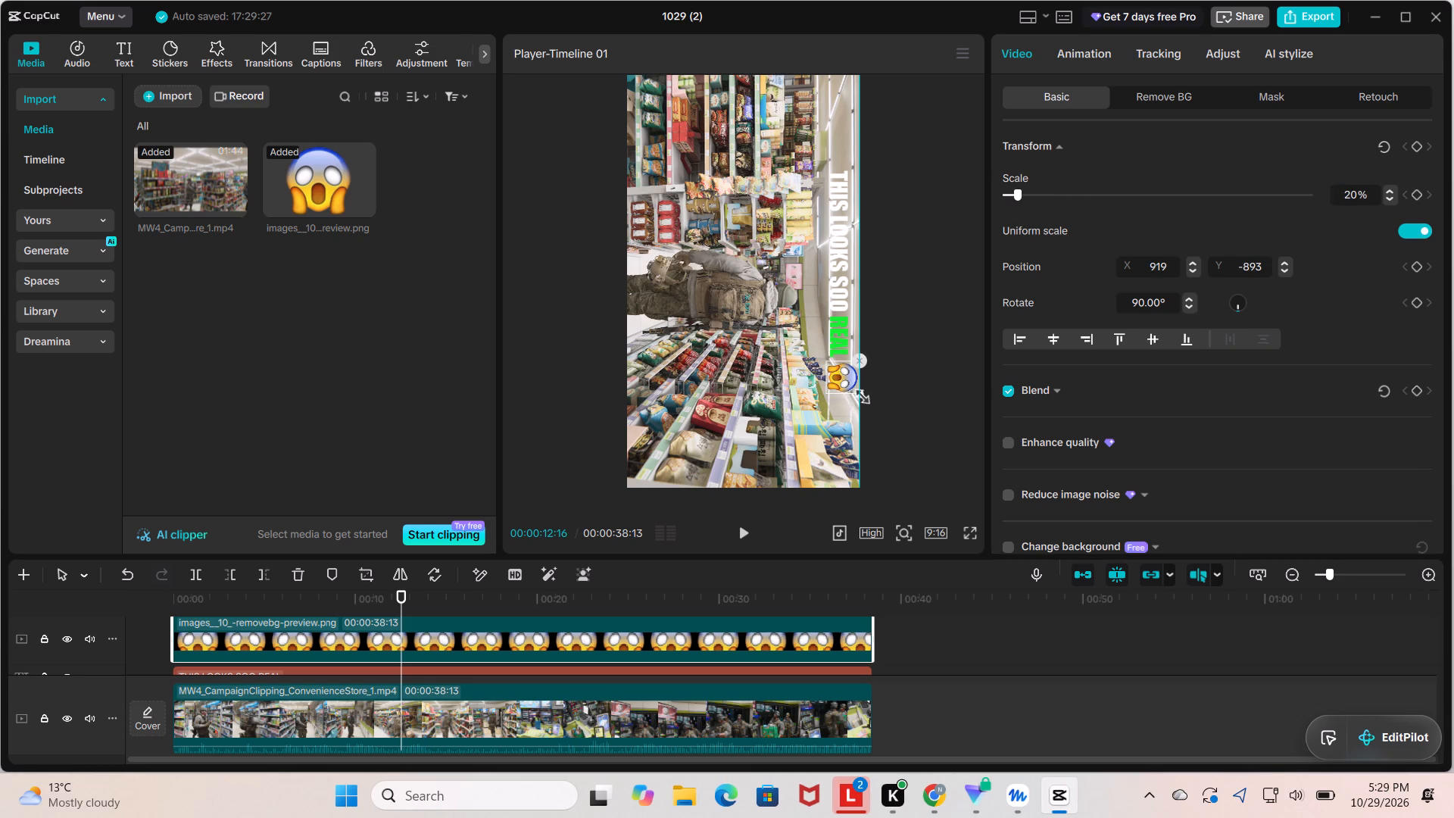
{"action": "left_click_drag", "start_coordinate": [866, 393], "coordinate": [873, 386]}
{"action": "left_click", "coordinate": [853, 384]}
{"action": "left_click", "coordinate": [904, 361]}
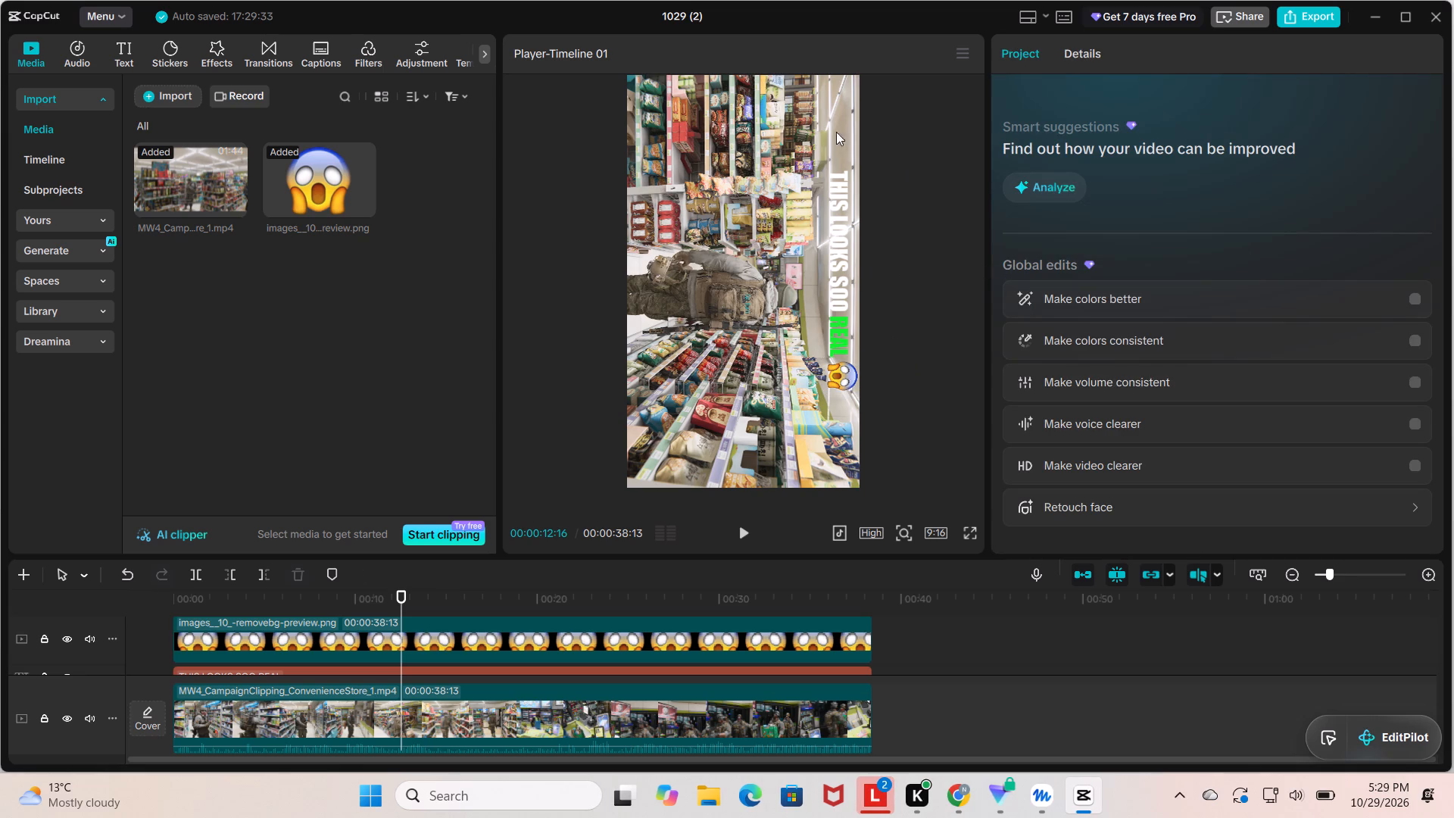
{"action": "key", "text": "space"}
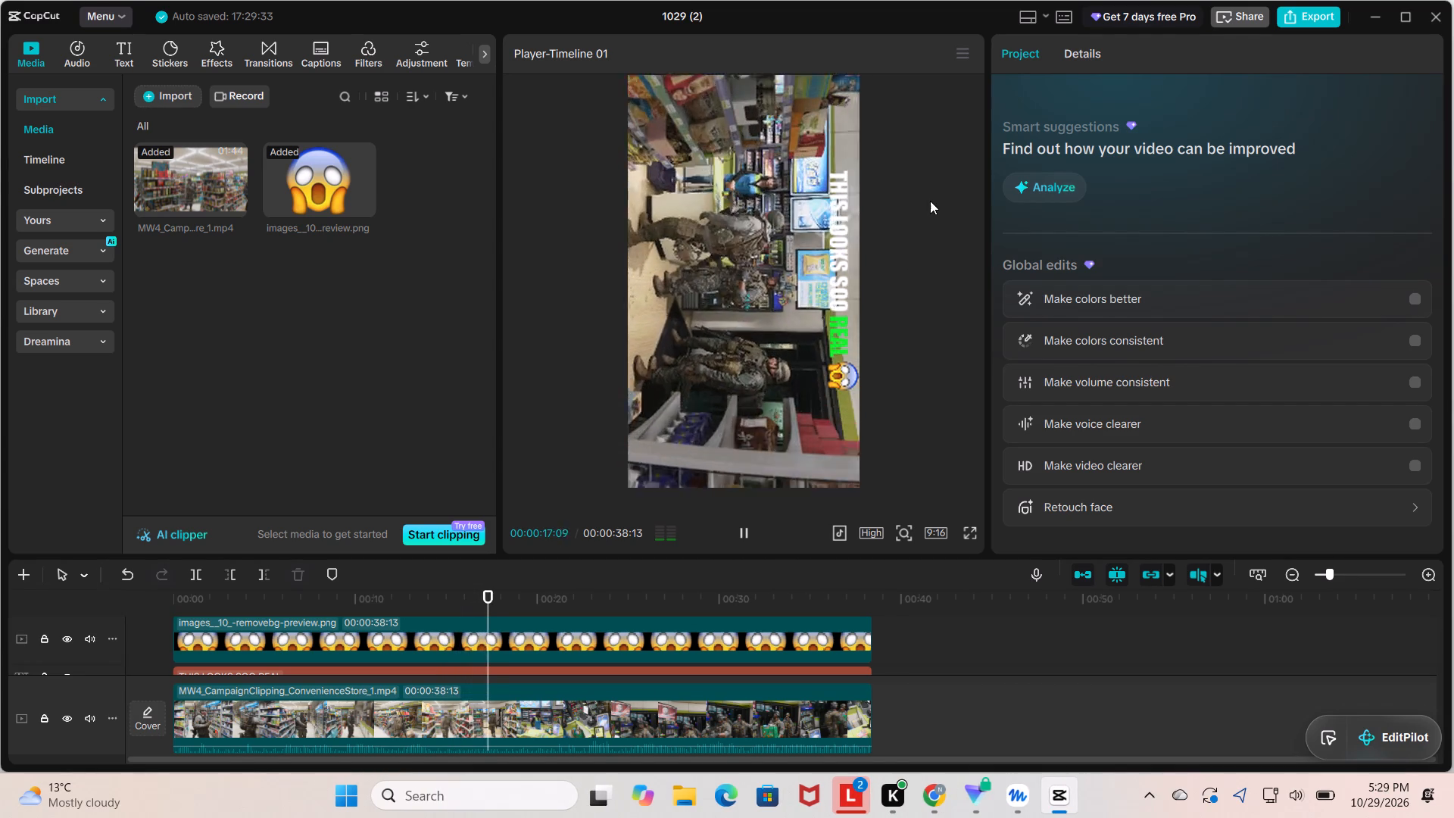
{"action": "key", "text": "space"}
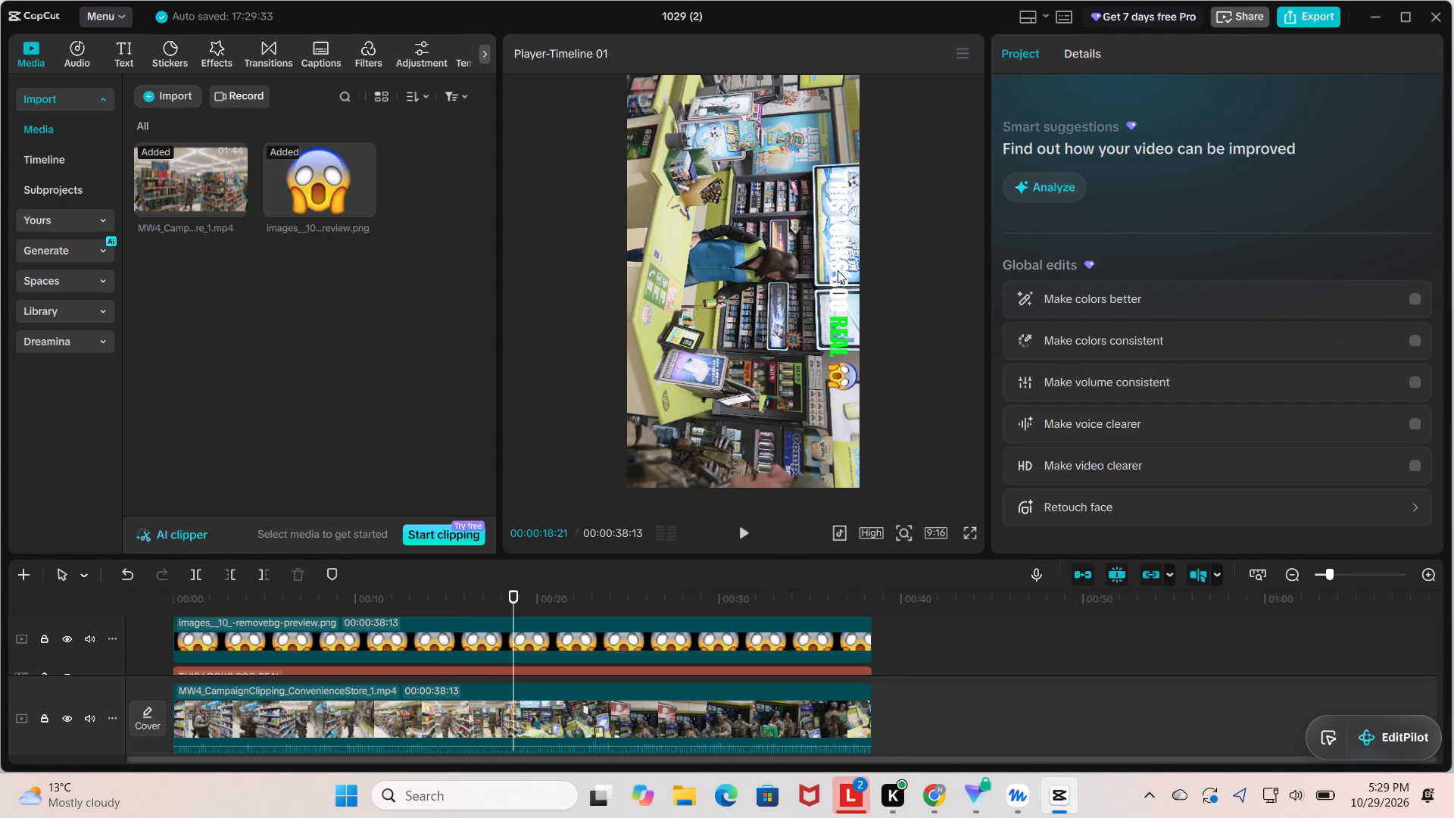
Reduce the "THIS LOOKS SOO REAL" caption's font size to 11.
{"action": "left_click", "coordinate": [838, 270]}
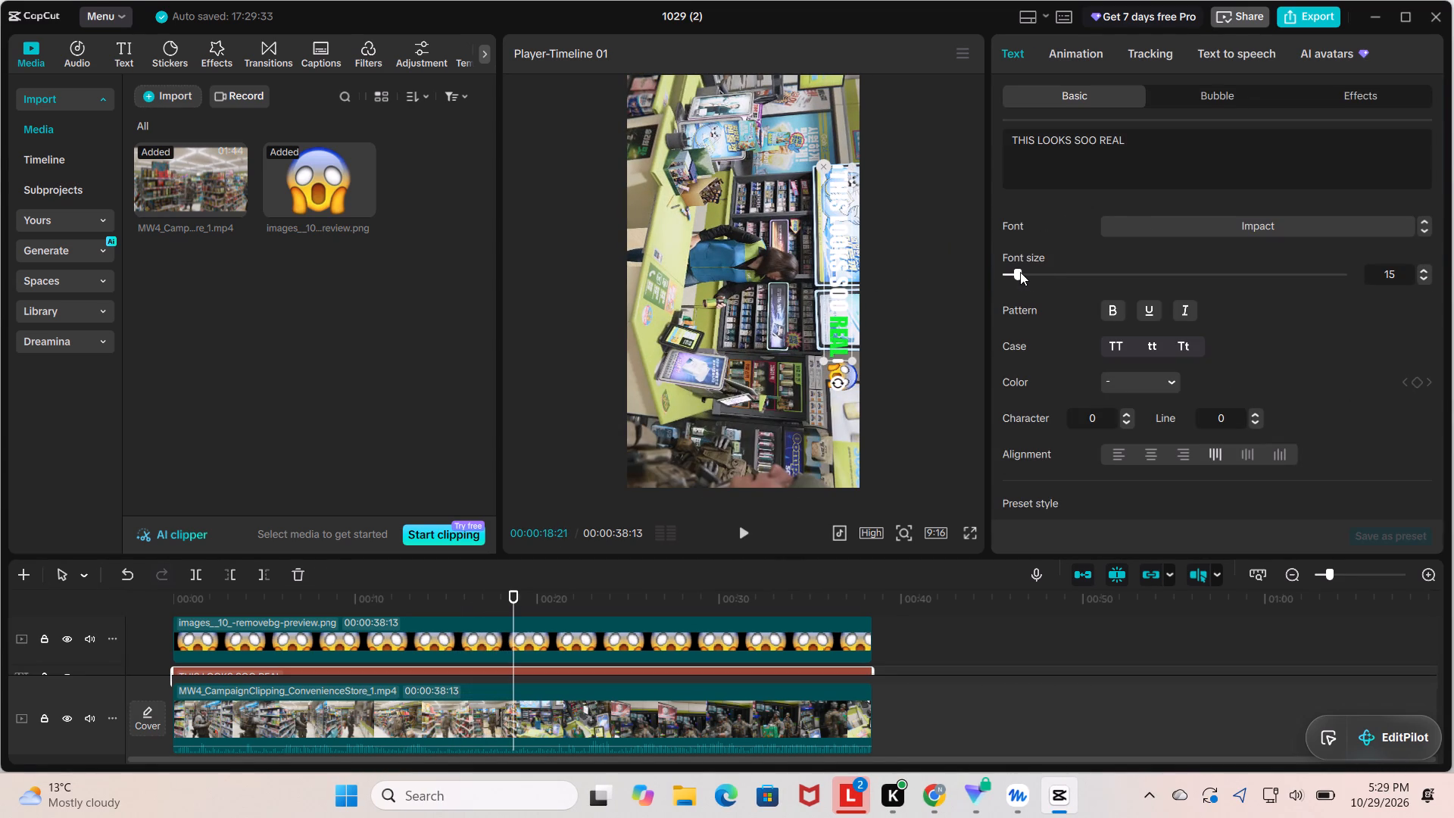
{"action": "left_click", "coordinate": [1019, 273]}
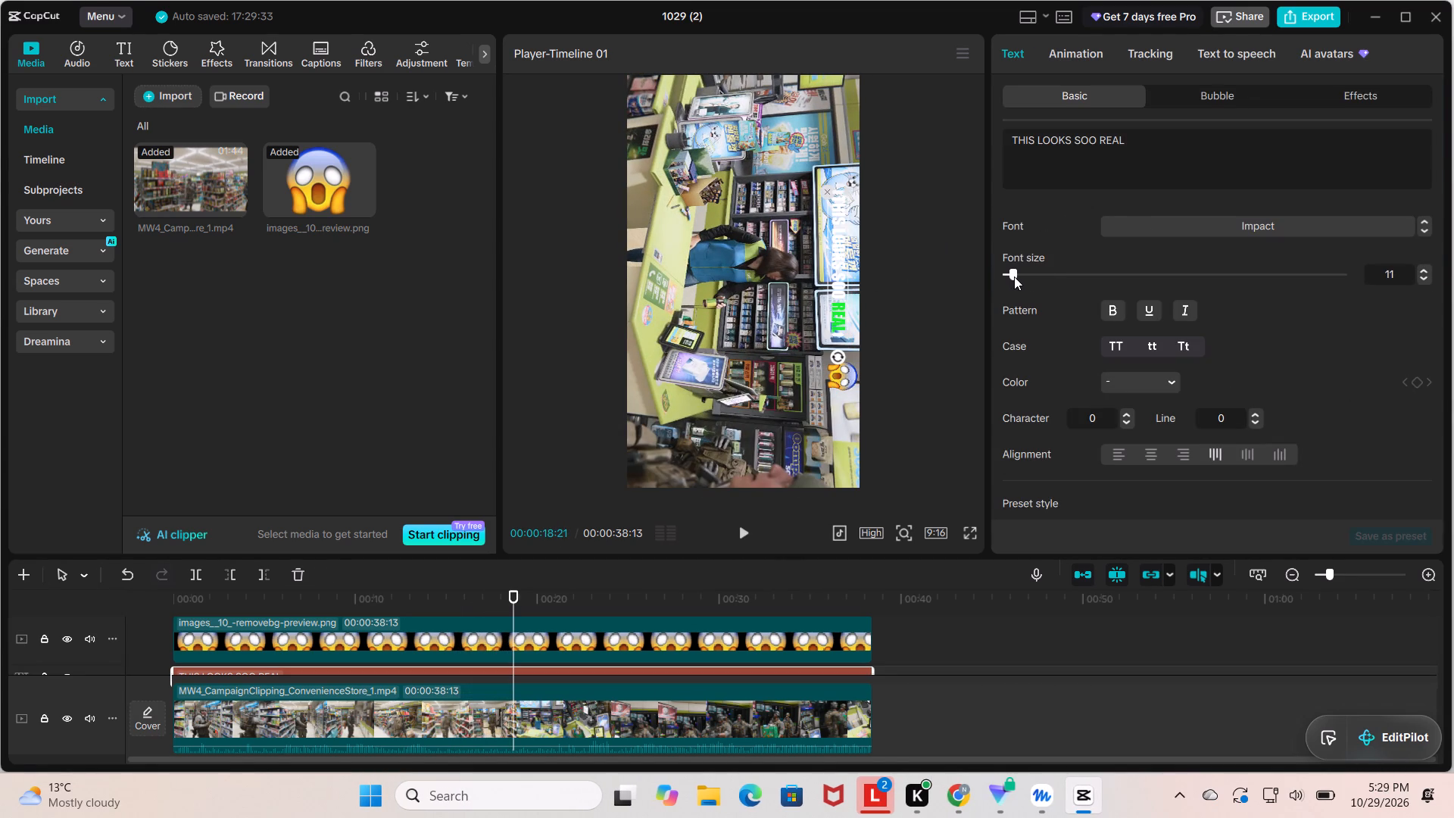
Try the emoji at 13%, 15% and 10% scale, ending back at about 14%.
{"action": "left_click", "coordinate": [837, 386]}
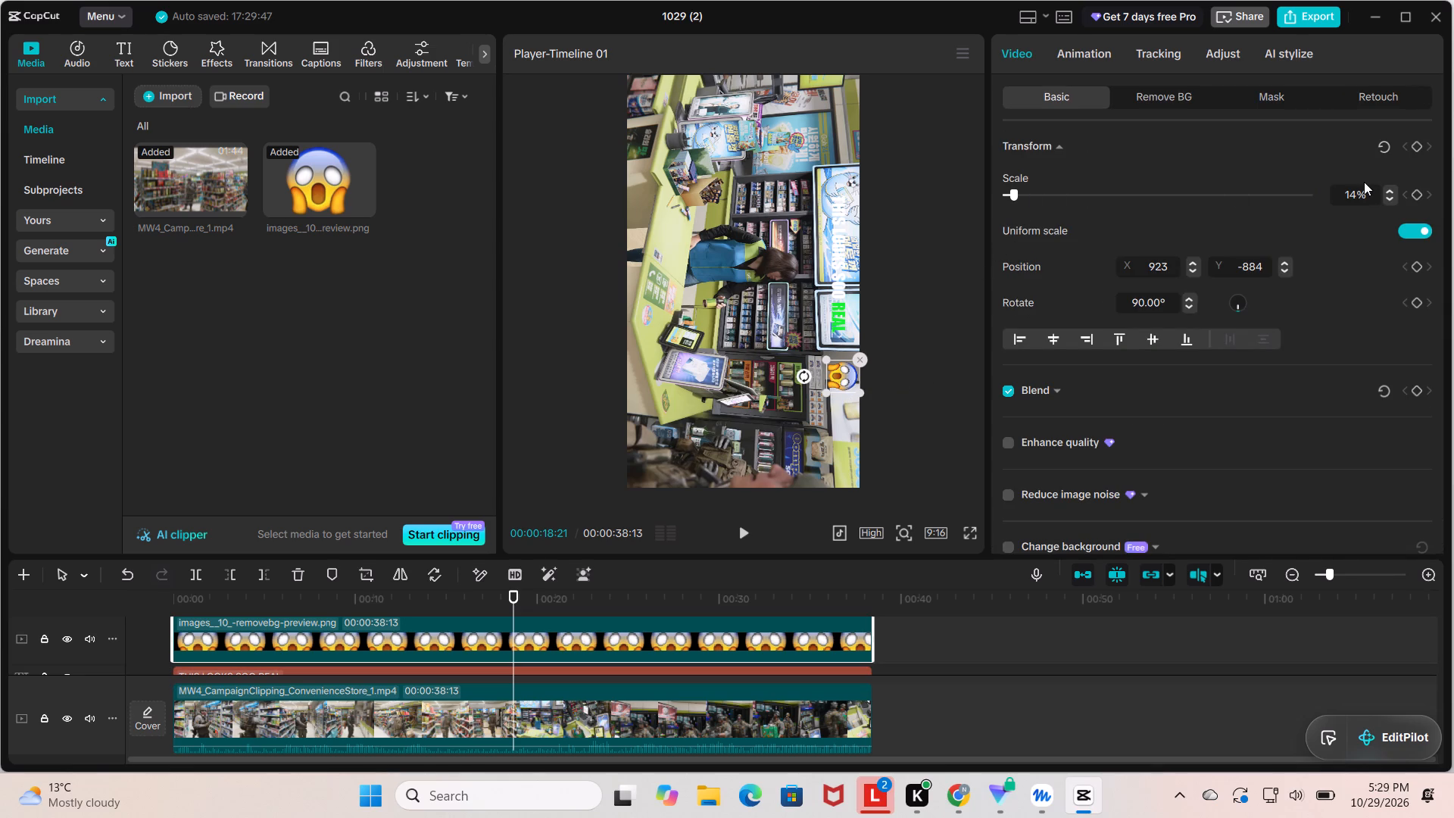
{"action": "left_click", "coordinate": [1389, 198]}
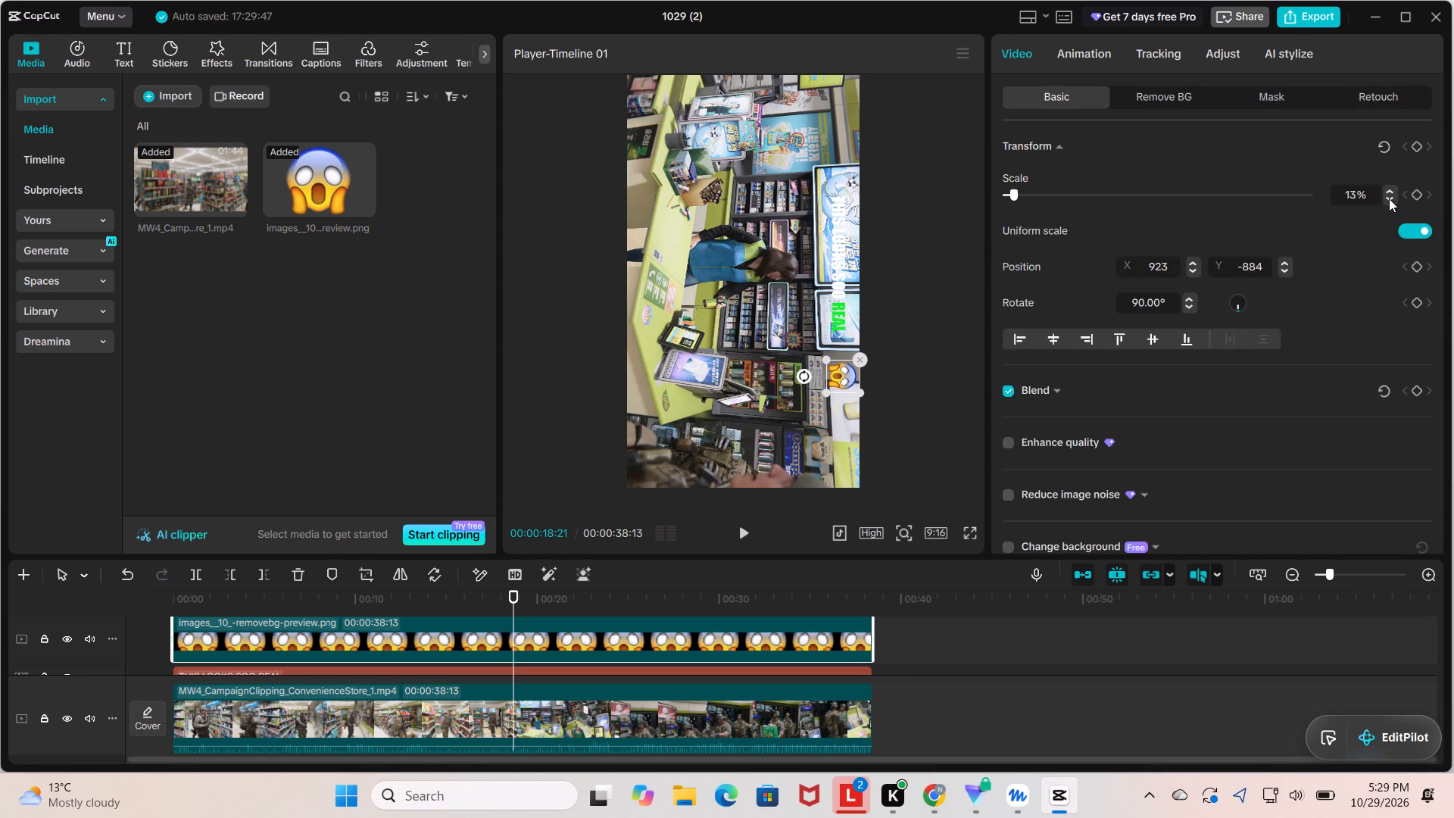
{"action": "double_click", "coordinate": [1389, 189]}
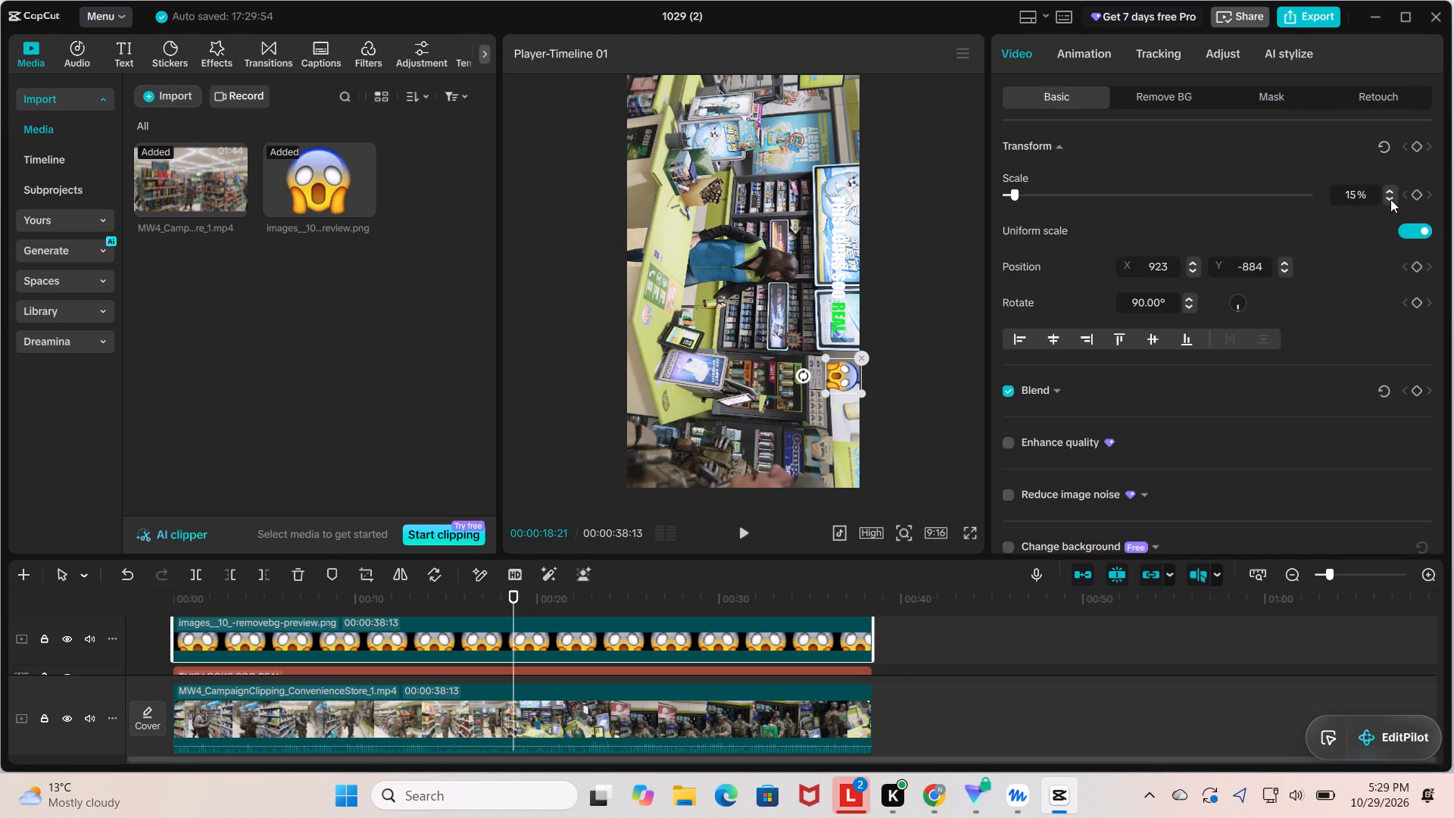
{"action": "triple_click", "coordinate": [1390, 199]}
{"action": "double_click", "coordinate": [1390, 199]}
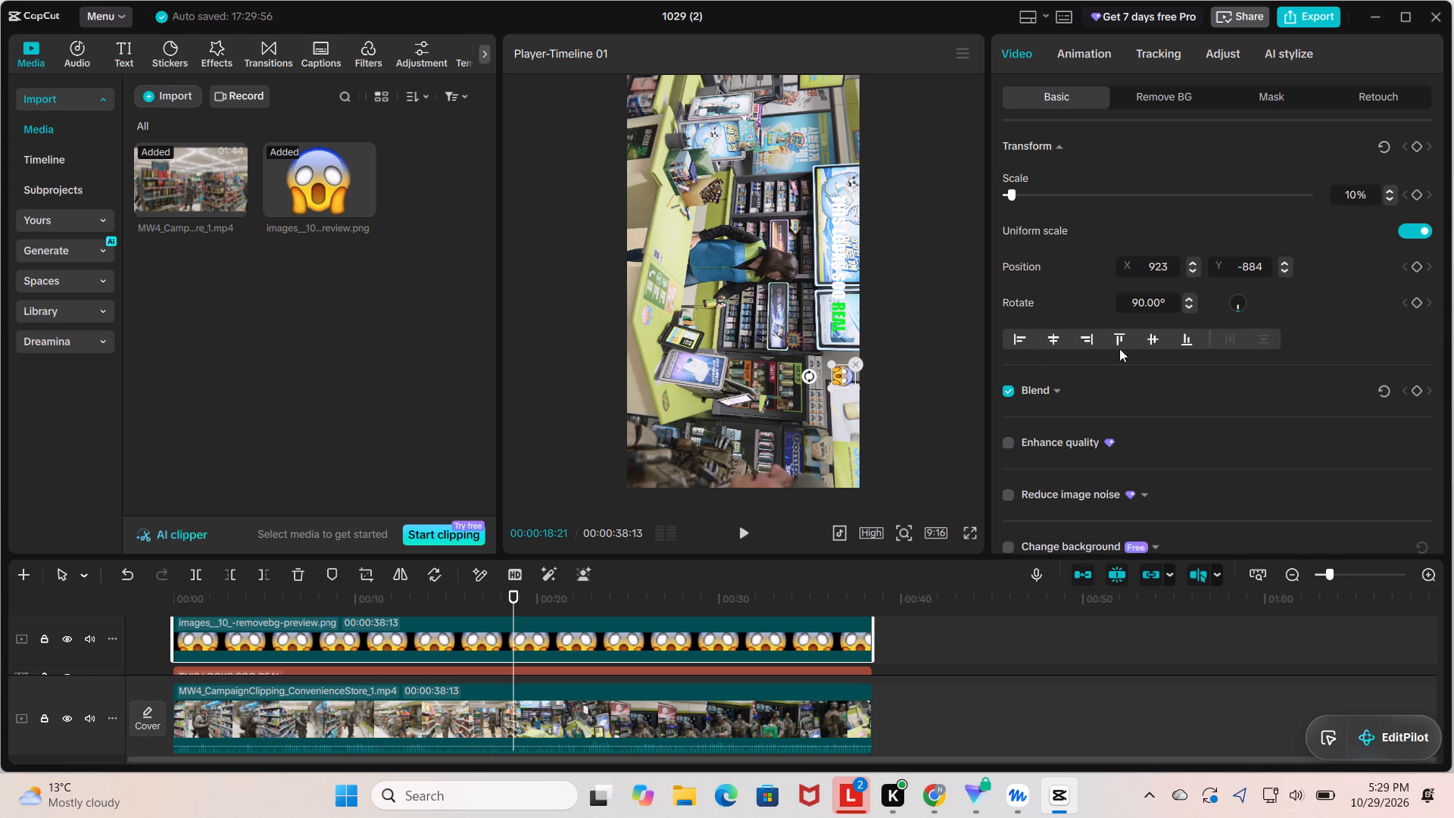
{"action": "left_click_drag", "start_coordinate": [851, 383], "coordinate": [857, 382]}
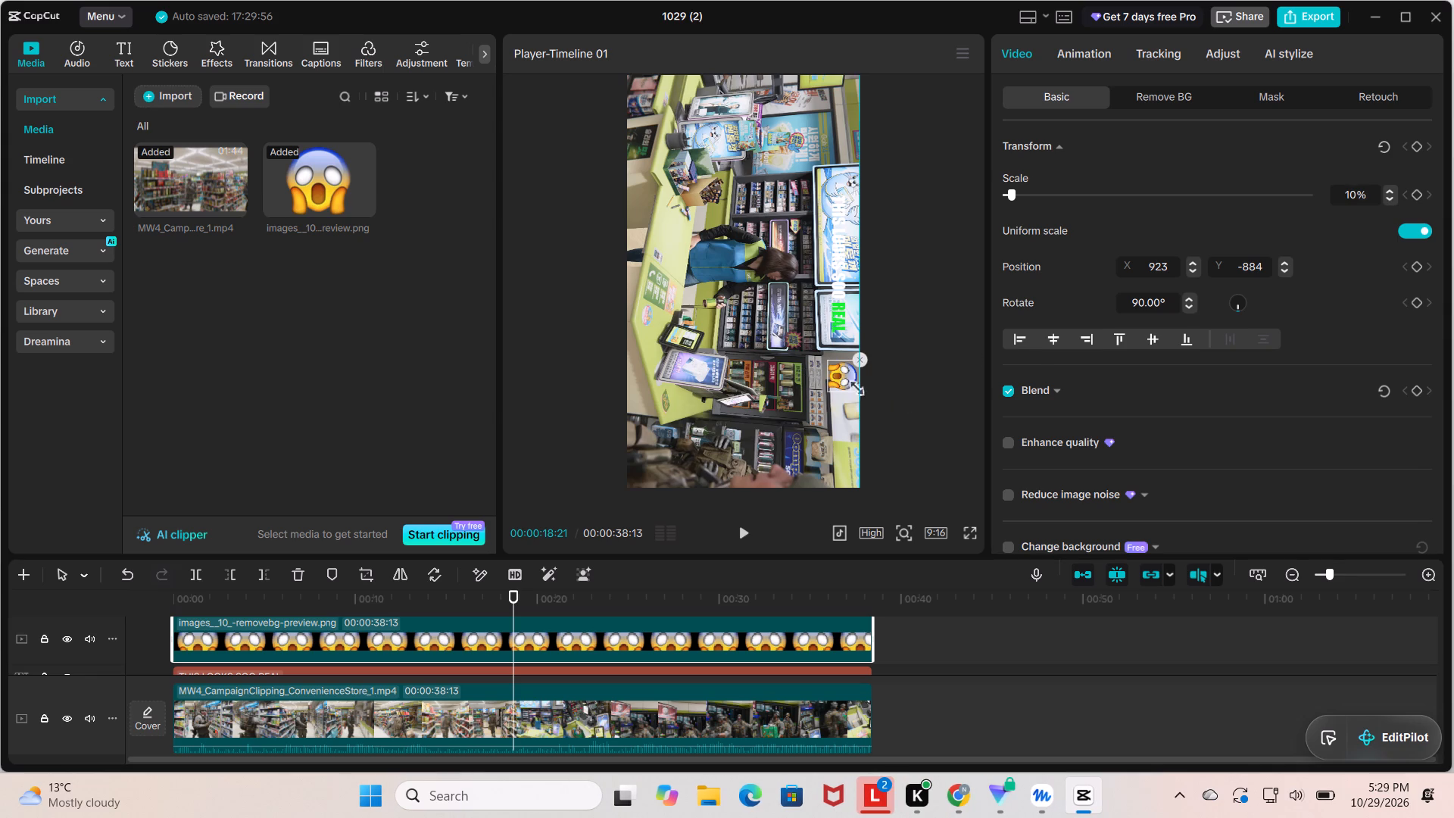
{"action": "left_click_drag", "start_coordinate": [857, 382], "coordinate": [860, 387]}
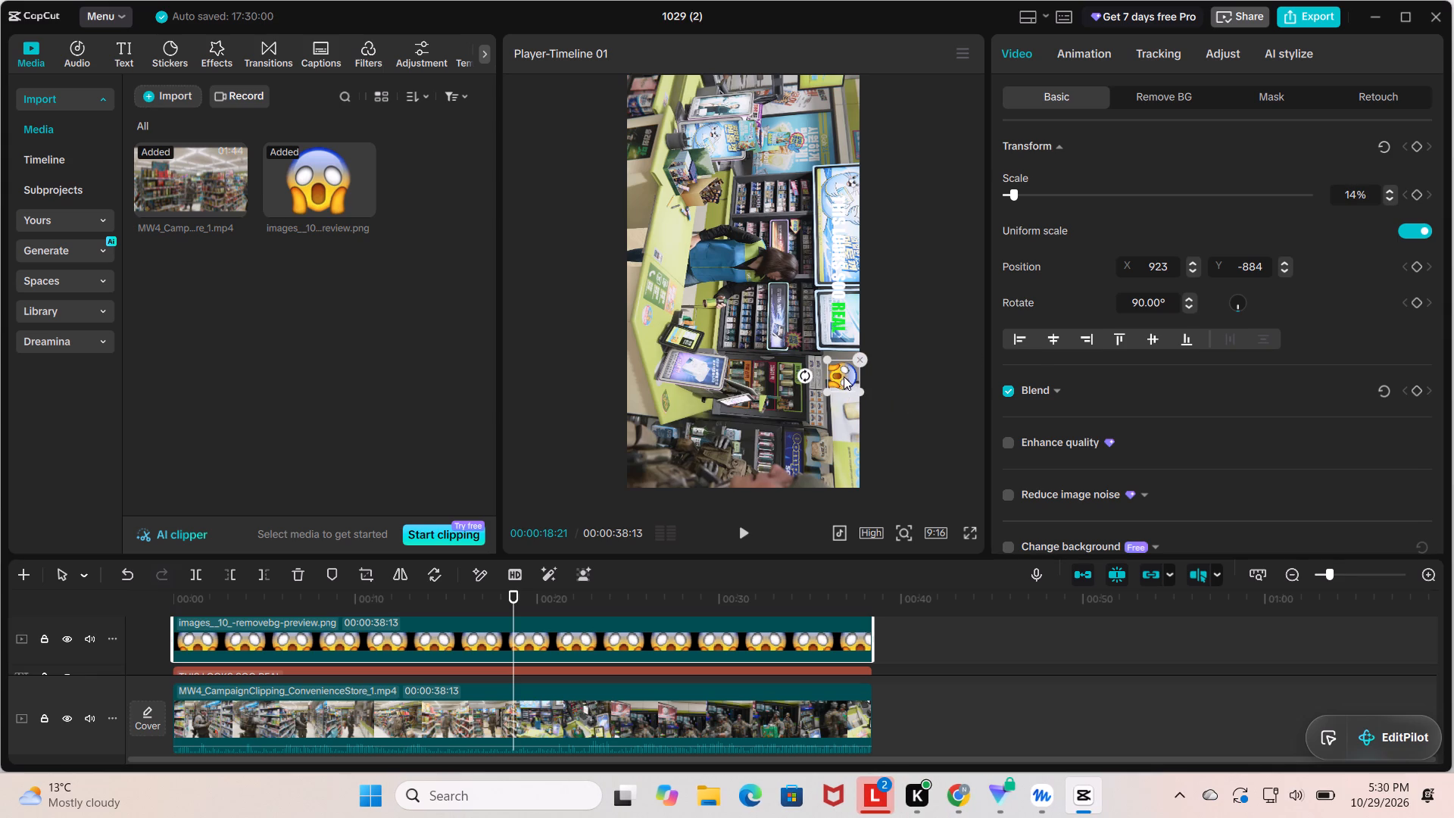
Move the emoji close against the end of the word "REAL", at about X 928, Y -655, and check it in playback.
{"action": "left_click_drag", "start_coordinate": [844, 376], "coordinate": [844, 364]}
{"action": "left_click_drag", "start_coordinate": [843, 381], "coordinate": [846, 369]}
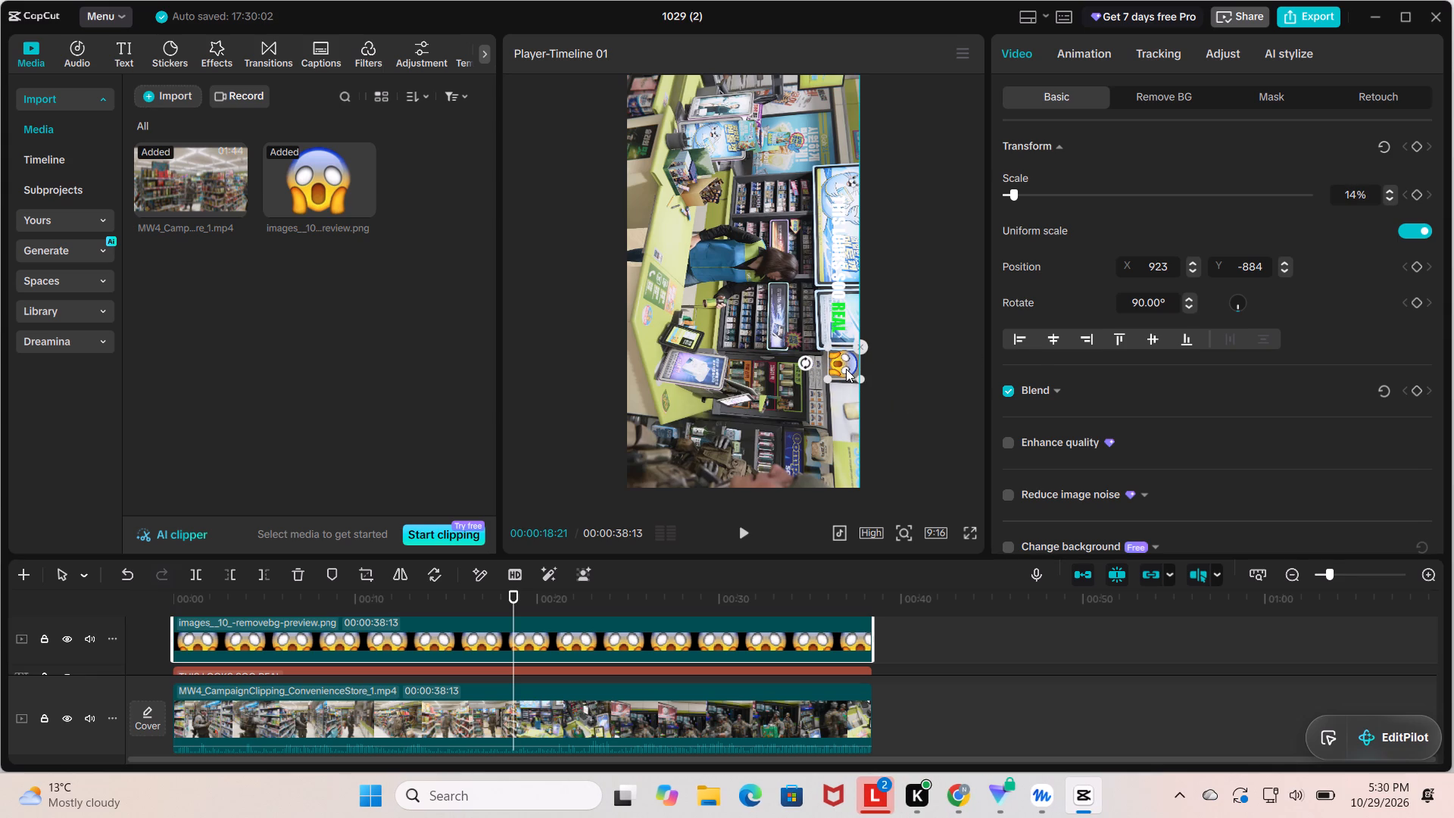
{"action": "left_click_drag", "start_coordinate": [846, 369], "coordinate": [846, 367]}
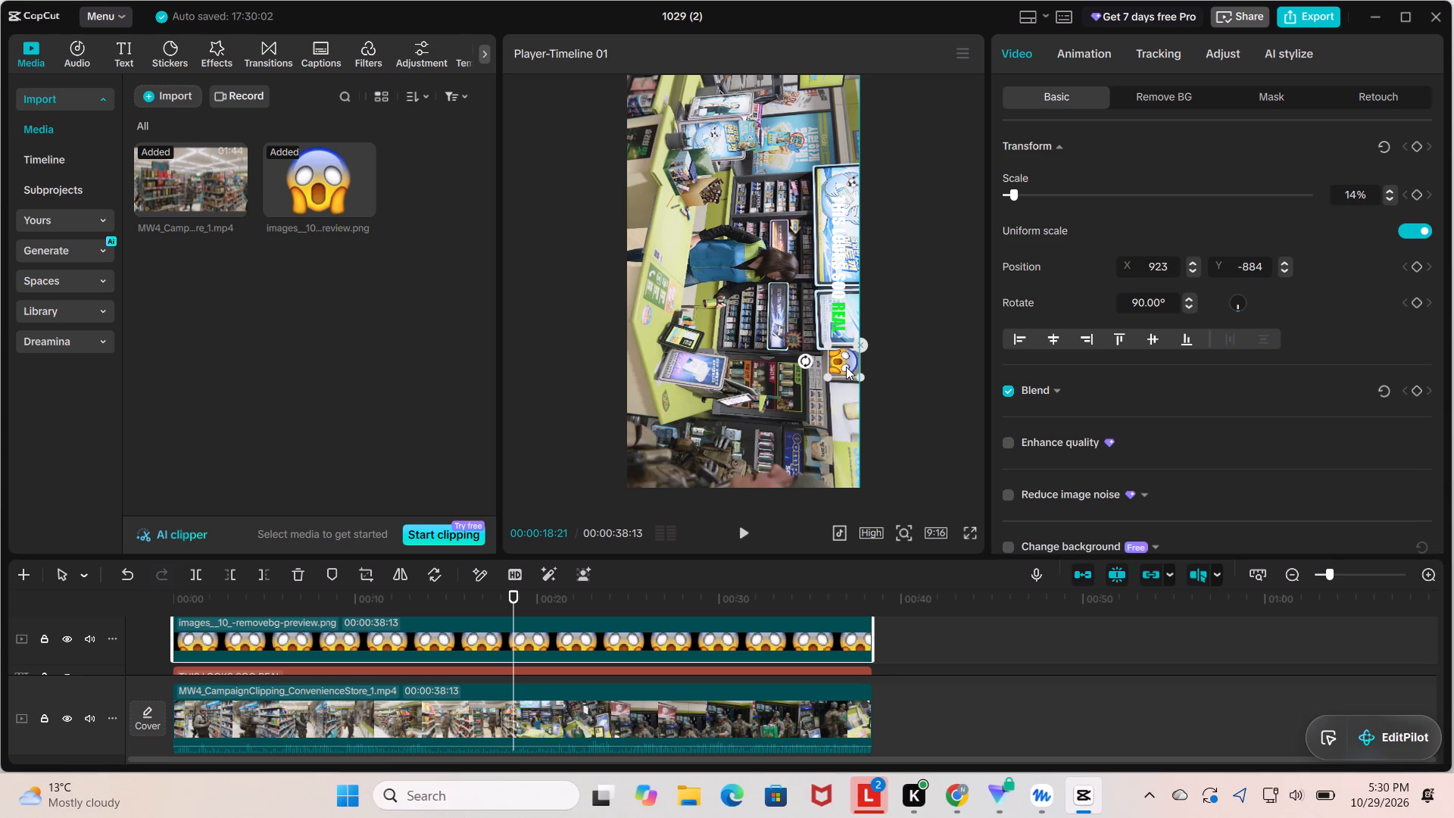
{"action": "left_click_drag", "start_coordinate": [846, 367], "coordinate": [846, 365]}
{"action": "left_click", "coordinate": [927, 354]}
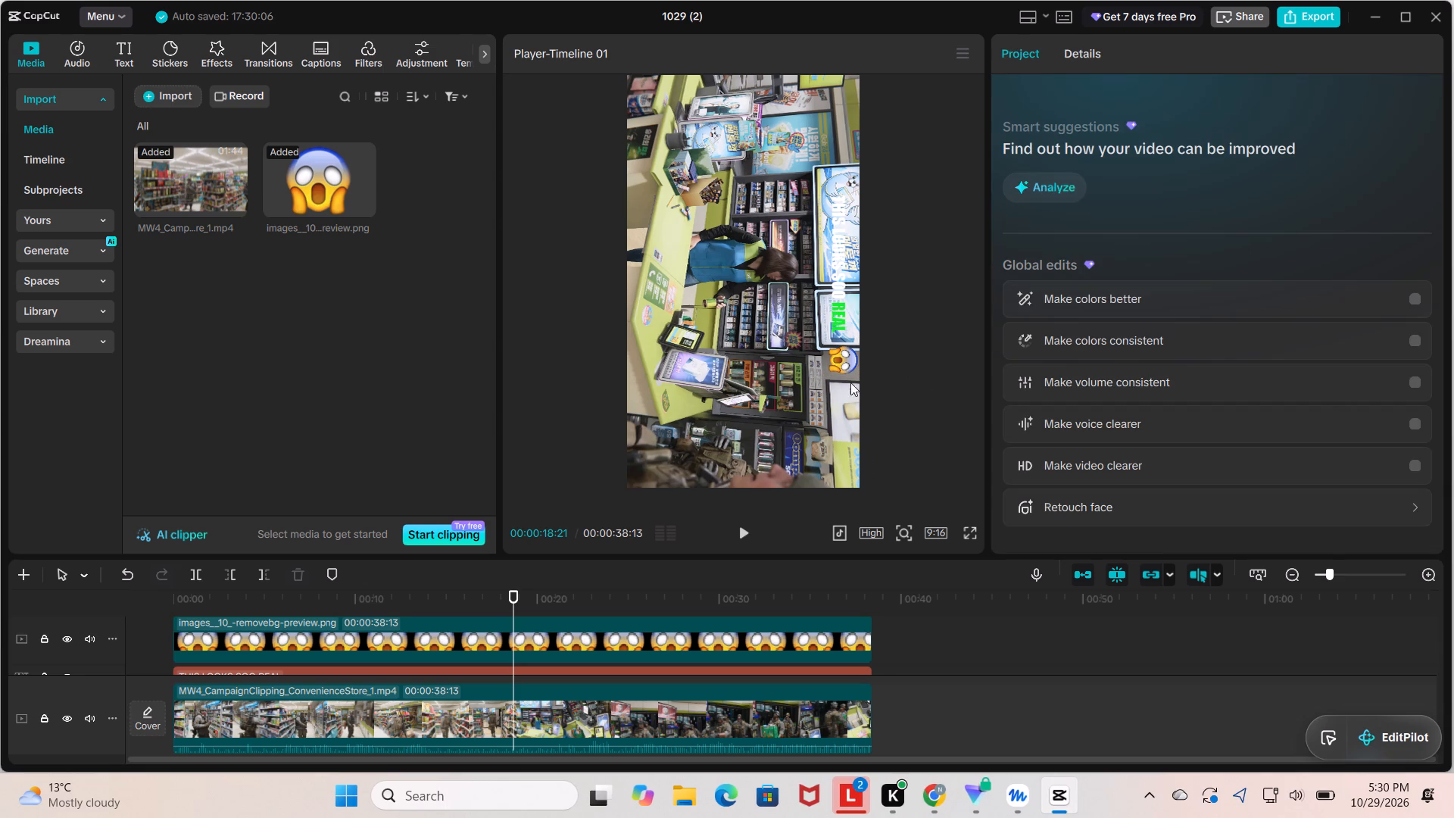
{"action": "key", "text": "space"}
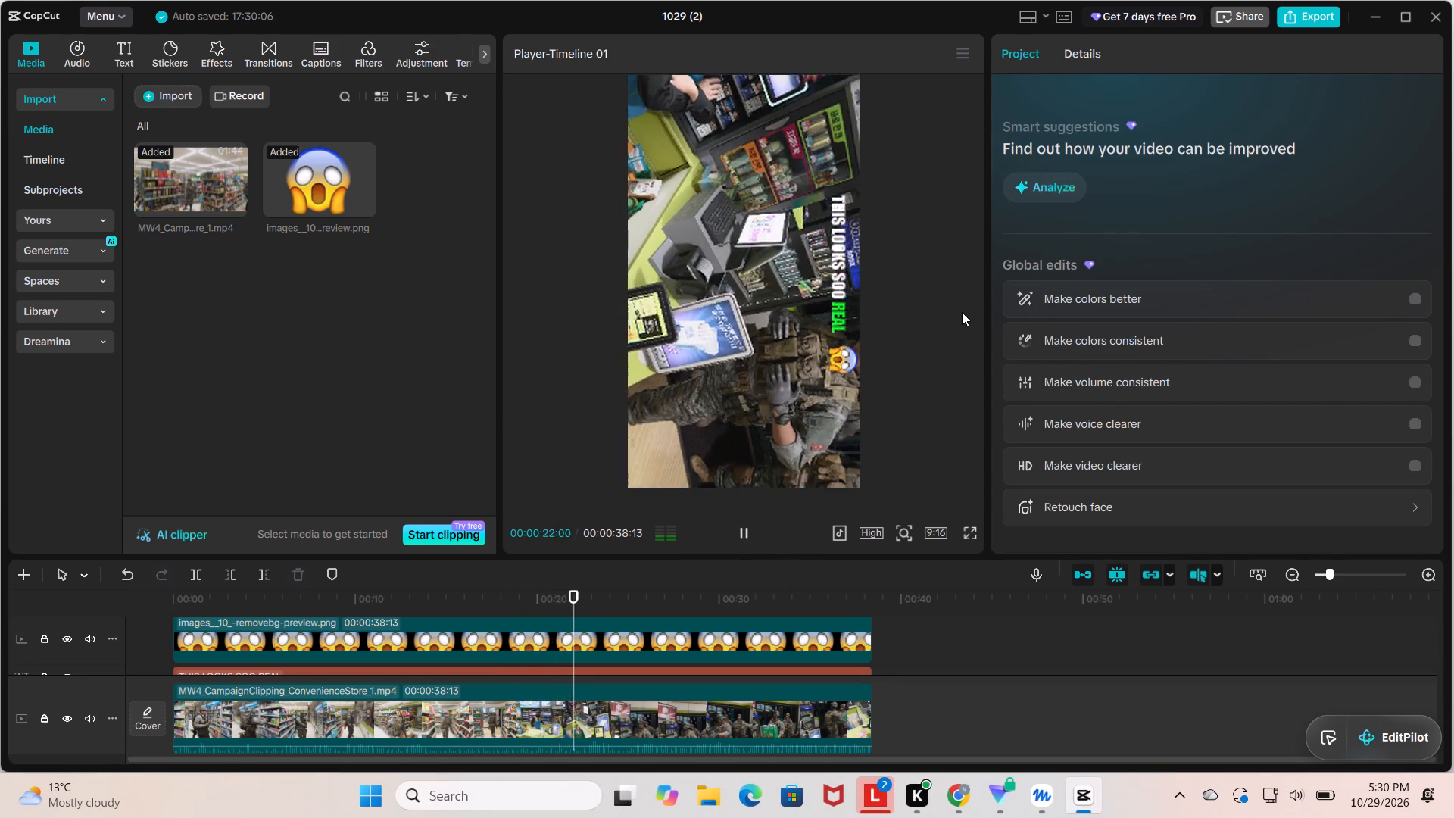
{"action": "left_click", "coordinate": [845, 366]}
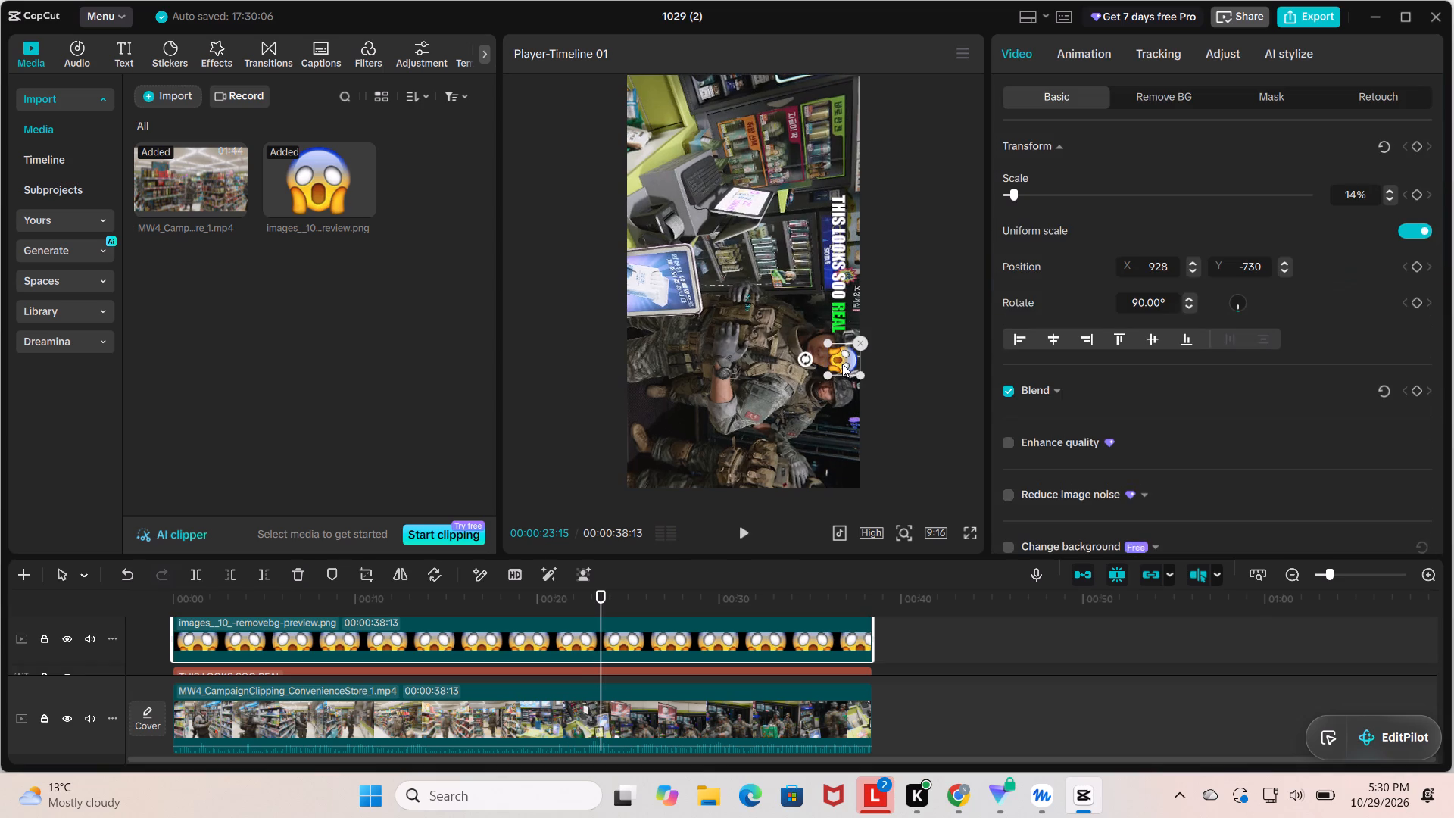
{"action": "left_click_drag", "start_coordinate": [842, 364], "coordinate": [838, 355]}
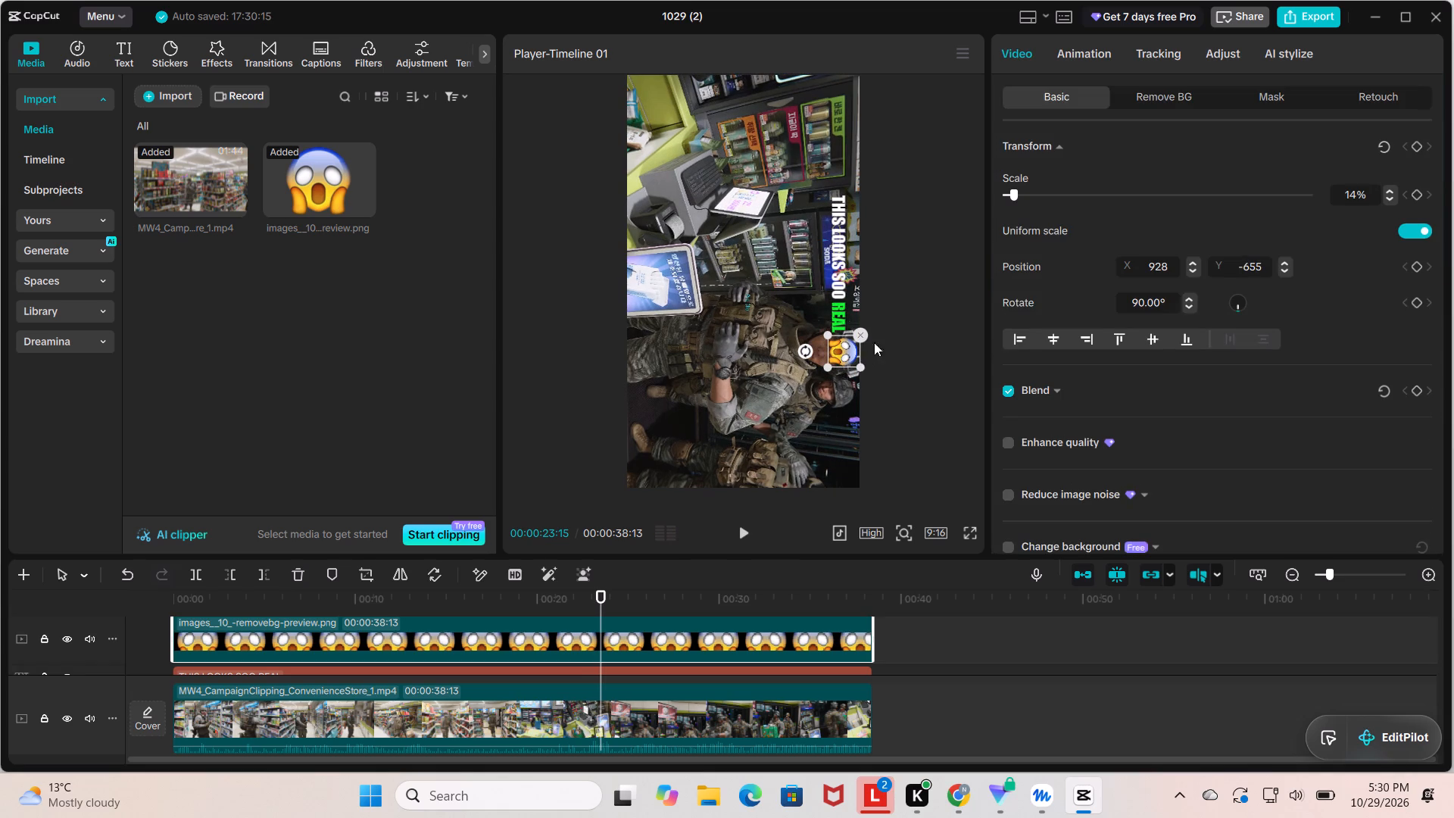
{"action": "left_click", "coordinate": [887, 339]}
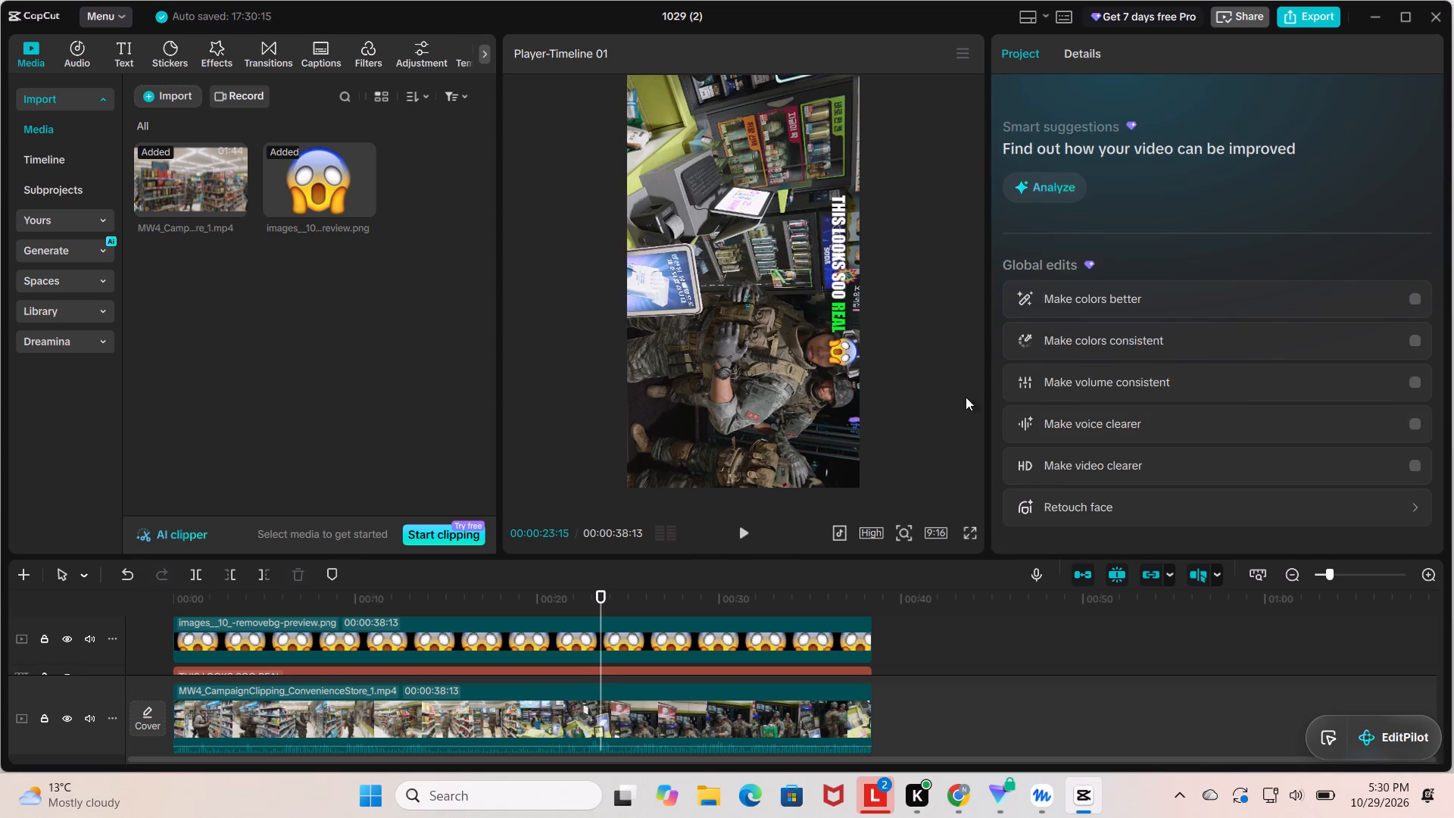
{"action": "key", "text": "space"}
{"action": "key", "text": "space"}
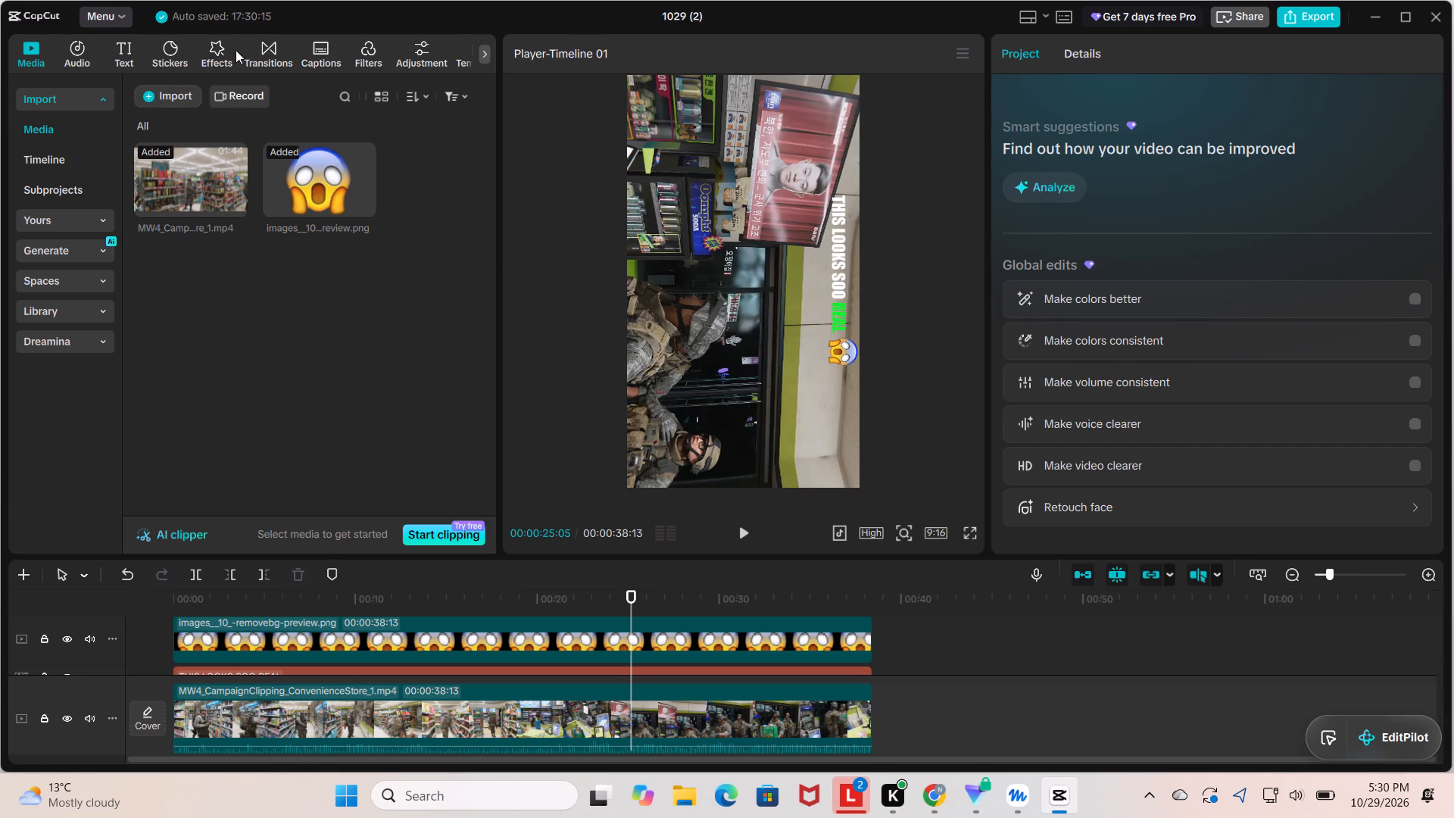
Add the second saved adjustment preset on a track above the emoji from the timeline's start and extend it to the video's end.
{"action": "left_click", "coordinate": [426, 57]}
{"action": "left_click", "coordinate": [84, 133]}
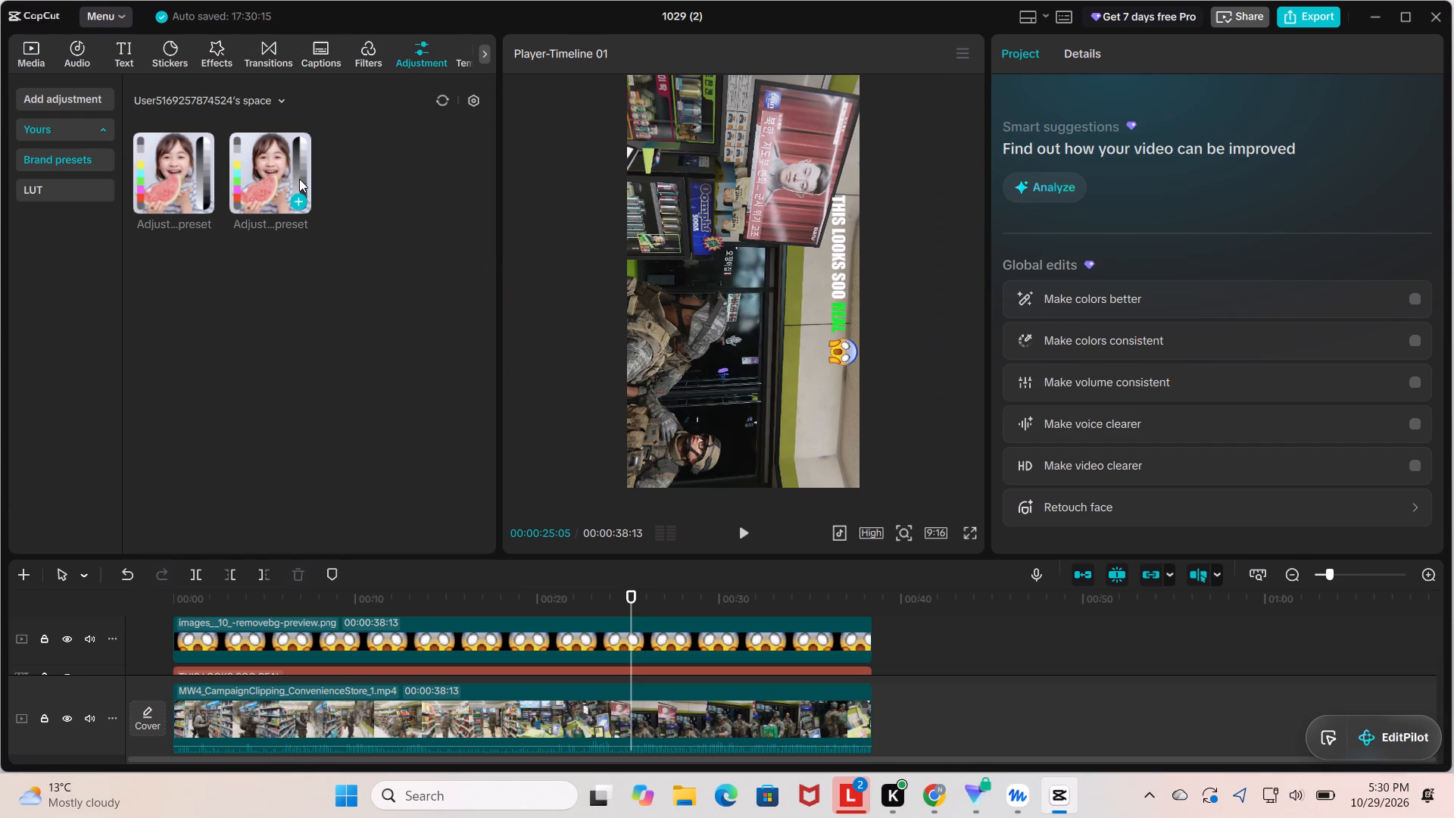
{"action": "left_click_drag", "start_coordinate": [281, 160], "coordinate": [183, 611]}
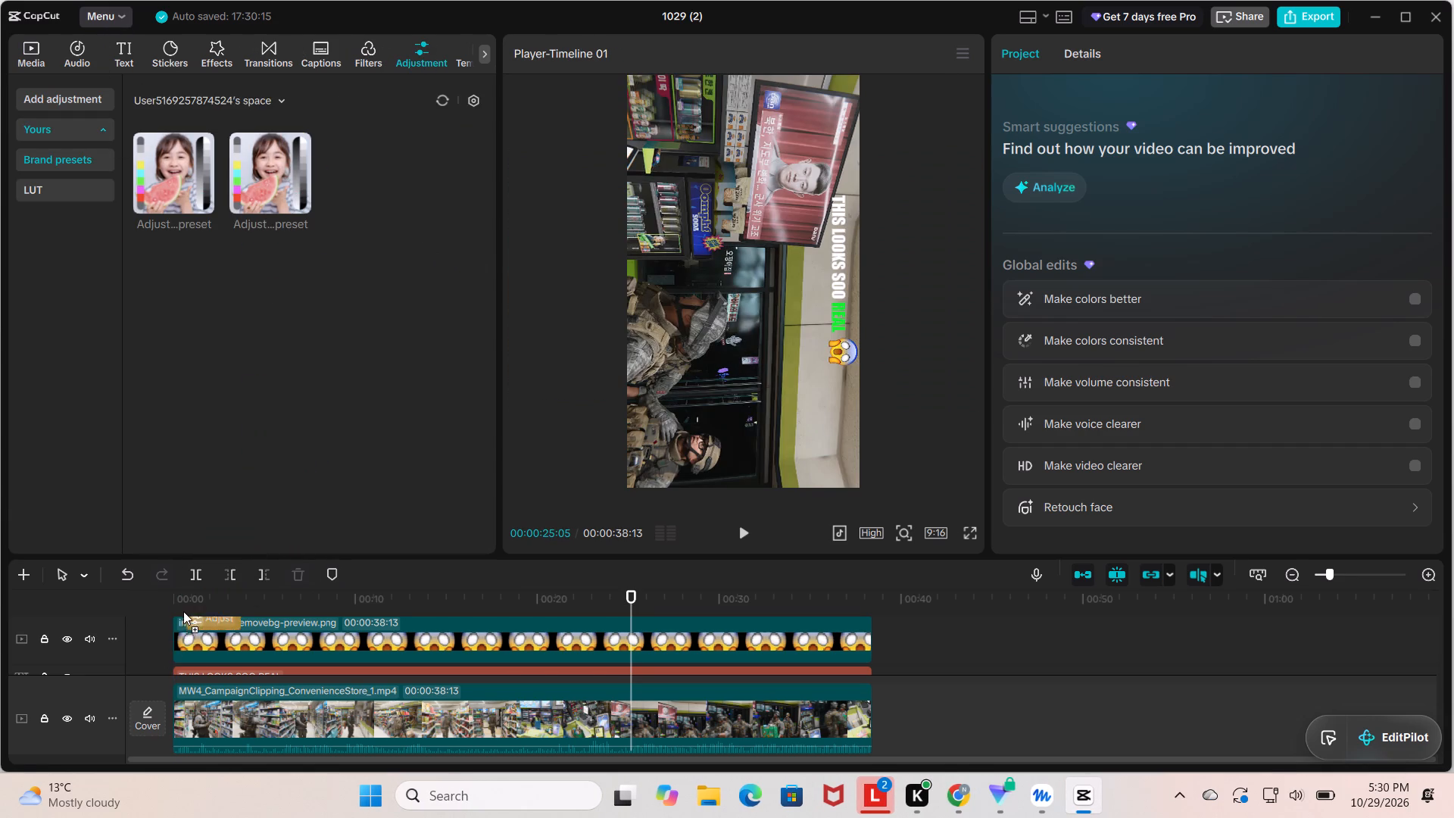
{"action": "left_click_drag", "start_coordinate": [183, 611], "coordinate": [181, 610]}
{"action": "left_click_drag", "start_coordinate": [177, 629], "coordinate": [165, 624]}
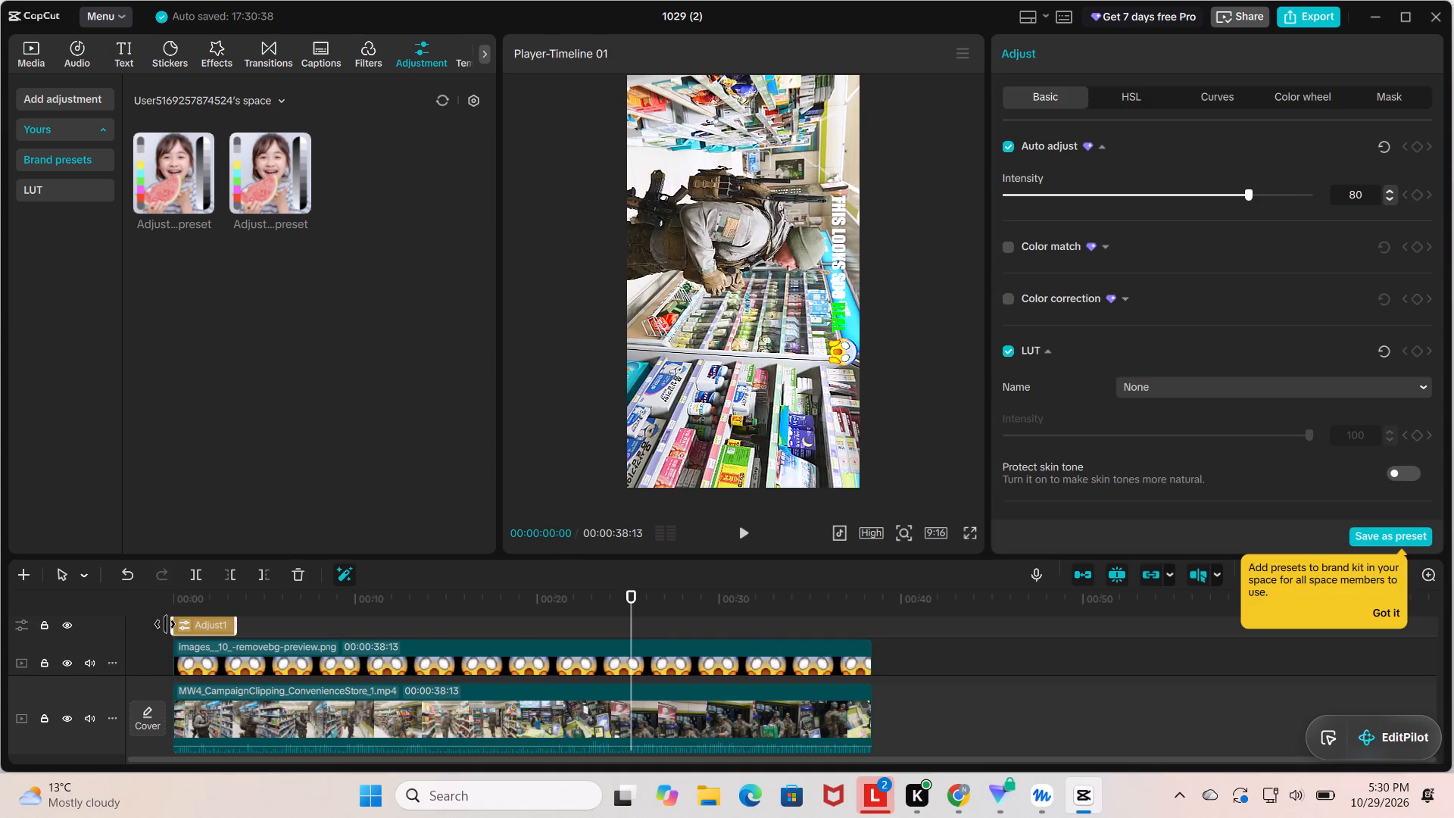
{"action": "left_click_drag", "start_coordinate": [165, 624], "coordinate": [159, 624]}
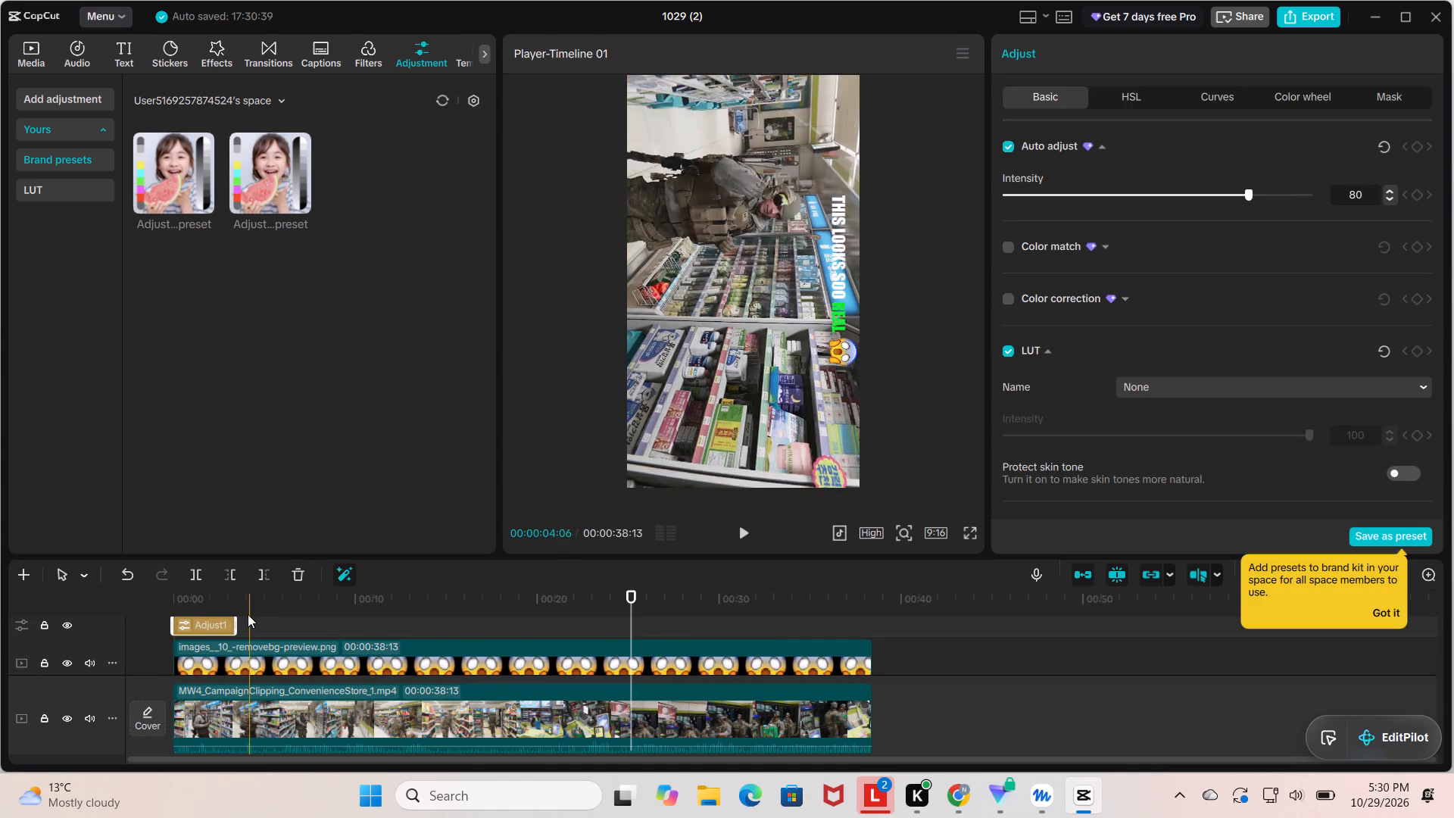
{"action": "left_click_drag", "start_coordinate": [235, 622], "coordinate": [720, 703]}
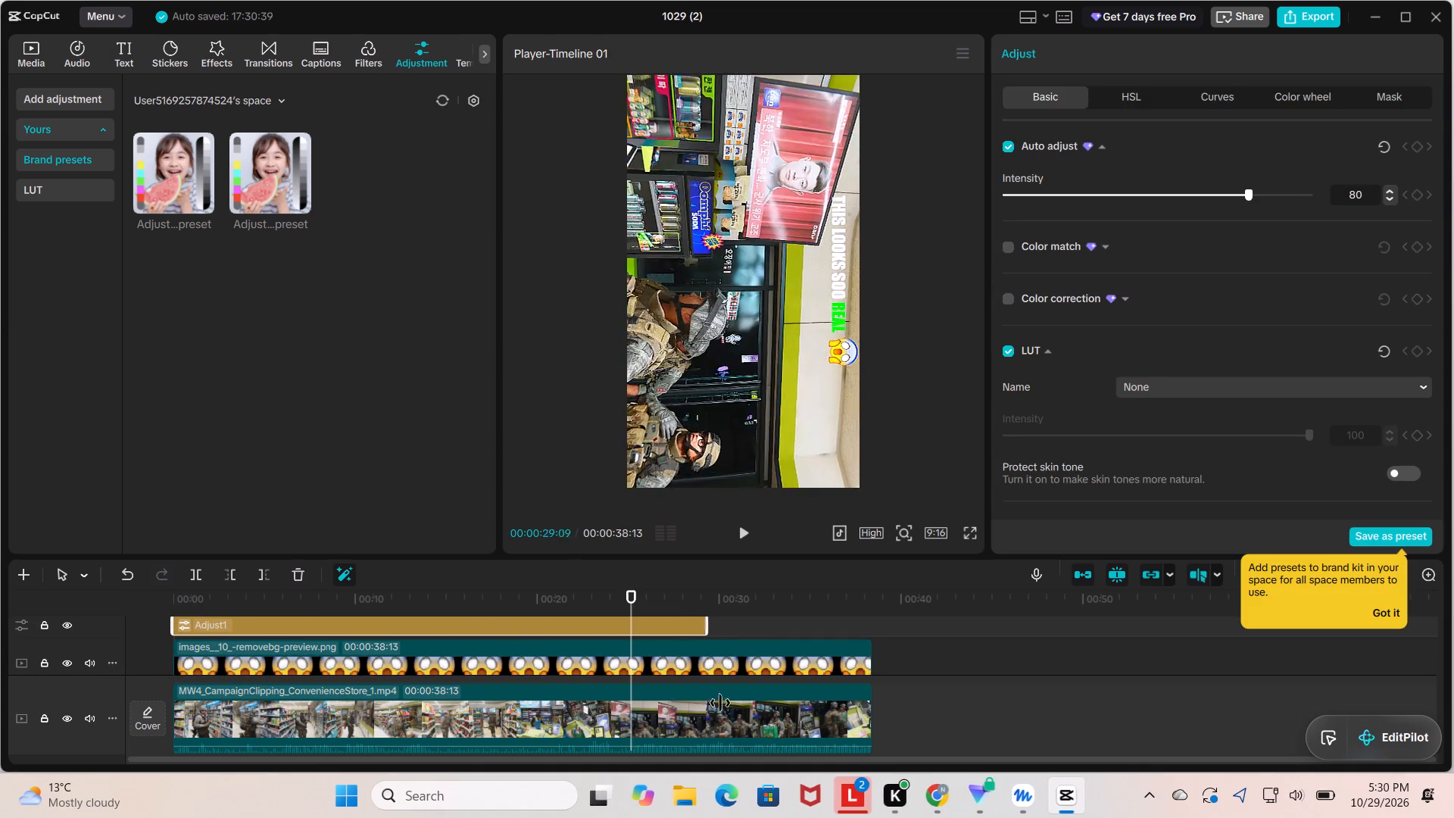
{"action": "left_click_drag", "start_coordinate": [720, 703], "coordinate": [866, 723]}
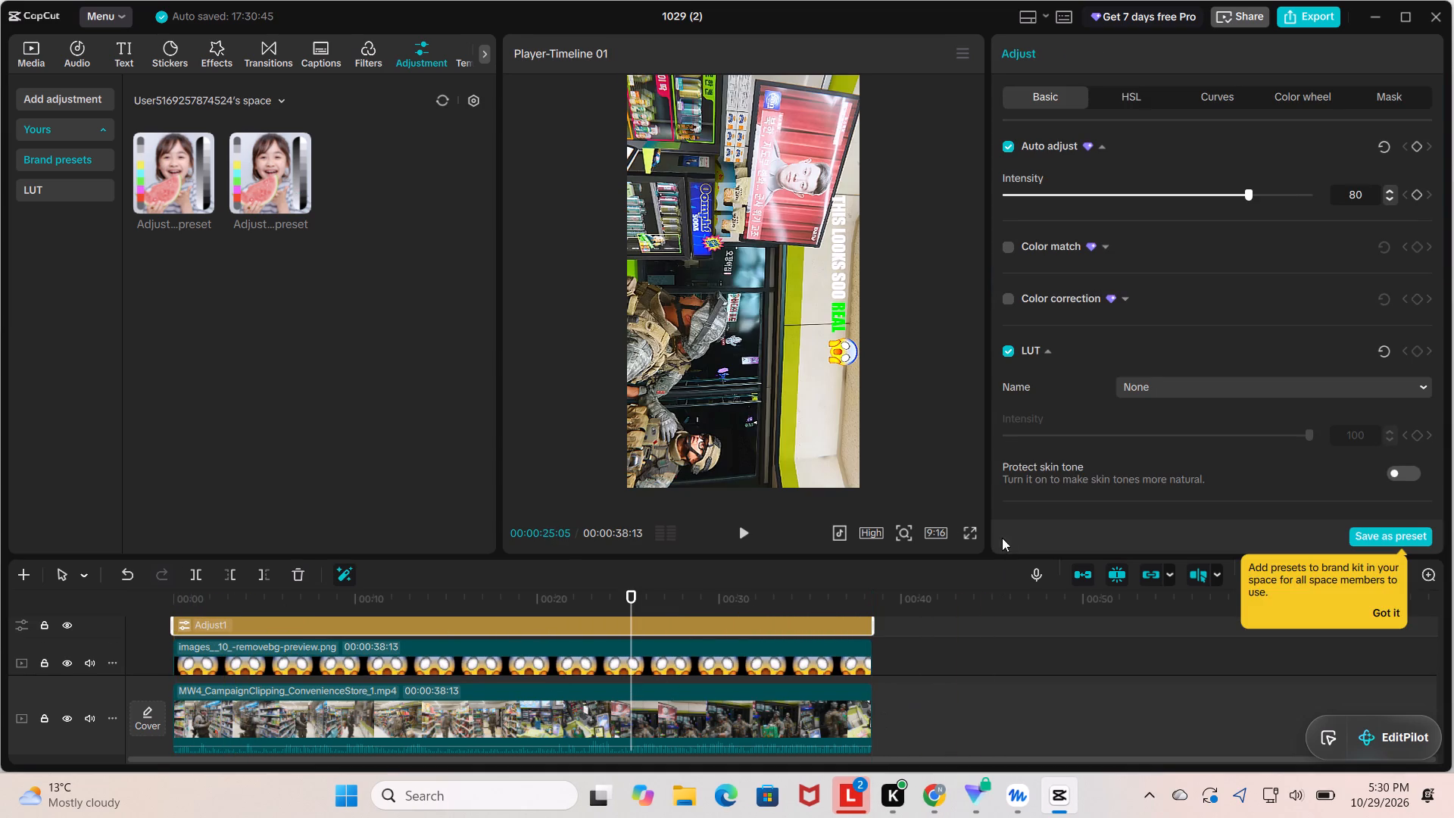
Set the adjustment layer's Temp to -5 and Saturation to -8.
{"action": "left_click", "coordinate": [1115, 88]}
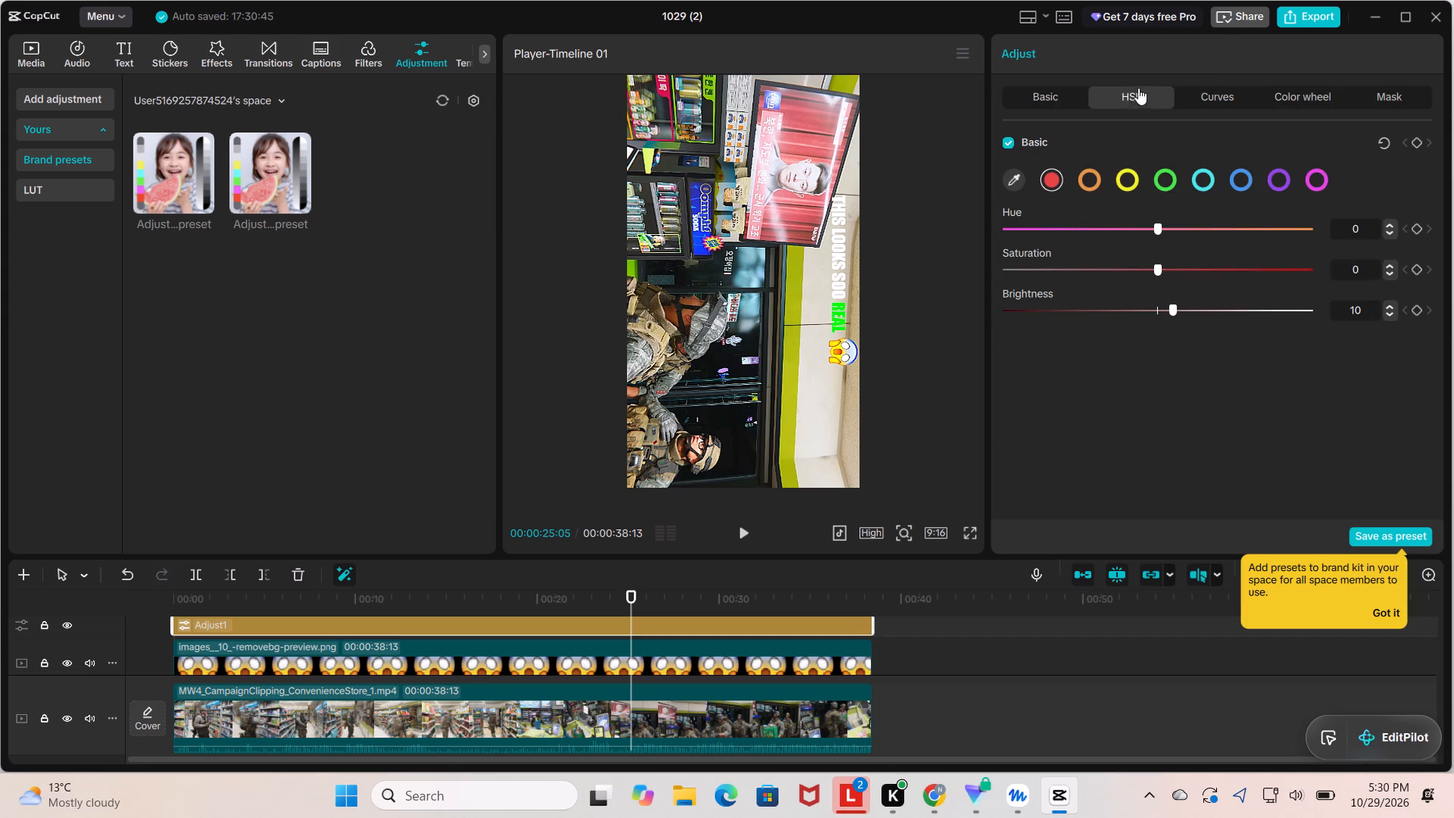
{"action": "left_click", "coordinate": [1065, 92]}
{"action": "scroll", "coordinate": [1181, 226], "scroll_direction": "down", "scroll_amount": 4}
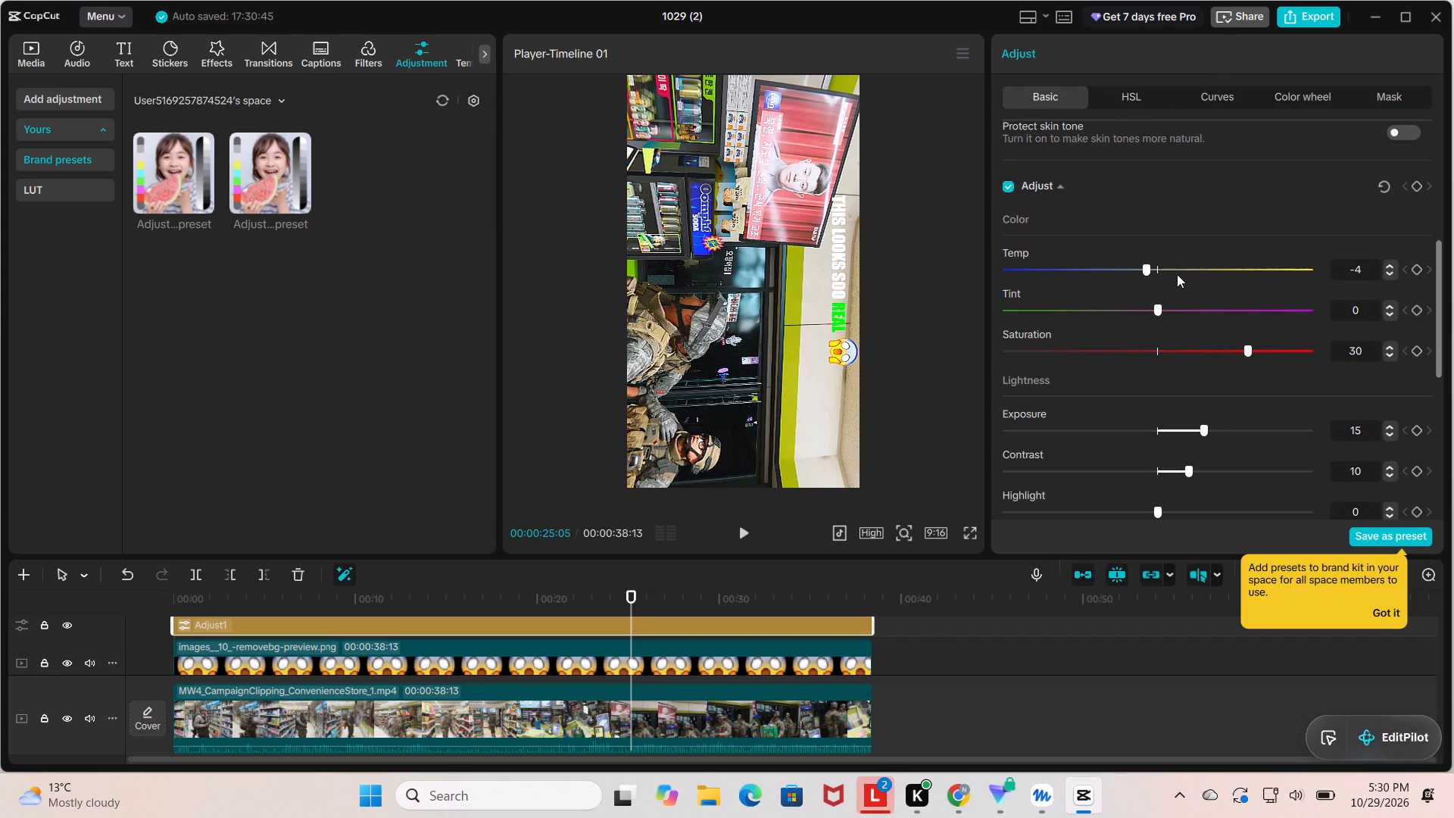
{"action": "left_click", "coordinate": [1157, 270]}
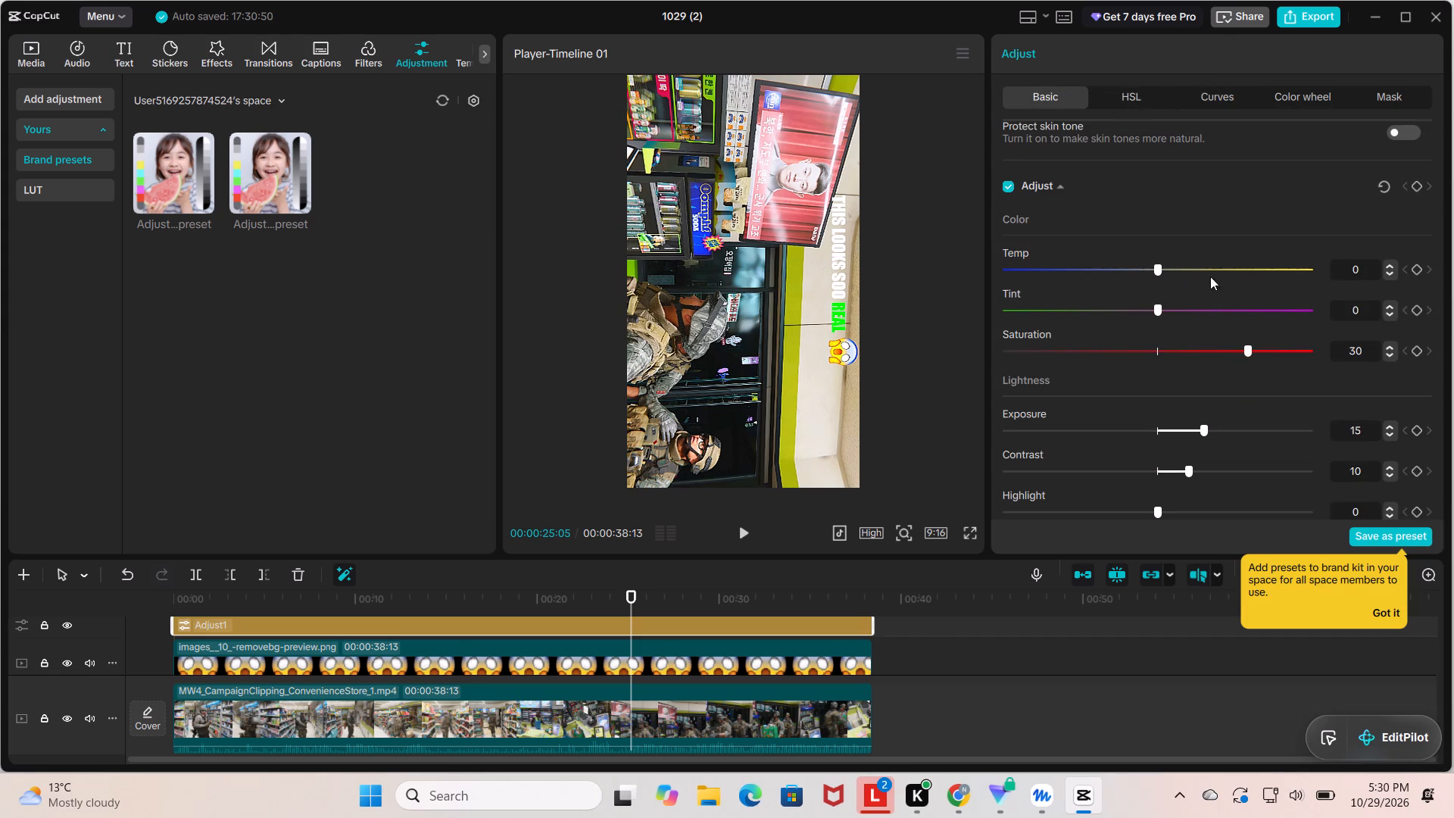
{"action": "left_click", "coordinate": [1387, 260]}
{"action": "left_click", "coordinate": [1387, 261]}
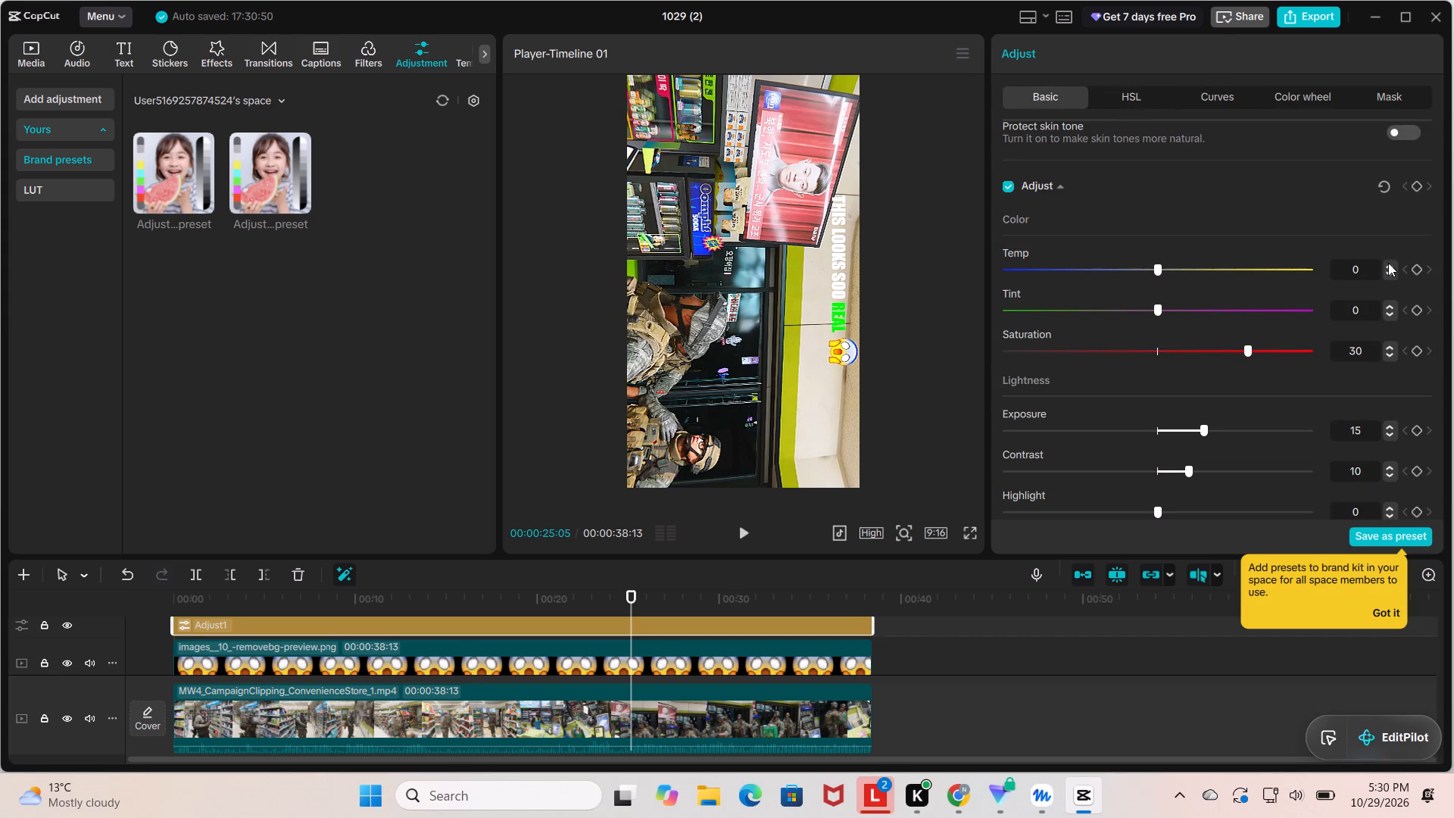
{"action": "triple_click", "coordinate": [1388, 270]}
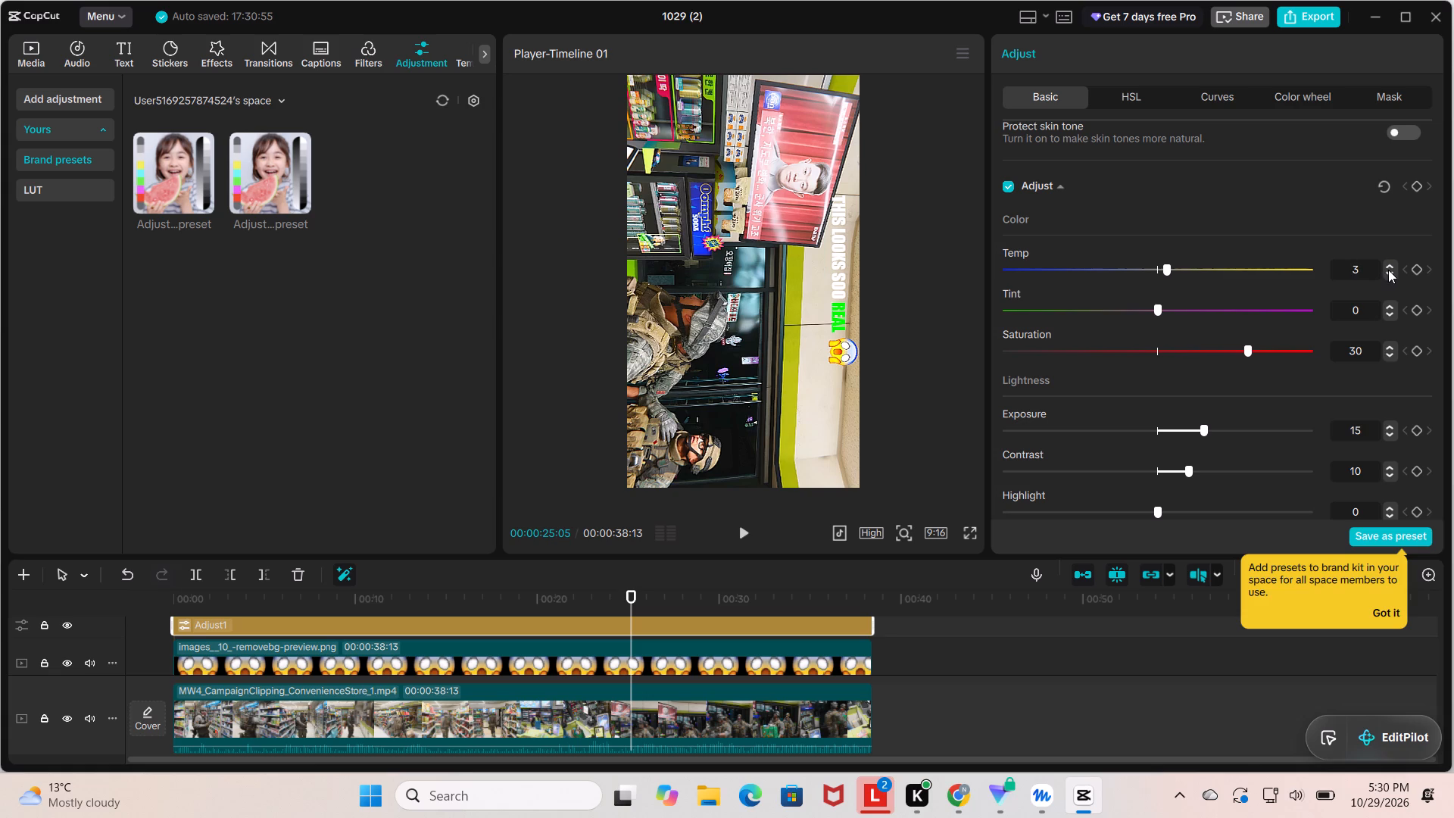
{"action": "triple_click", "coordinate": [1389, 261]}
{"action": "left_click", "coordinate": [1384, 268]}
{"action": "left_click", "coordinate": [1385, 267]}
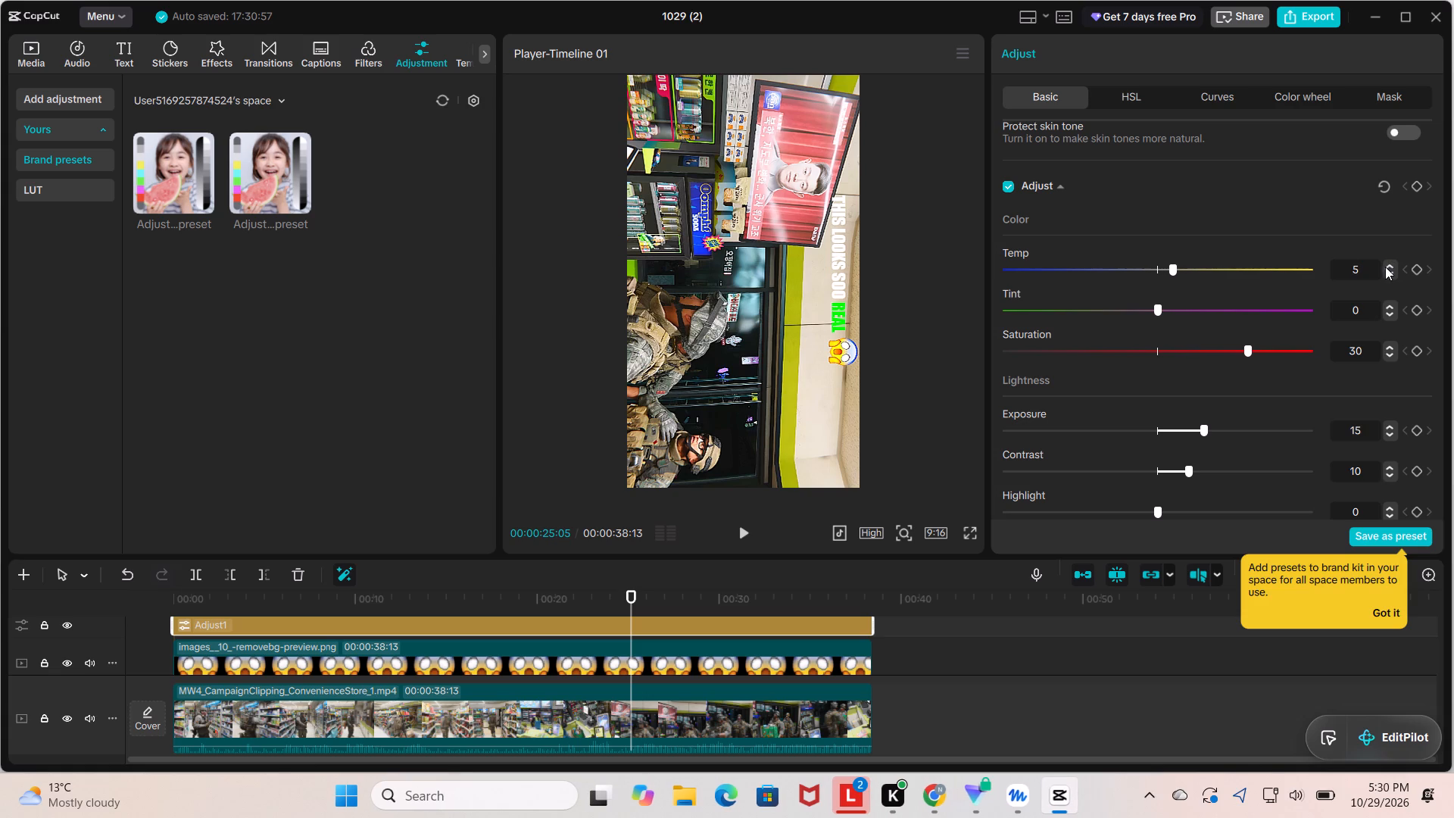
{"action": "double_click", "coordinate": [1387, 270]}
{"action": "left_click_drag", "start_coordinate": [1177, 267], "coordinate": [1139, 272]}
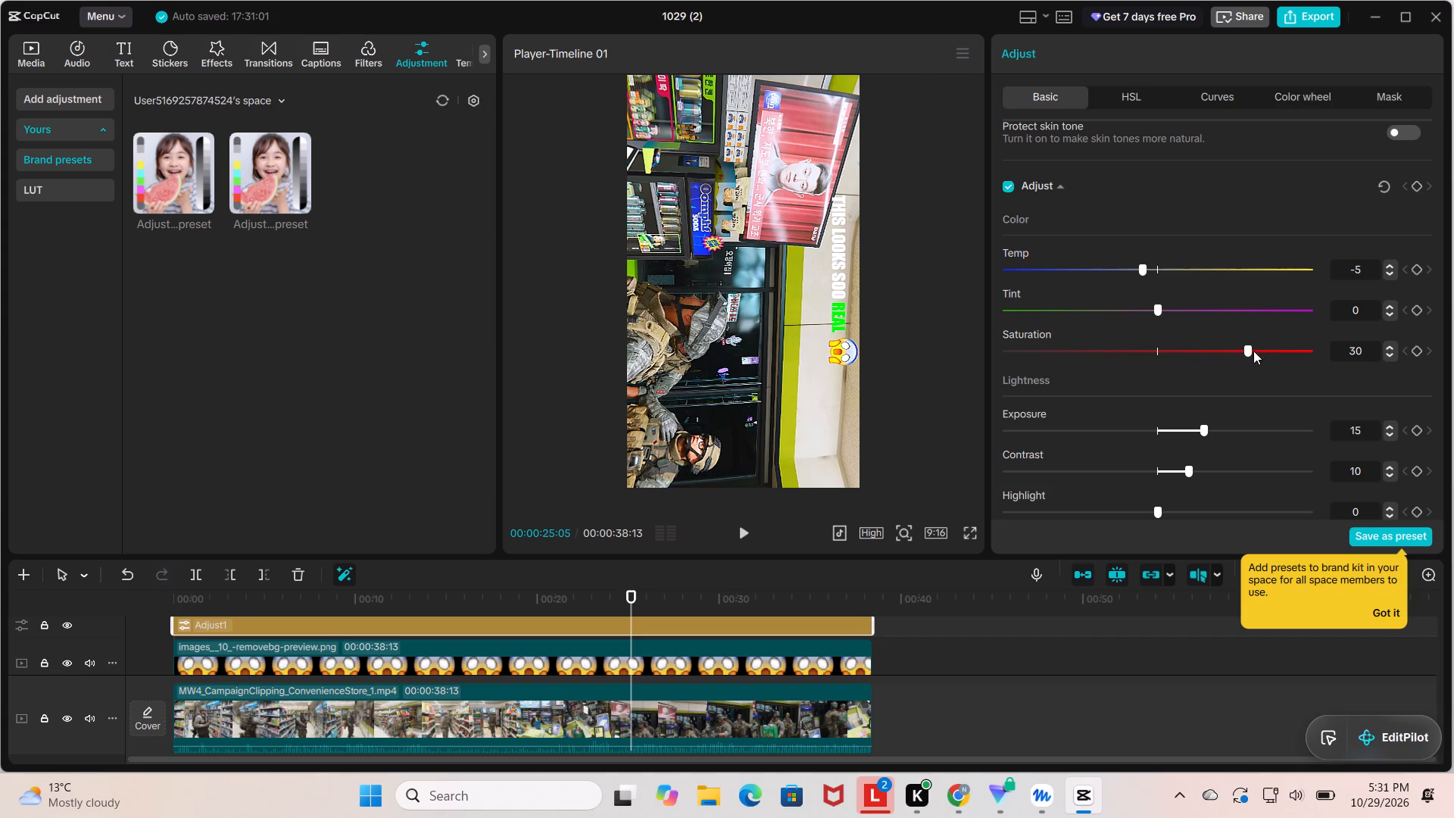
{"action": "left_click_drag", "start_coordinate": [1247, 350], "coordinate": [1128, 367]}
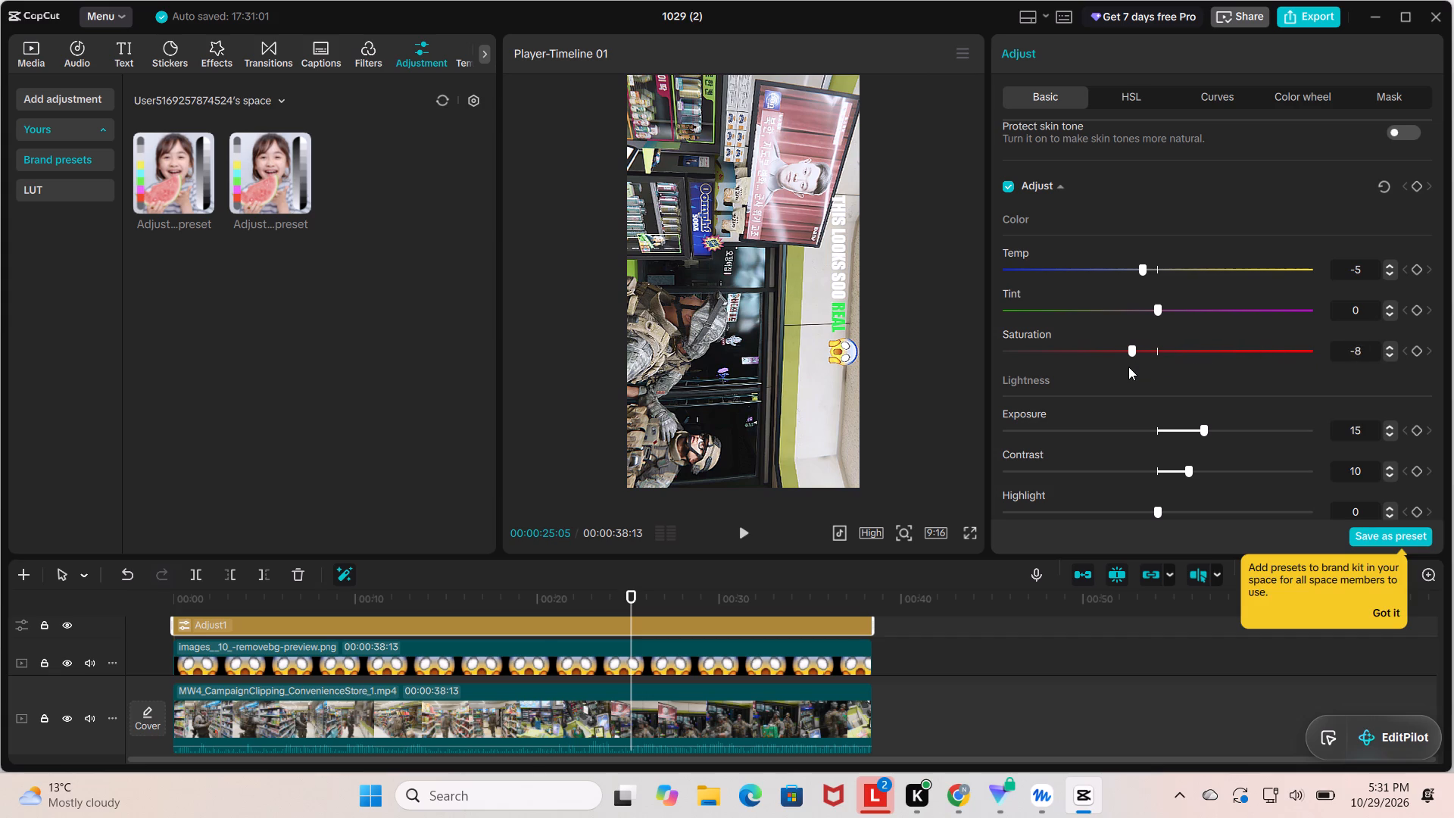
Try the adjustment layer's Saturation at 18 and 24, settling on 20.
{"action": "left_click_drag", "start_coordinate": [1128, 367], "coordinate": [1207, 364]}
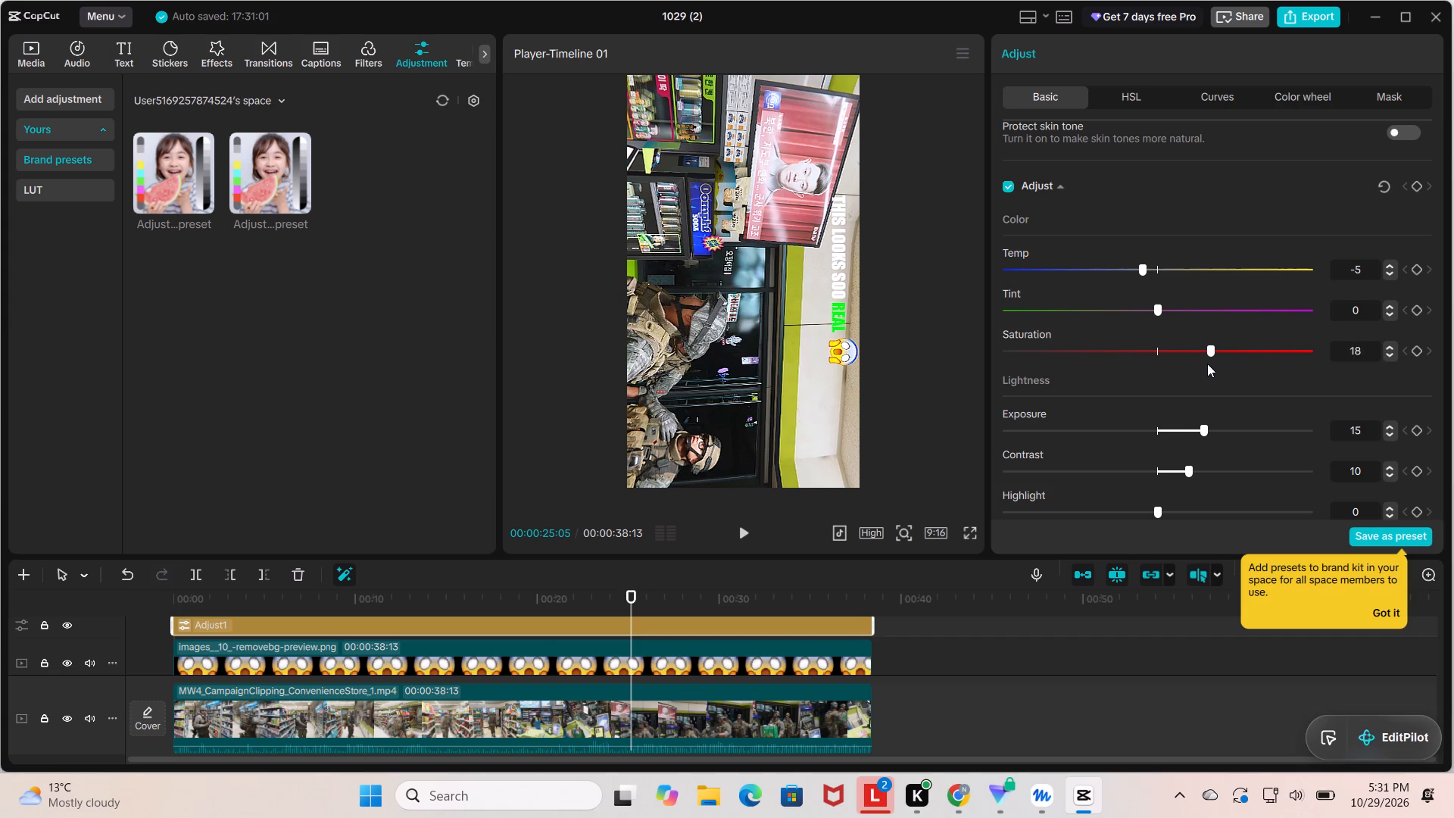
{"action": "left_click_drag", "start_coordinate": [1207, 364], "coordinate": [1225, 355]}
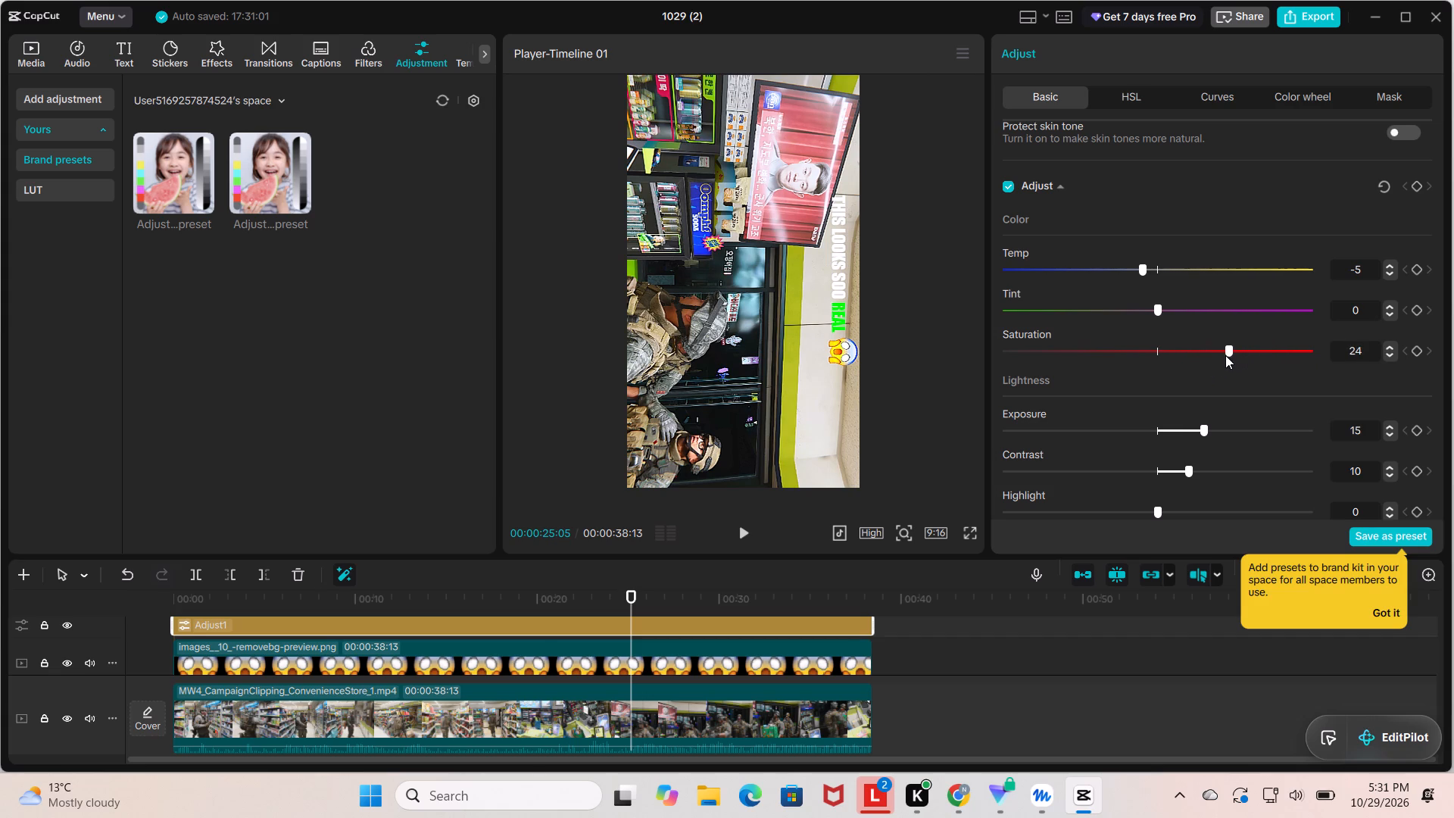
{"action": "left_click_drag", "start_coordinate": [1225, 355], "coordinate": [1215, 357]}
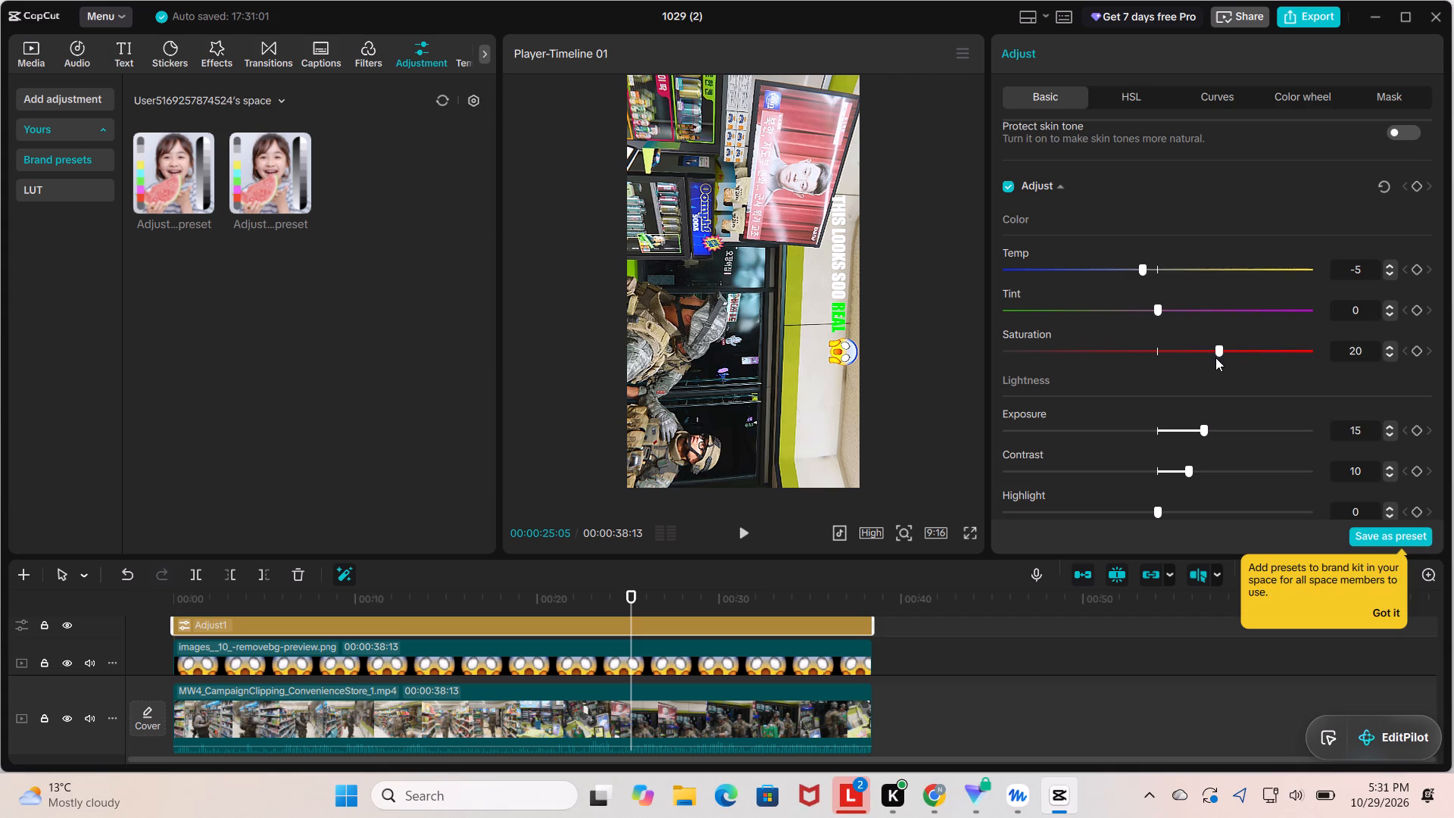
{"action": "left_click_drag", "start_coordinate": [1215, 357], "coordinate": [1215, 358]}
Set the adjustment layer's Exposure to 0, comparing it on a frame near the video's start.
{"action": "scroll", "coordinate": [1091, 318], "scroll_direction": "down", "scroll_amount": 2}
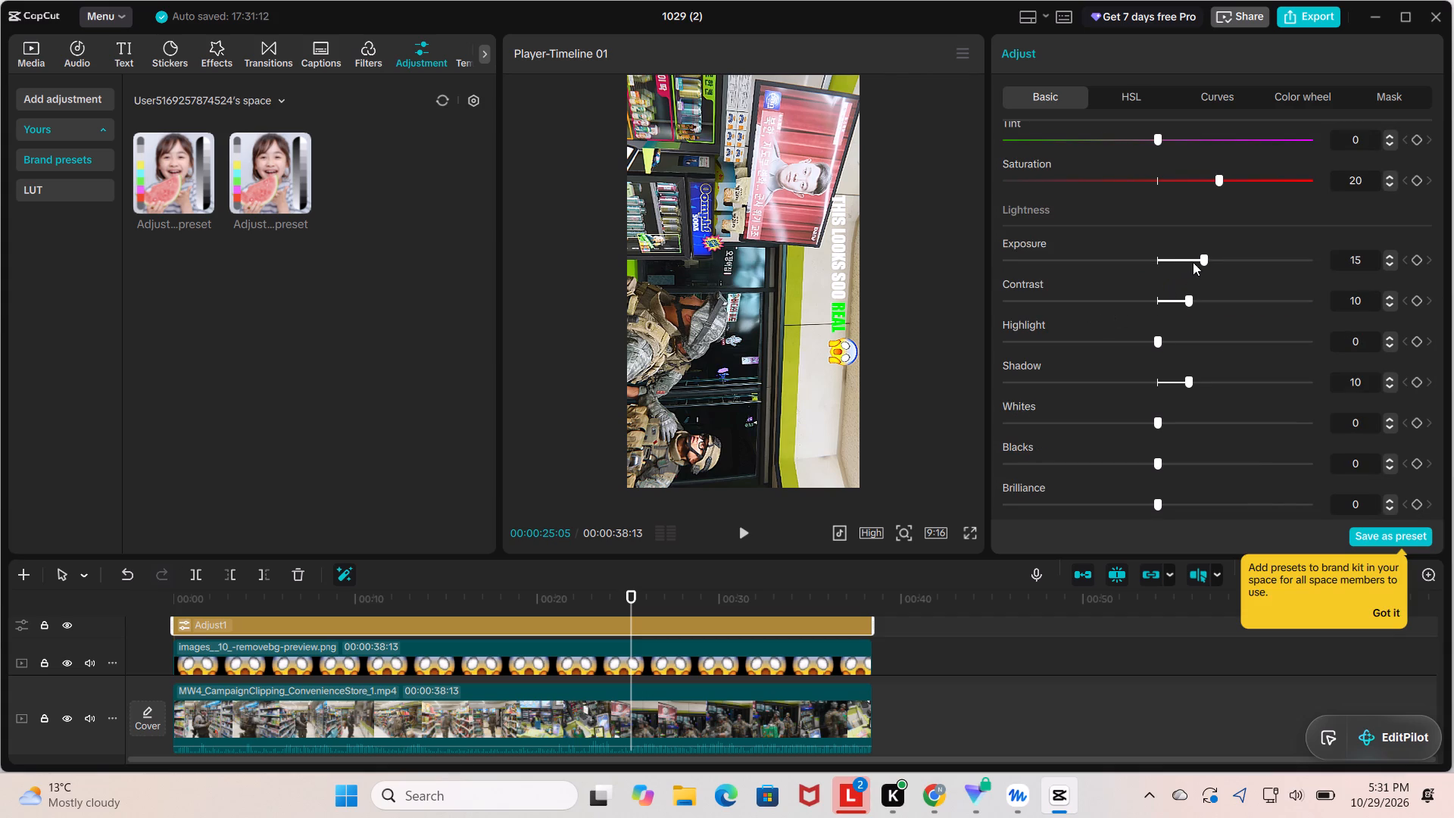
{"action": "left_click_drag", "start_coordinate": [1206, 258], "coordinate": [1156, 283]}
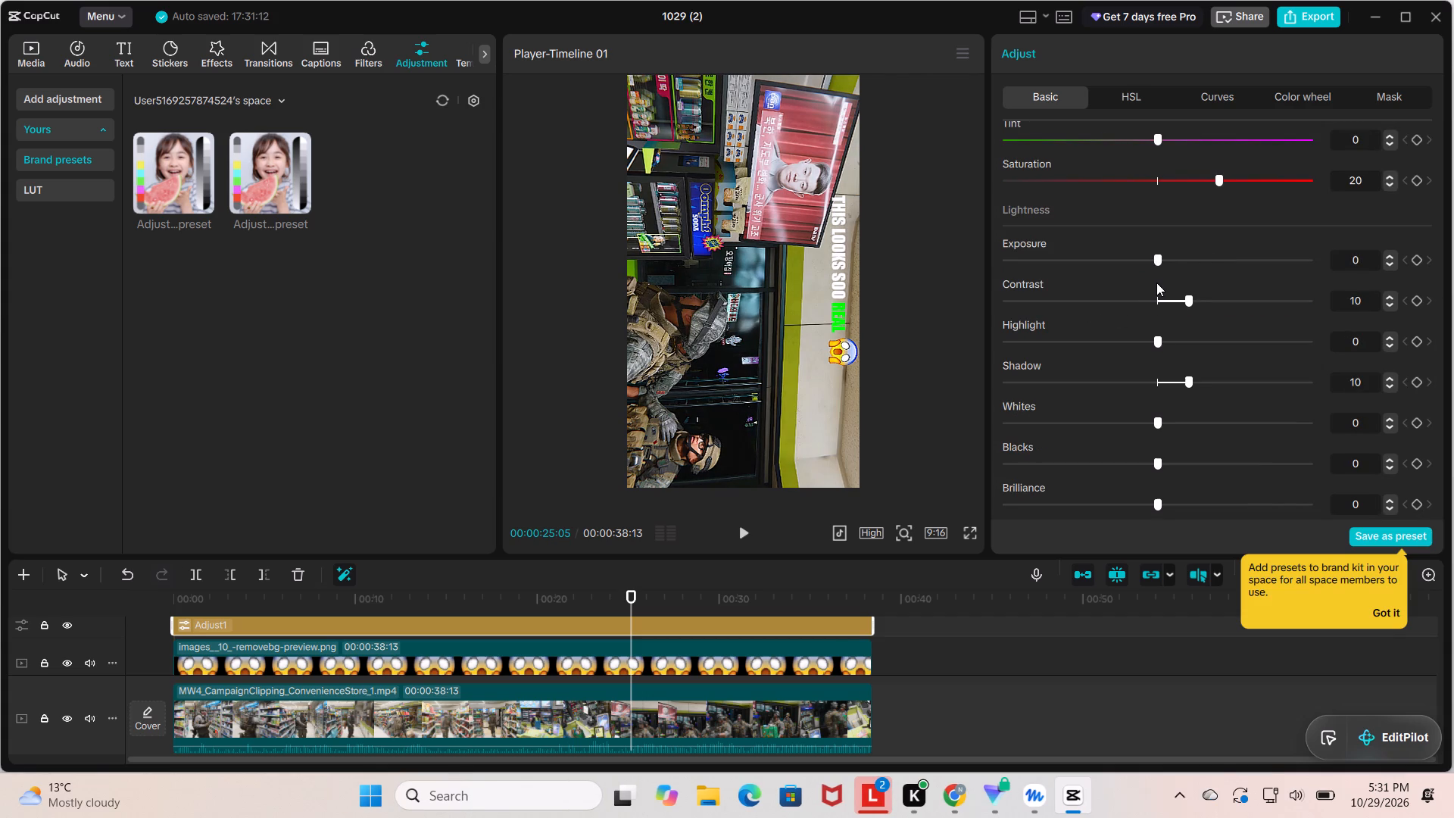
{"action": "left_click_drag", "start_coordinate": [1156, 283], "coordinate": [1170, 283]}
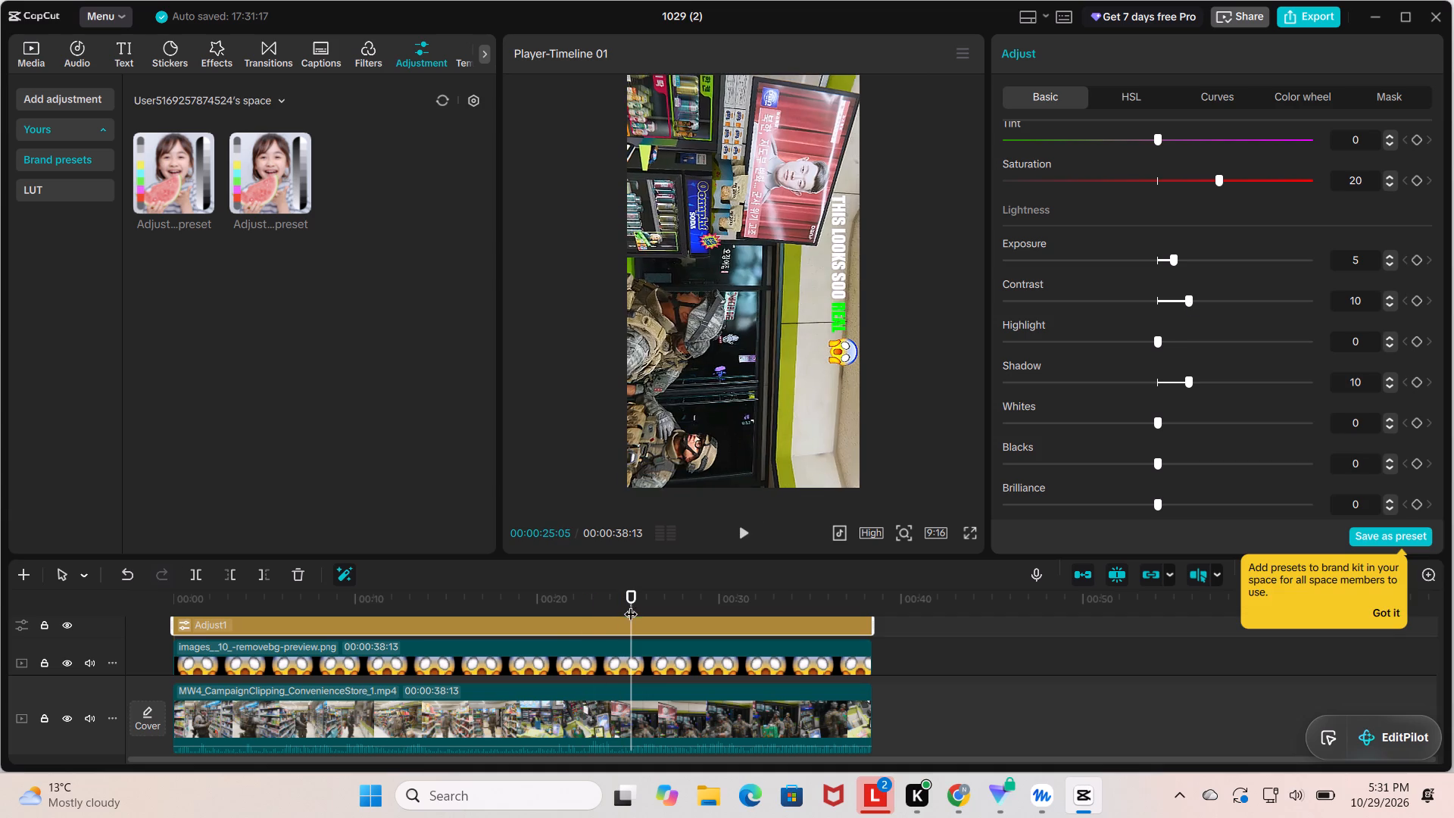
{"action": "left_click_drag", "start_coordinate": [631, 604], "coordinate": [187, 557]}
{"action": "left_click_drag", "start_coordinate": [1172, 255], "coordinate": [1152, 258]}
Set the adjustment layer's Saturation to 25.
{"action": "left_click_drag", "start_coordinate": [1223, 176], "coordinate": [1222, 188]}
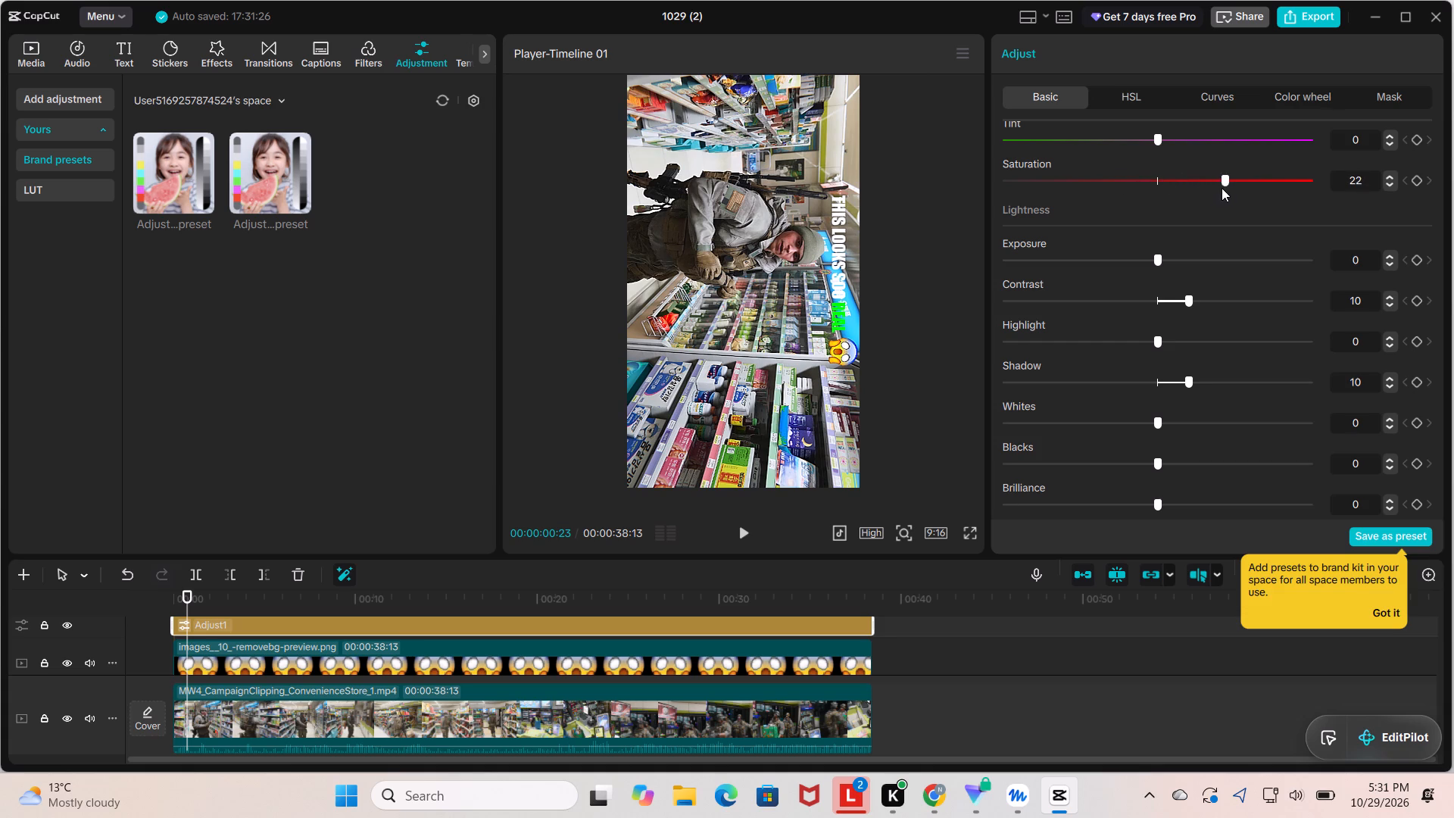
{"action": "left_click_drag", "start_coordinate": [1222, 188], "coordinate": [1228, 189]}
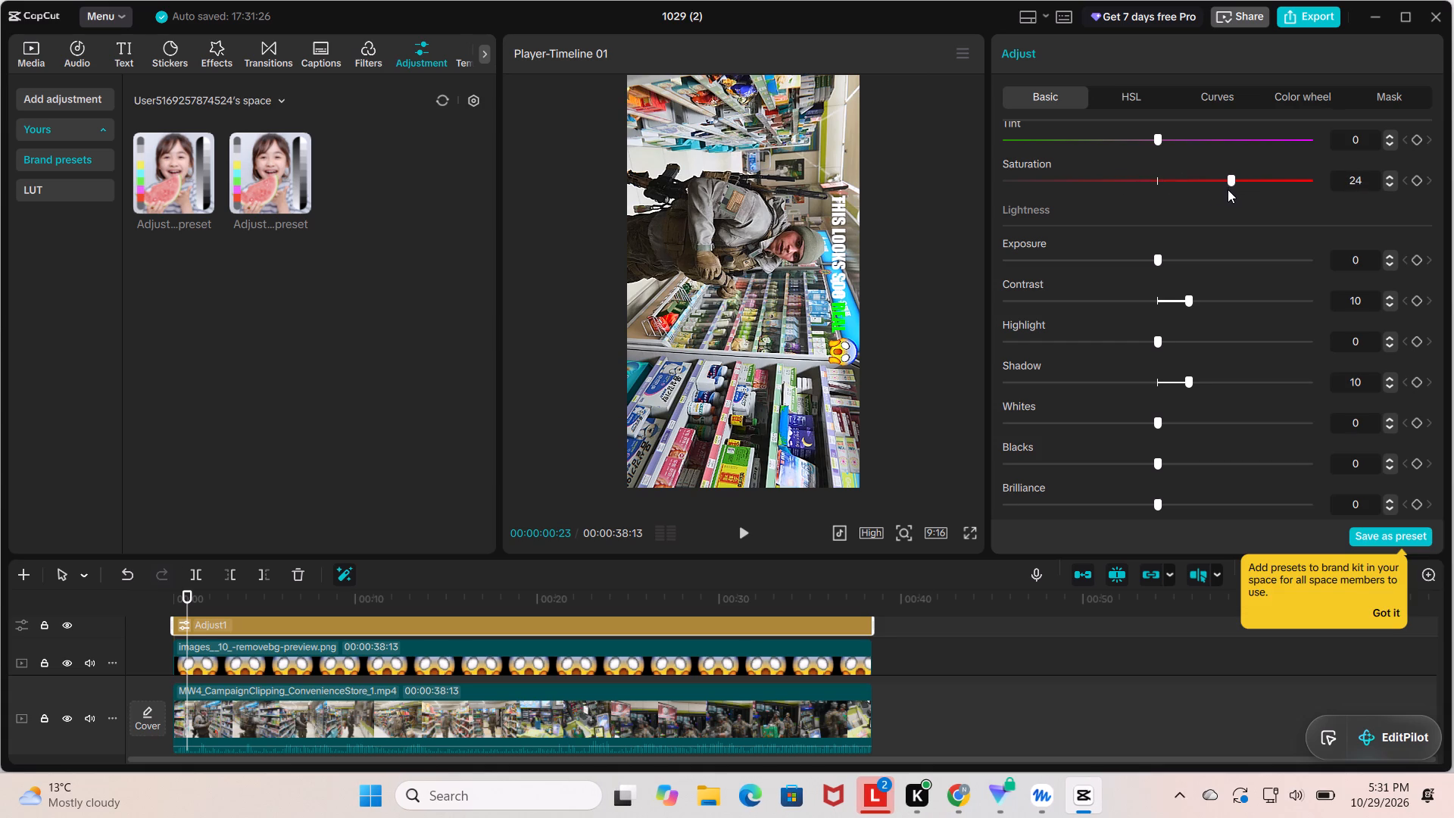
{"action": "left_click_drag", "start_coordinate": [1228, 189], "coordinate": [1231, 192]}
{"action": "left_click_drag", "start_coordinate": [1231, 192], "coordinate": [1230, 192]}
Compare stronger and zero Contrast on the adjustment layer and set it to 9.
{"action": "left_click_drag", "start_coordinate": [1191, 301], "coordinate": [1216, 291]}
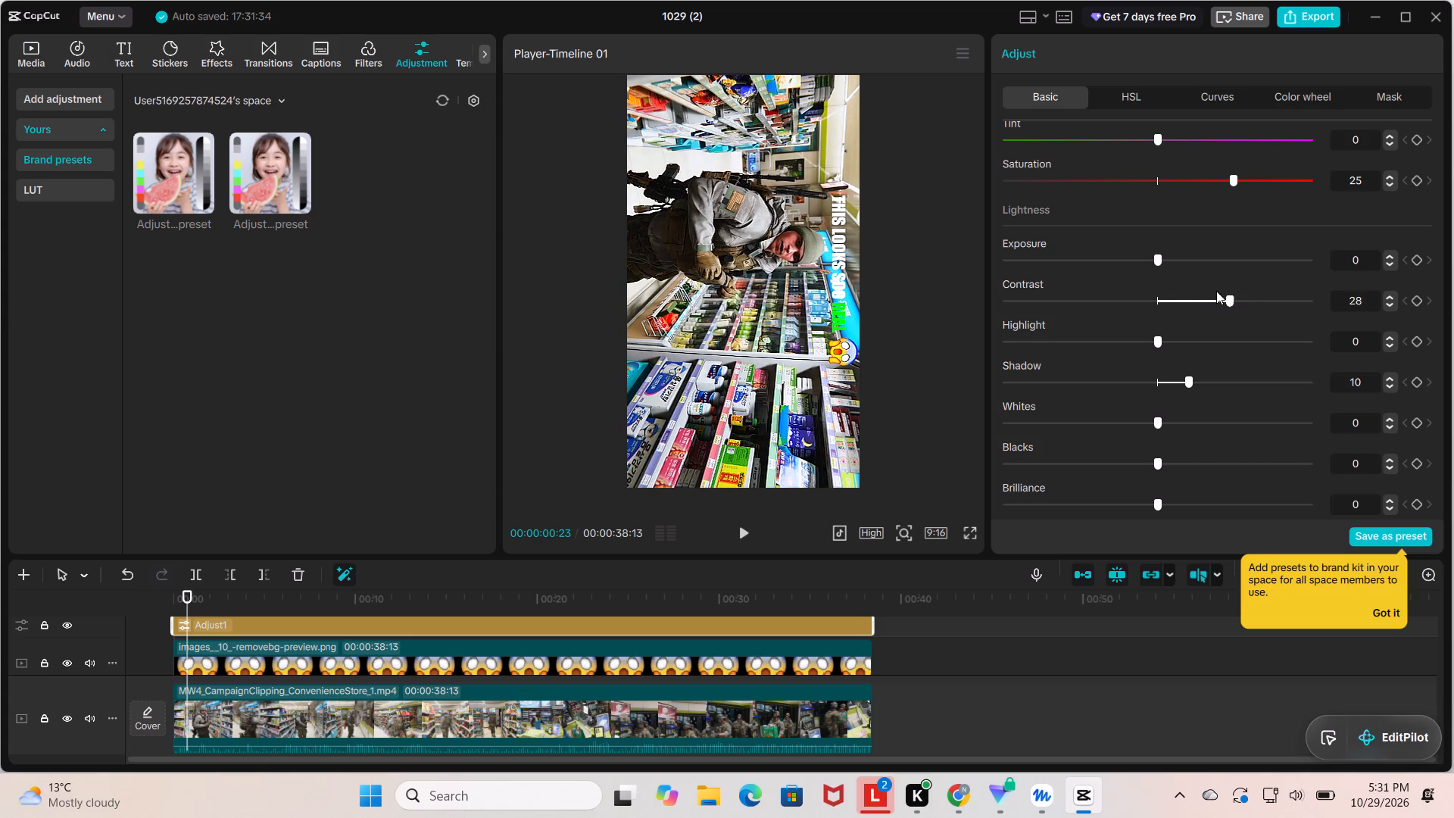
{"action": "left_click_drag", "start_coordinate": [1216, 291], "coordinate": [1165, 302]}
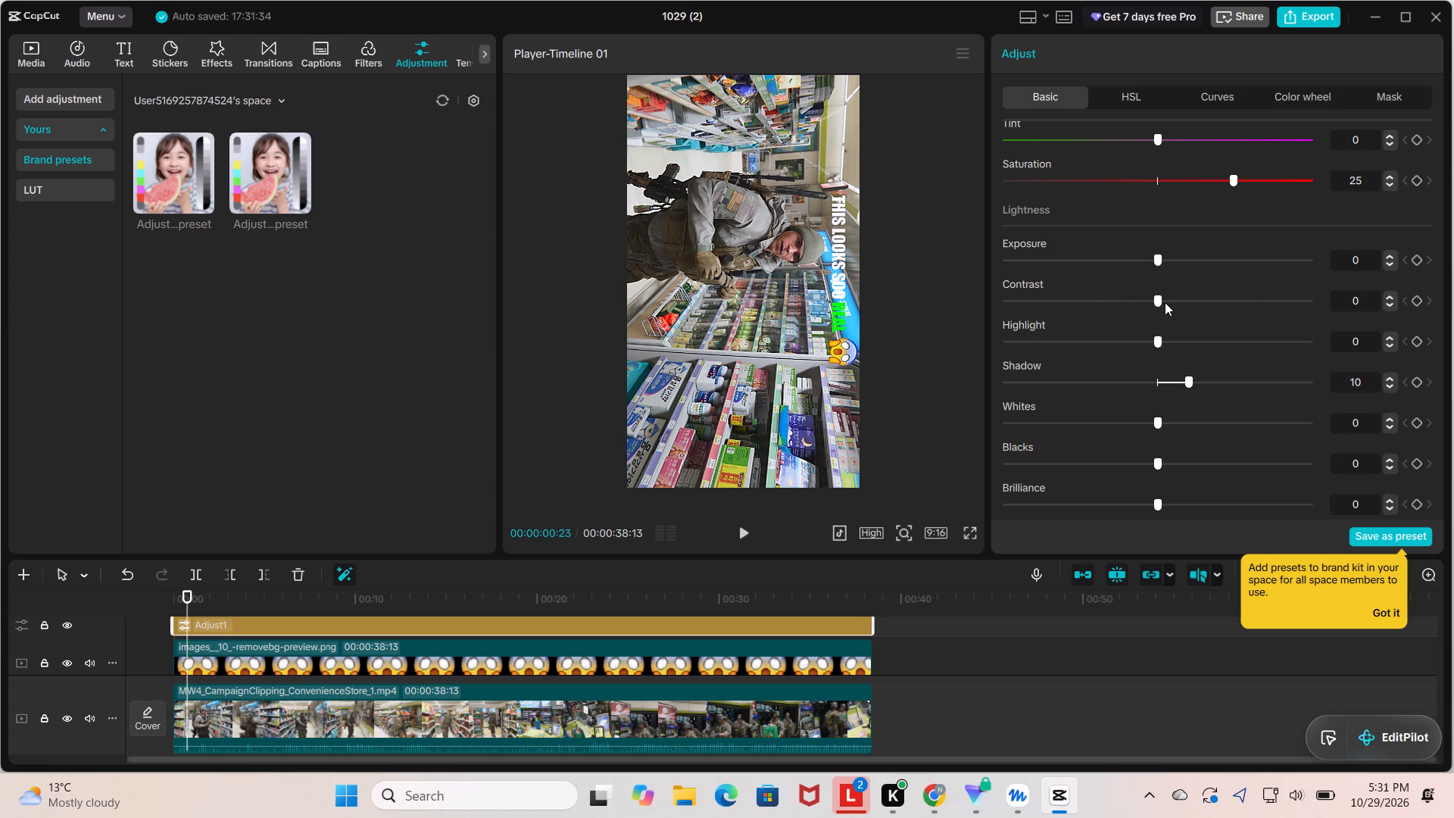
{"action": "left_click_drag", "start_coordinate": [1165, 302], "coordinate": [1181, 292]}
{"action": "left_click_drag", "start_coordinate": [1181, 292], "coordinate": [1182, 292]}
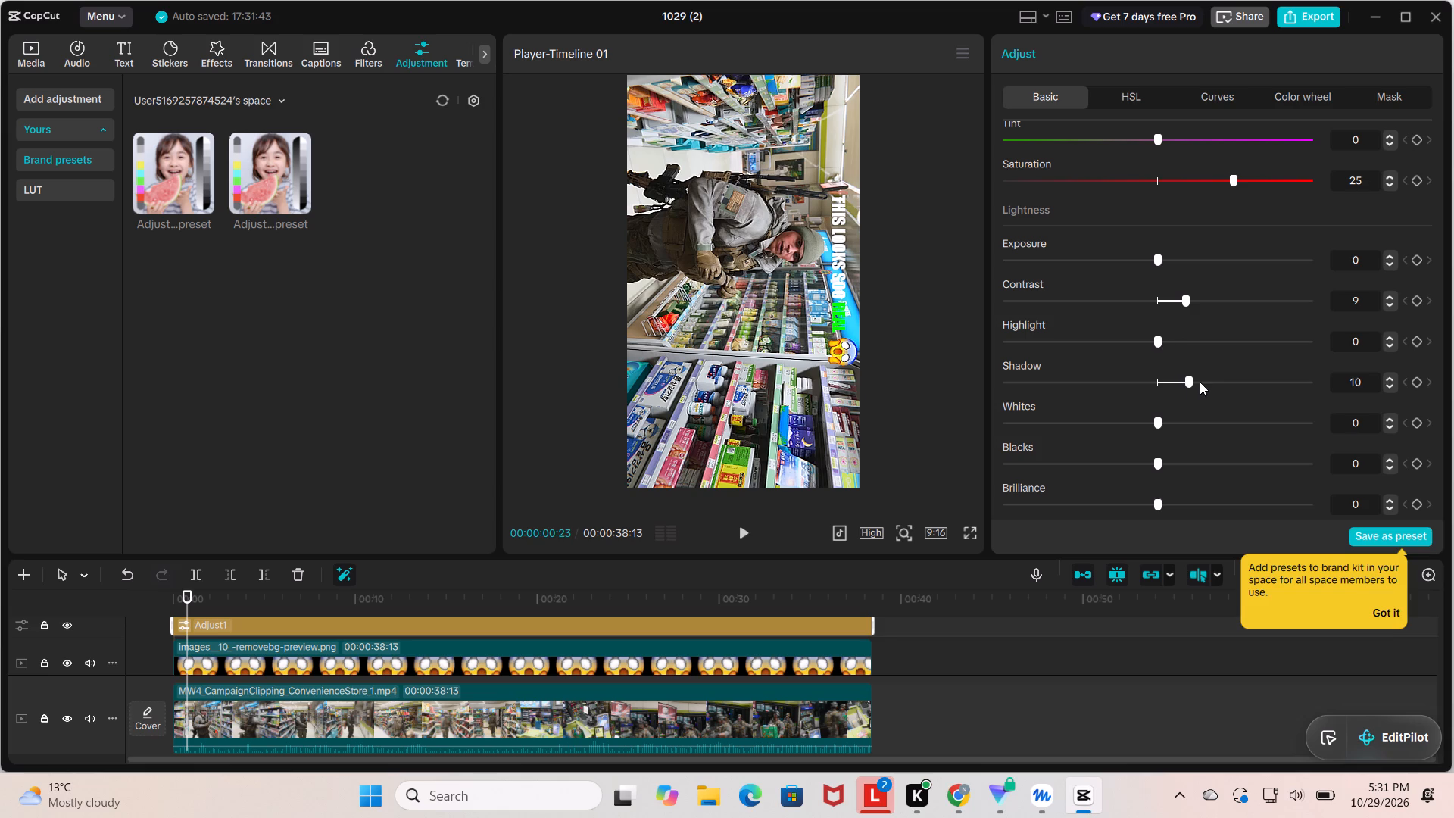
Set the adjustment layer's Shadow to 15 after trying values between 12 and 18.
{"action": "left_click_drag", "start_coordinate": [1193, 380], "coordinate": [1175, 385]}
{"action": "left_click_drag", "start_coordinate": [1175, 385], "coordinate": [1189, 386]}
{"action": "left_click_drag", "start_coordinate": [1189, 386], "coordinate": [1207, 379]}
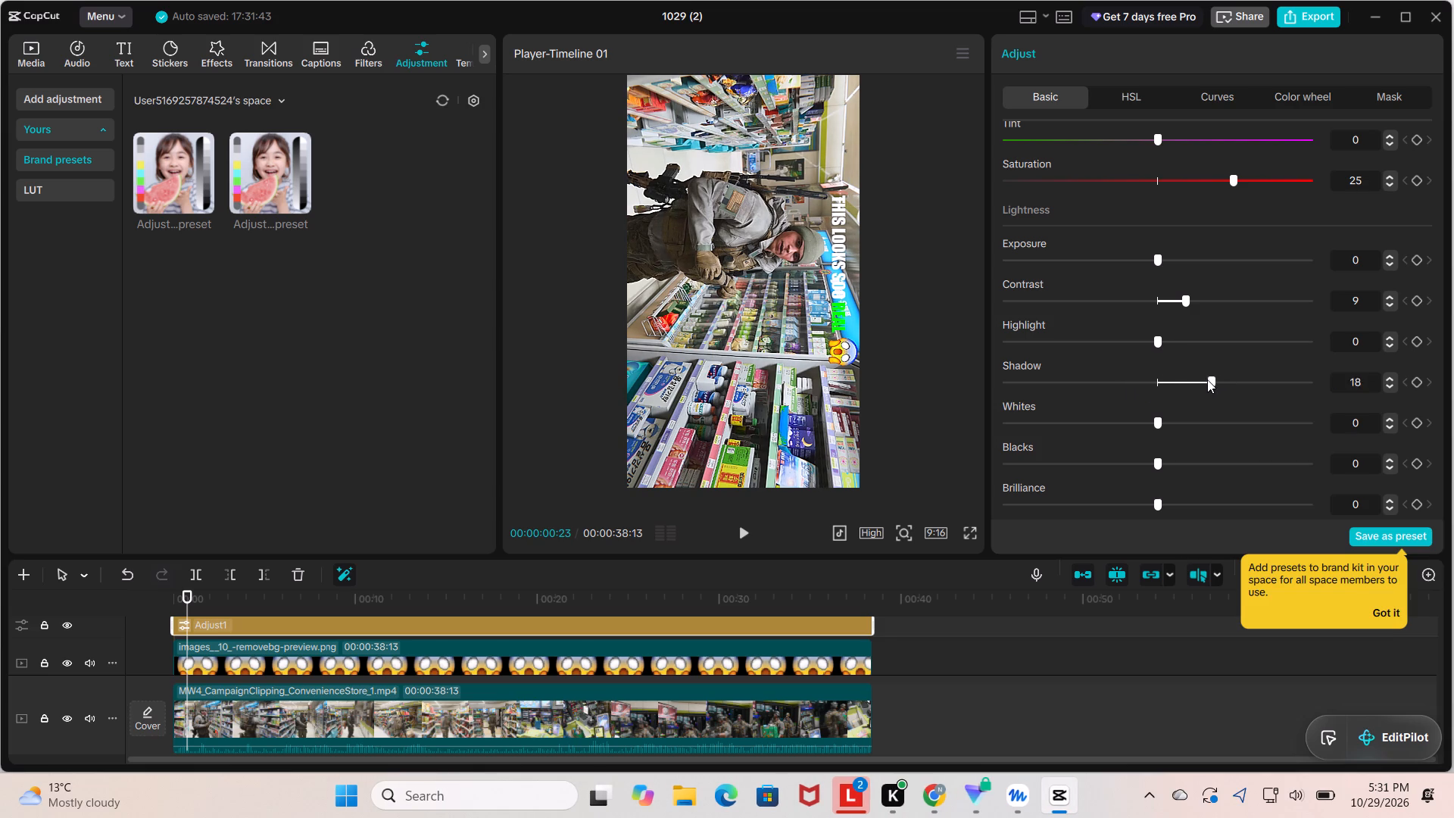
{"action": "left_click_drag", "start_coordinate": [1207, 379], "coordinate": [1200, 382]}
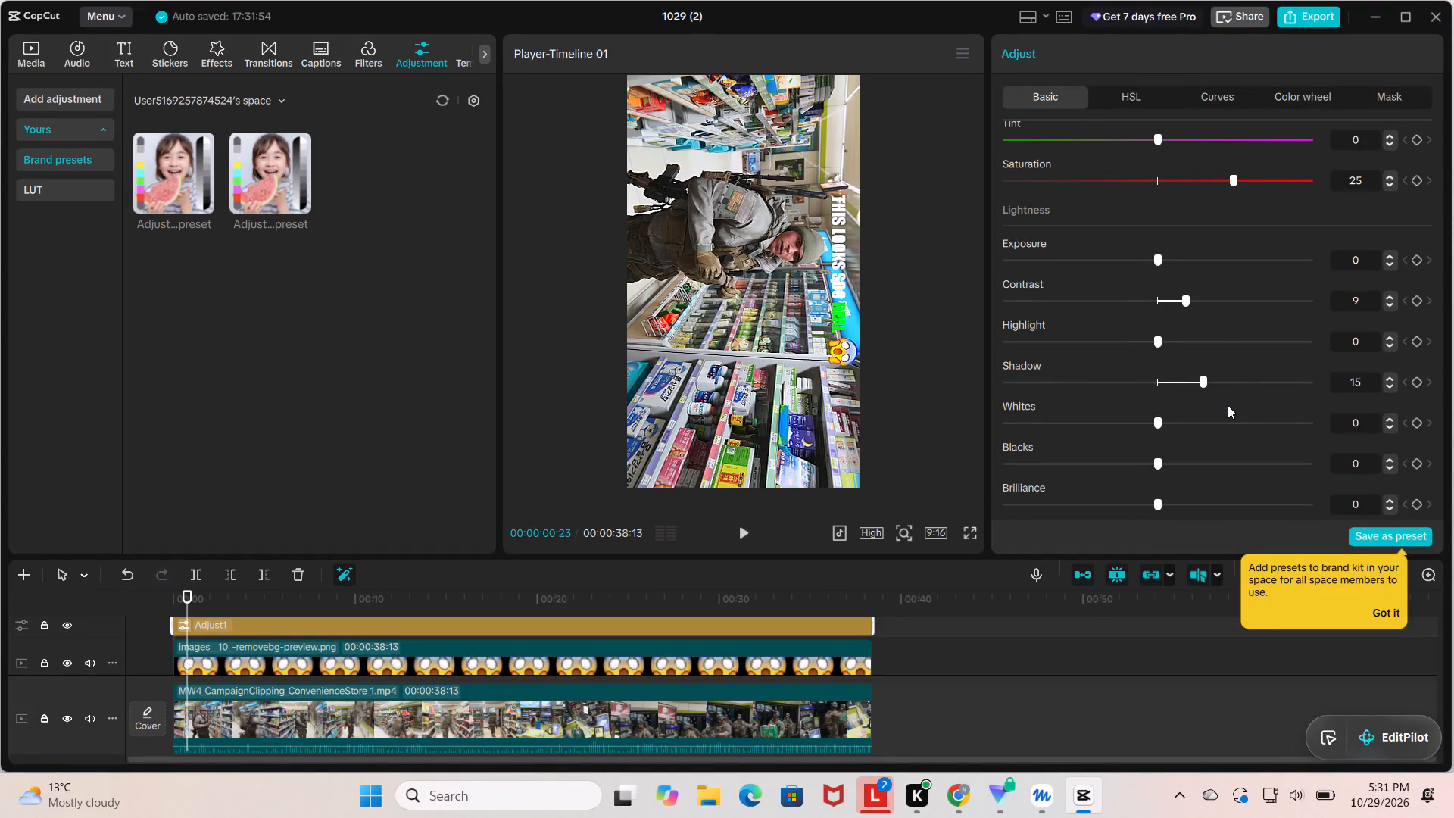
Set the adjustment layer's Sharpen to 25 and check the look in playback up to about seven seconds.
{"action": "scroll", "coordinate": [1227, 405], "scroll_direction": "down", "scroll_amount": 1}
{"action": "scroll", "coordinate": [1112, 407], "scroll_direction": "down", "scroll_amount": 1}
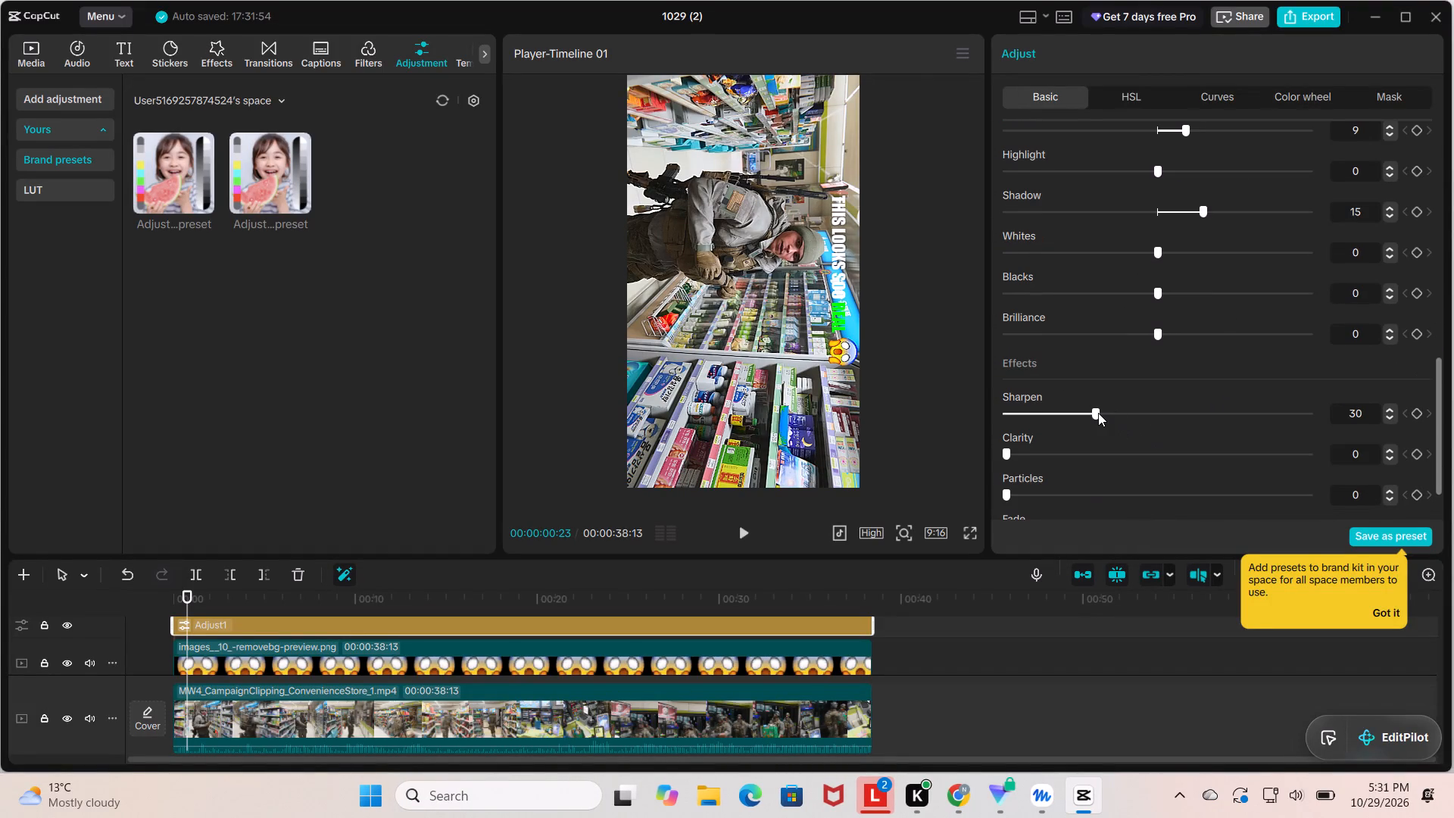
{"action": "left_click_drag", "start_coordinate": [1098, 413], "coordinate": [972, 411]}
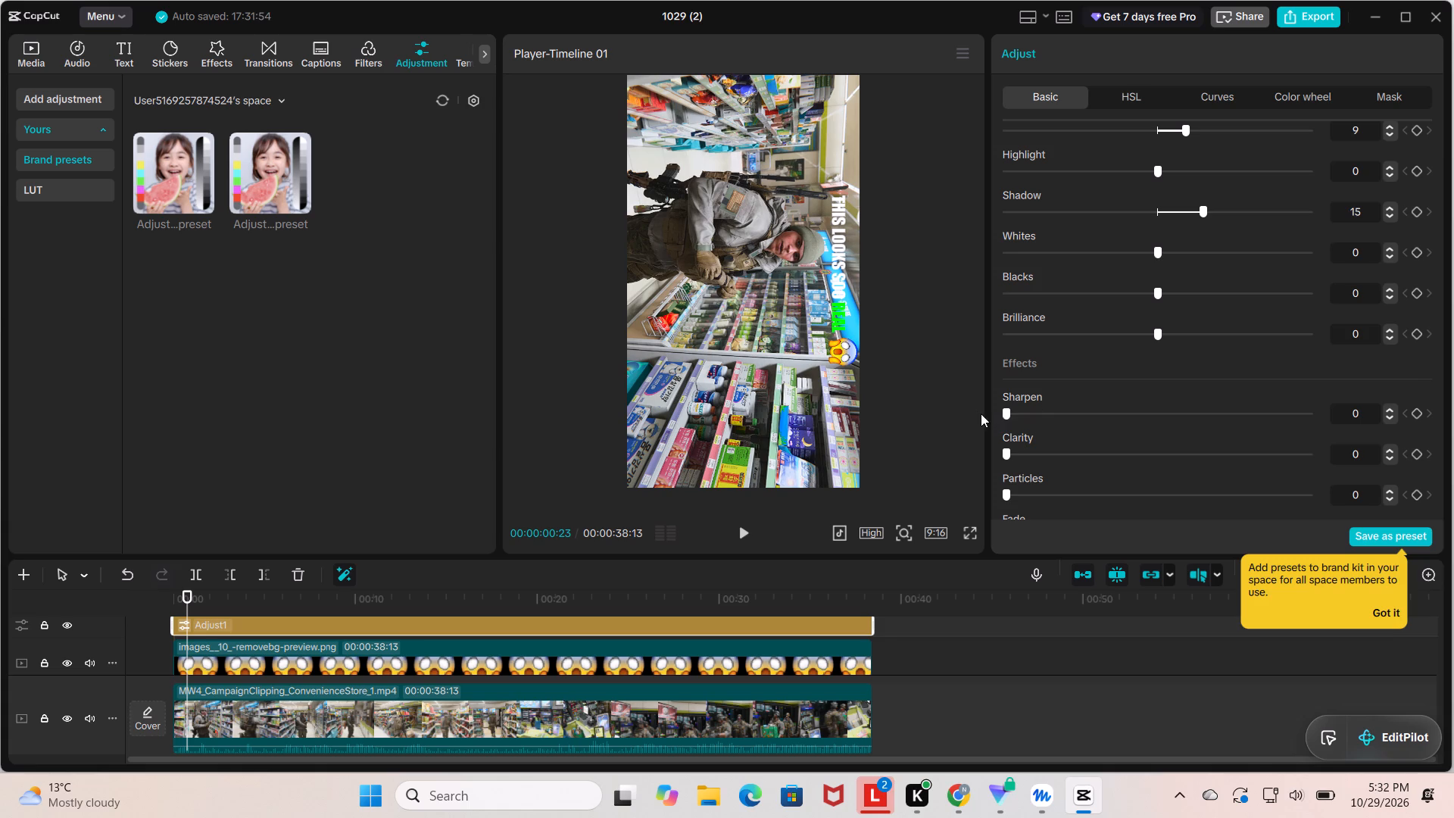
{"action": "left_click_drag", "start_coordinate": [1010, 418], "coordinate": [1072, 398]}
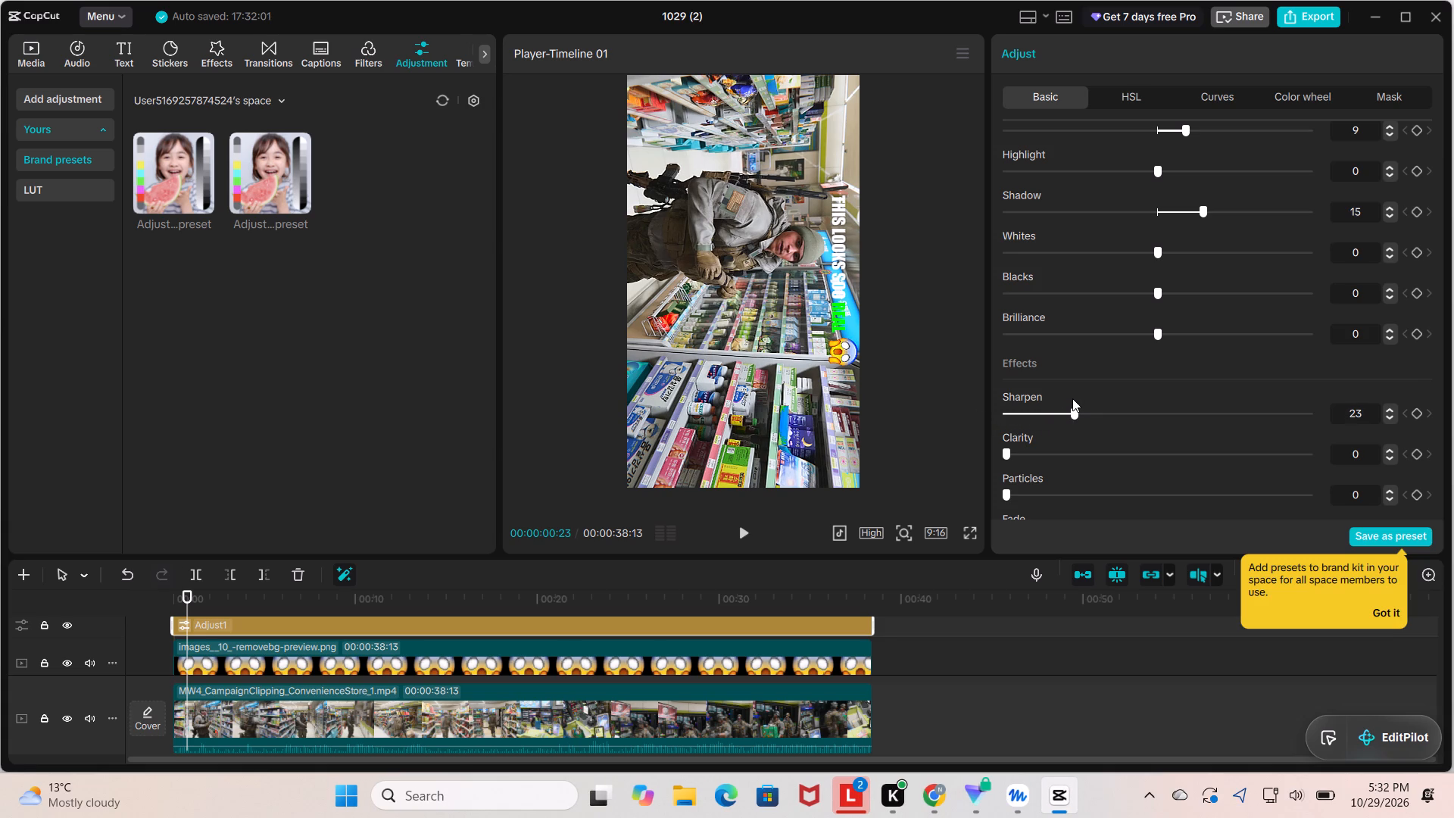
{"action": "left_click_drag", "start_coordinate": [1072, 398], "coordinate": [1082, 398]}
{"action": "scroll", "coordinate": [929, 304], "scroll_direction": "down", "scroll_amount": 1}
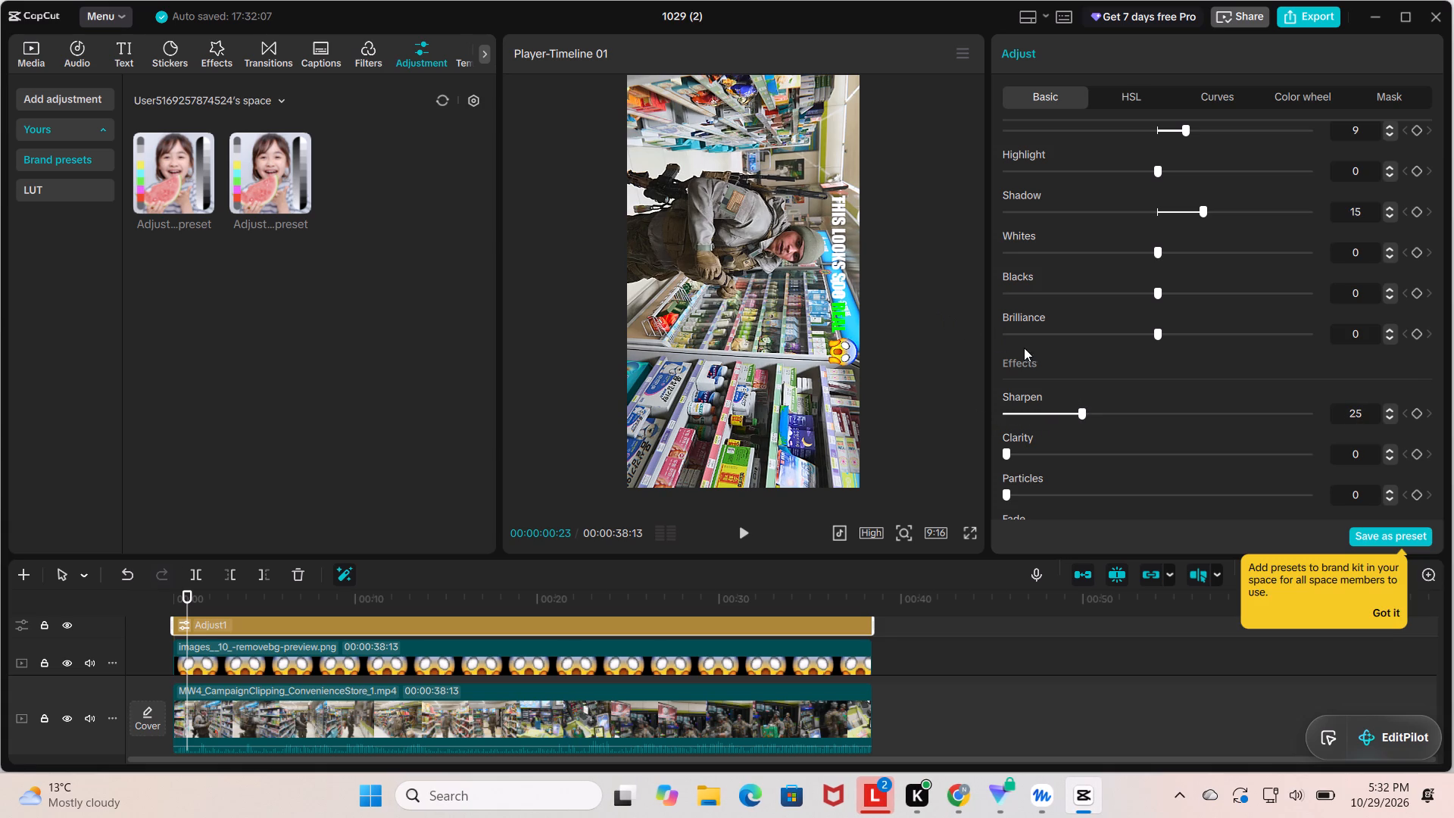
{"action": "left_click", "coordinate": [744, 528]}
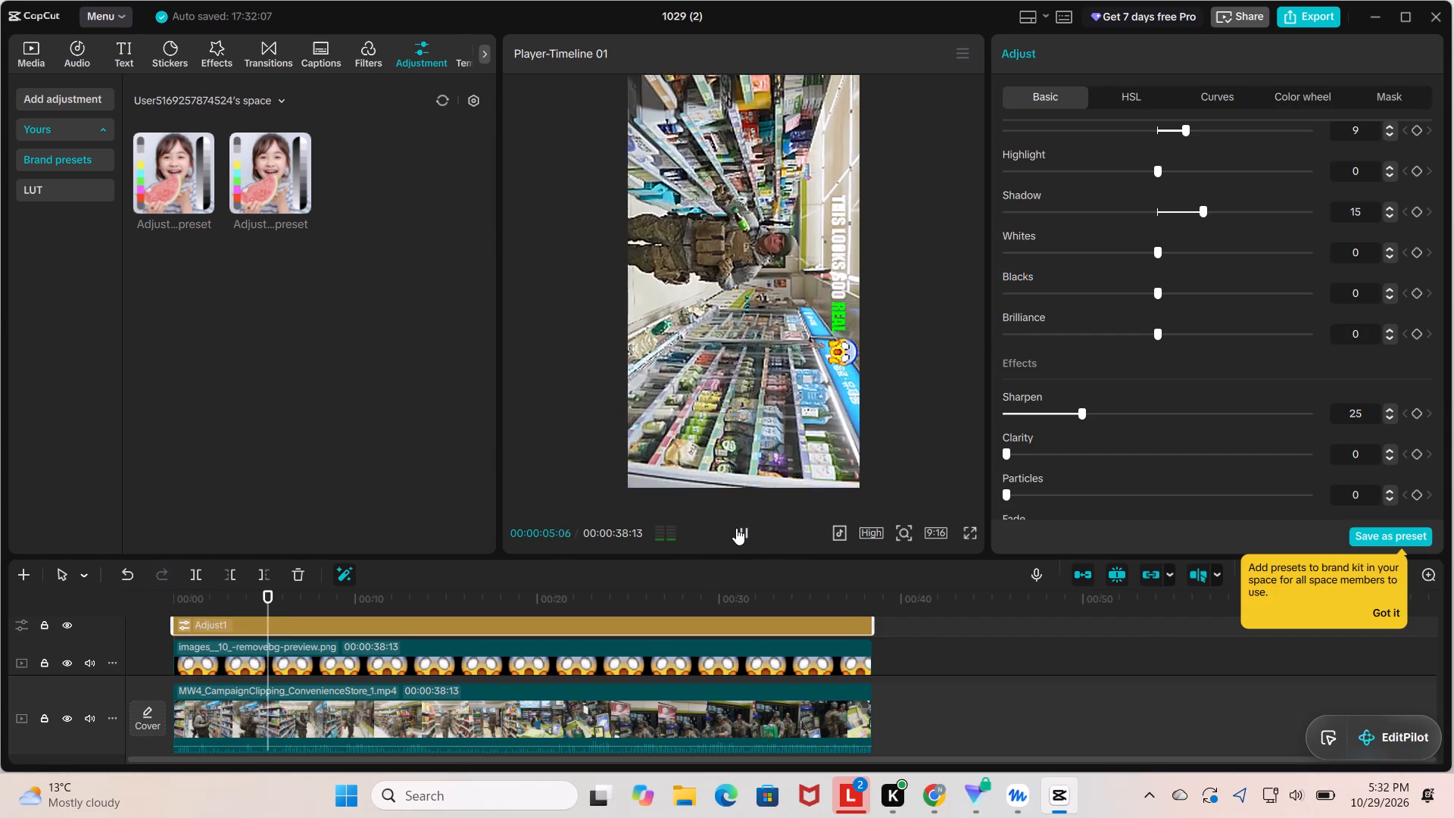
{"action": "left_click", "coordinate": [736, 528]}
{"action": "left_click", "coordinate": [736, 528]}
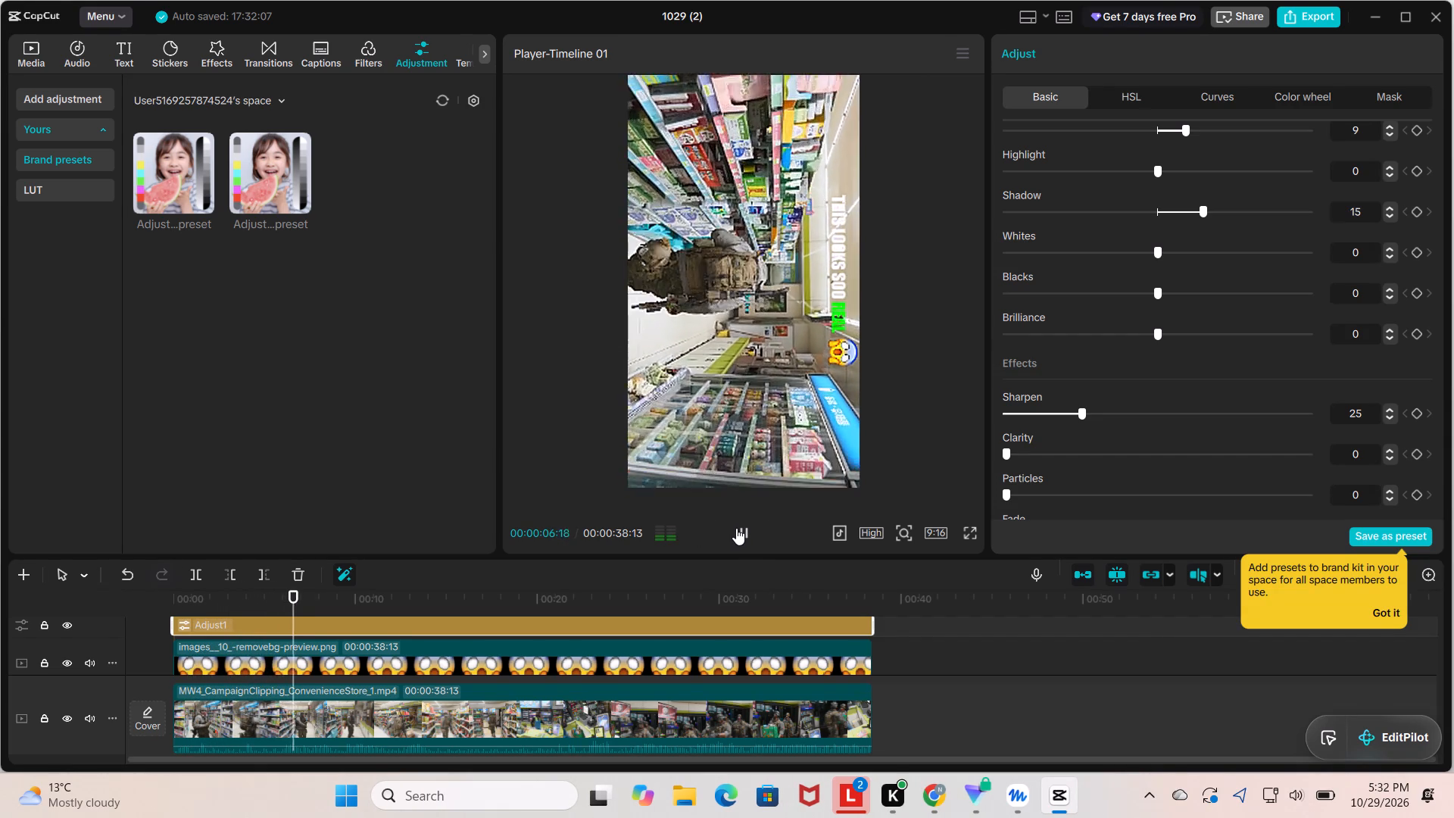
{"action": "left_click", "coordinate": [736, 528]}
Compare the Highlight extremes on the adjustment layer, such as 35 and -50, and set it to -5.
{"action": "scroll", "coordinate": [1115, 344], "scroll_direction": "up", "scroll_amount": 1}
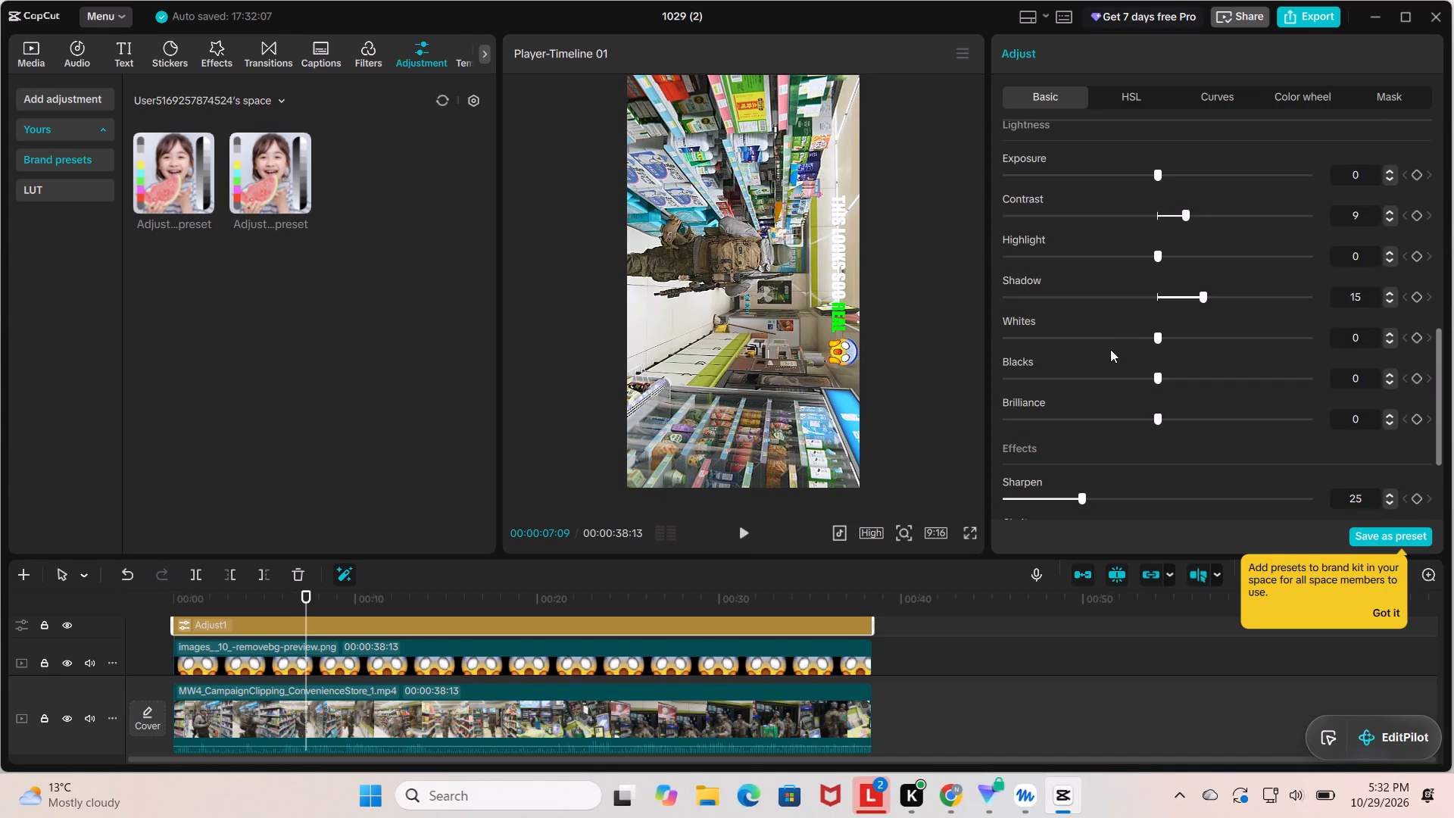
{"action": "scroll", "coordinate": [1110, 349], "scroll_direction": "up", "scroll_amount": 2}
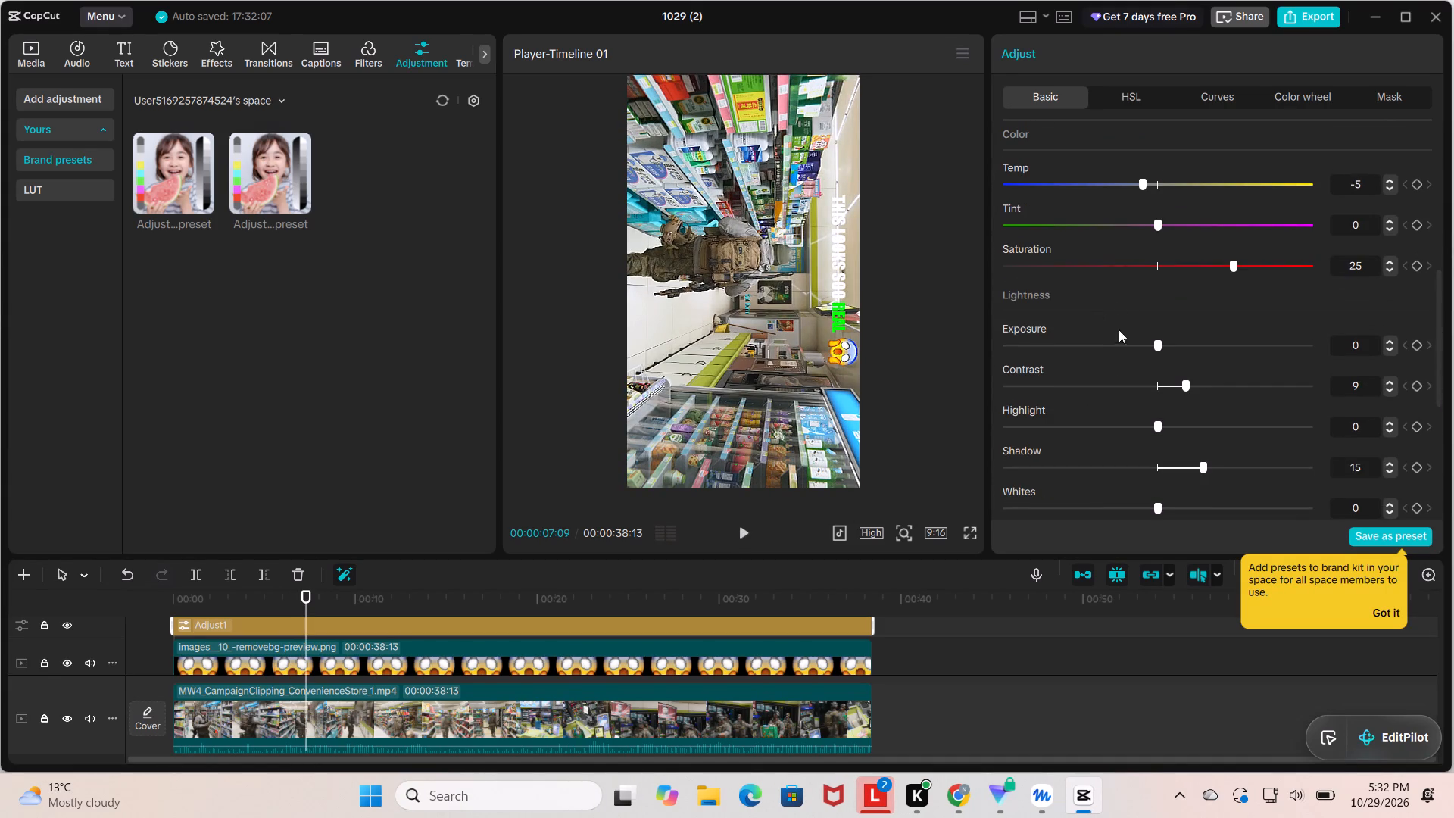
{"action": "left_click", "coordinate": [1171, 423]}
{"action": "left_click_drag", "start_coordinate": [1172, 424], "coordinate": [1240, 460]}
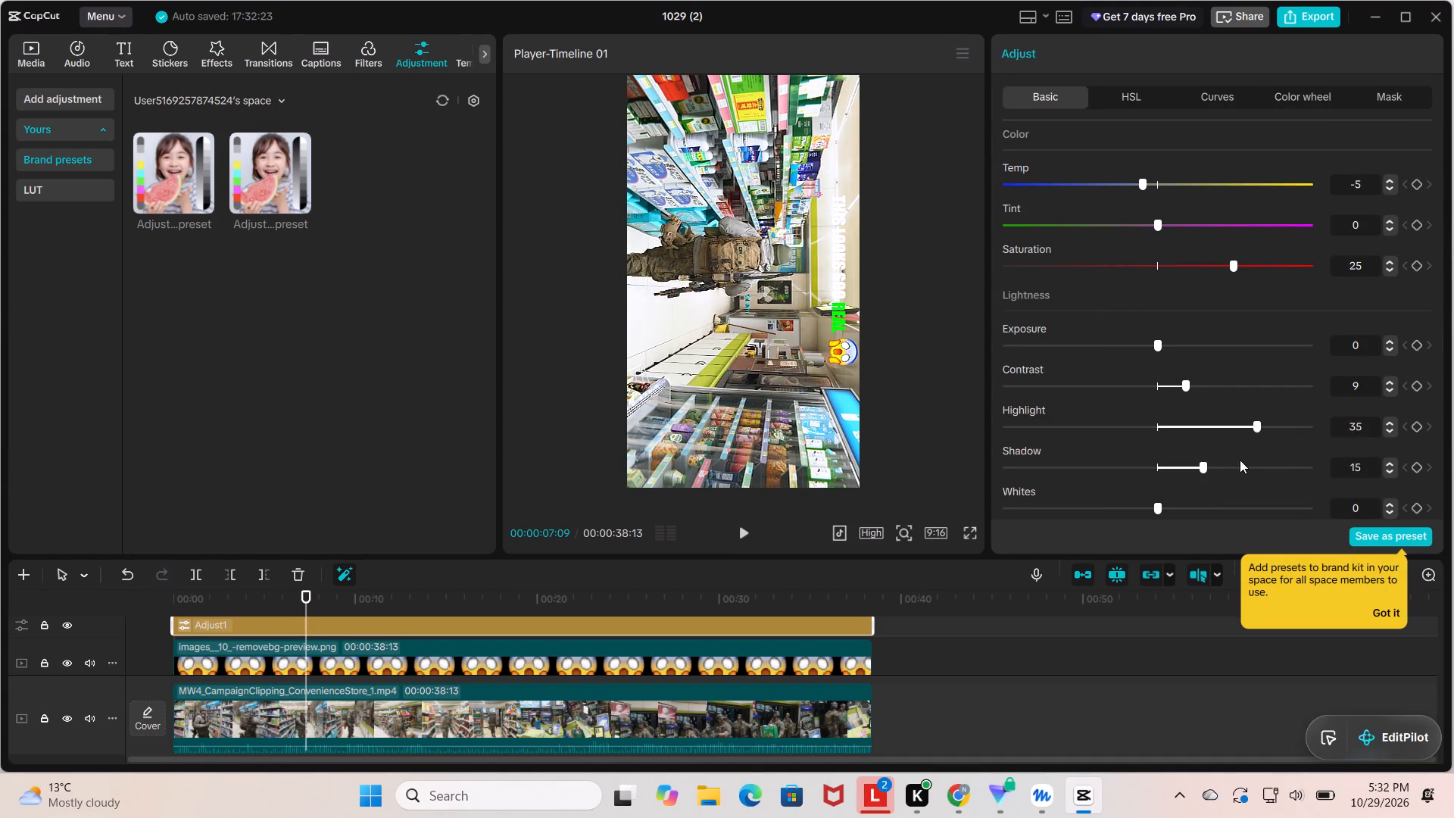
{"action": "left_click_drag", "start_coordinate": [1240, 460], "coordinate": [999, 434]}
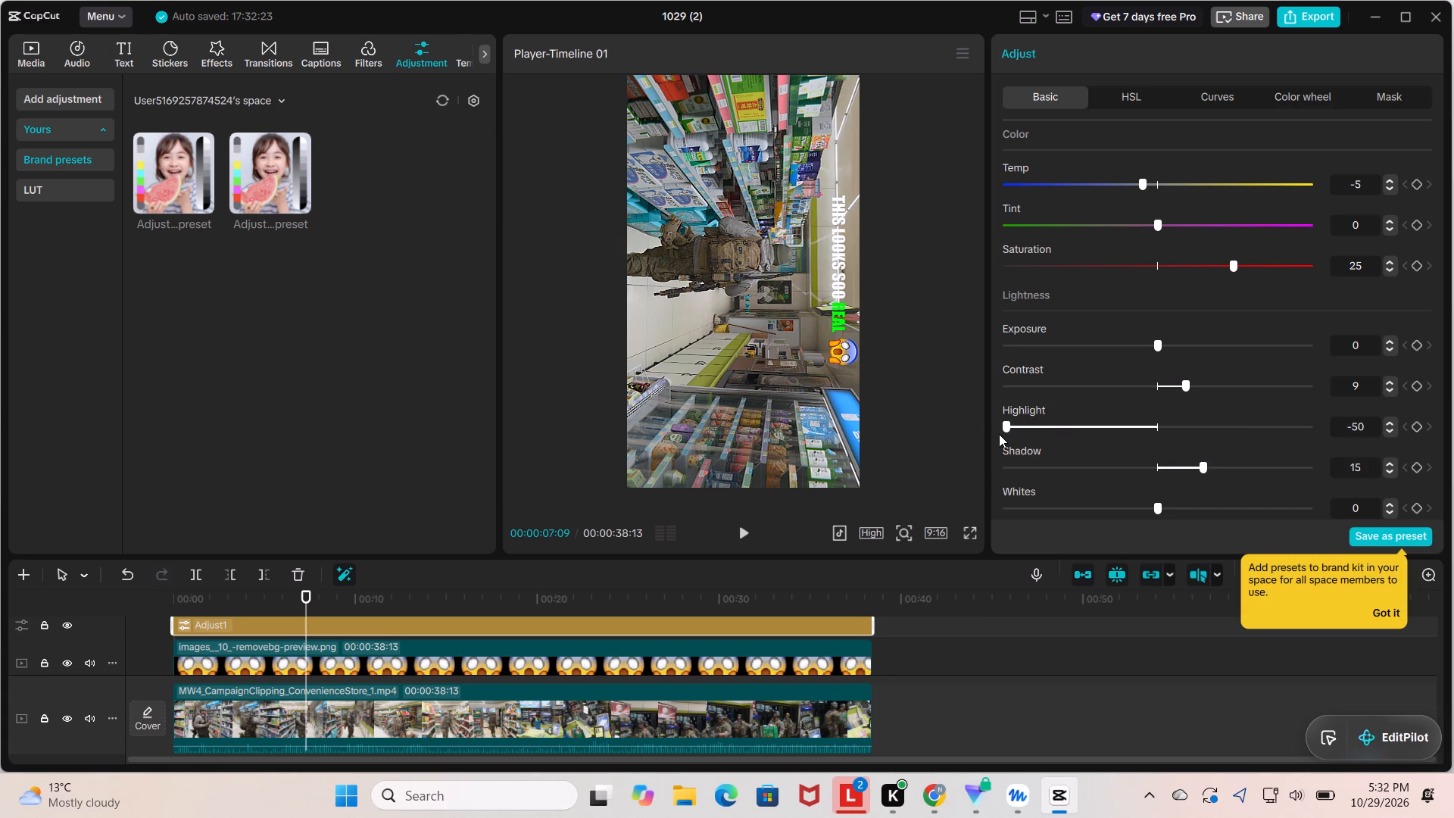
{"action": "left_click_drag", "start_coordinate": [999, 434], "coordinate": [1140, 467]}
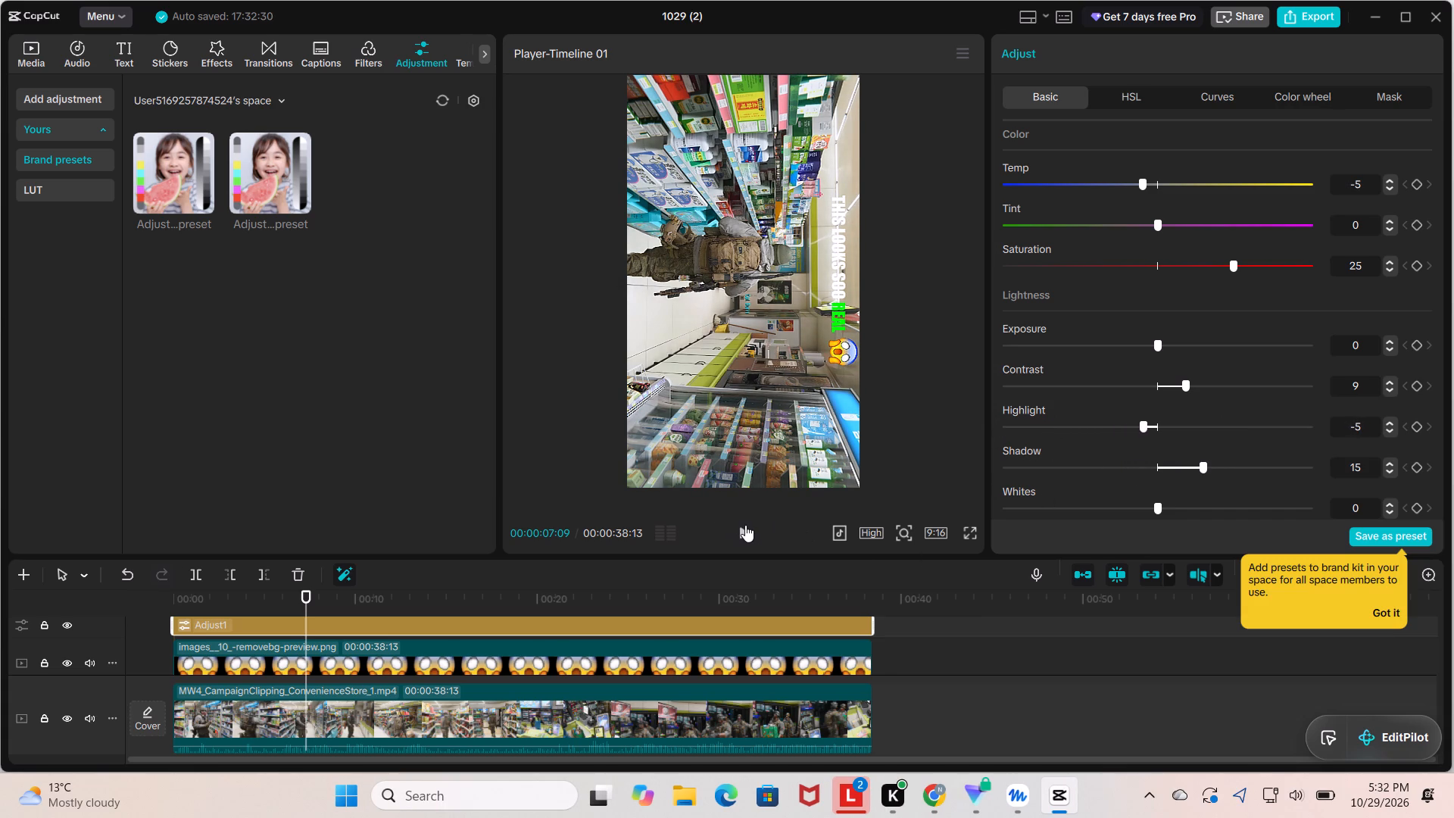
Play the graded video from about one second towards its end while reviewing the adjustment layer's basic settings.
{"action": "left_click", "coordinate": [746, 526]}
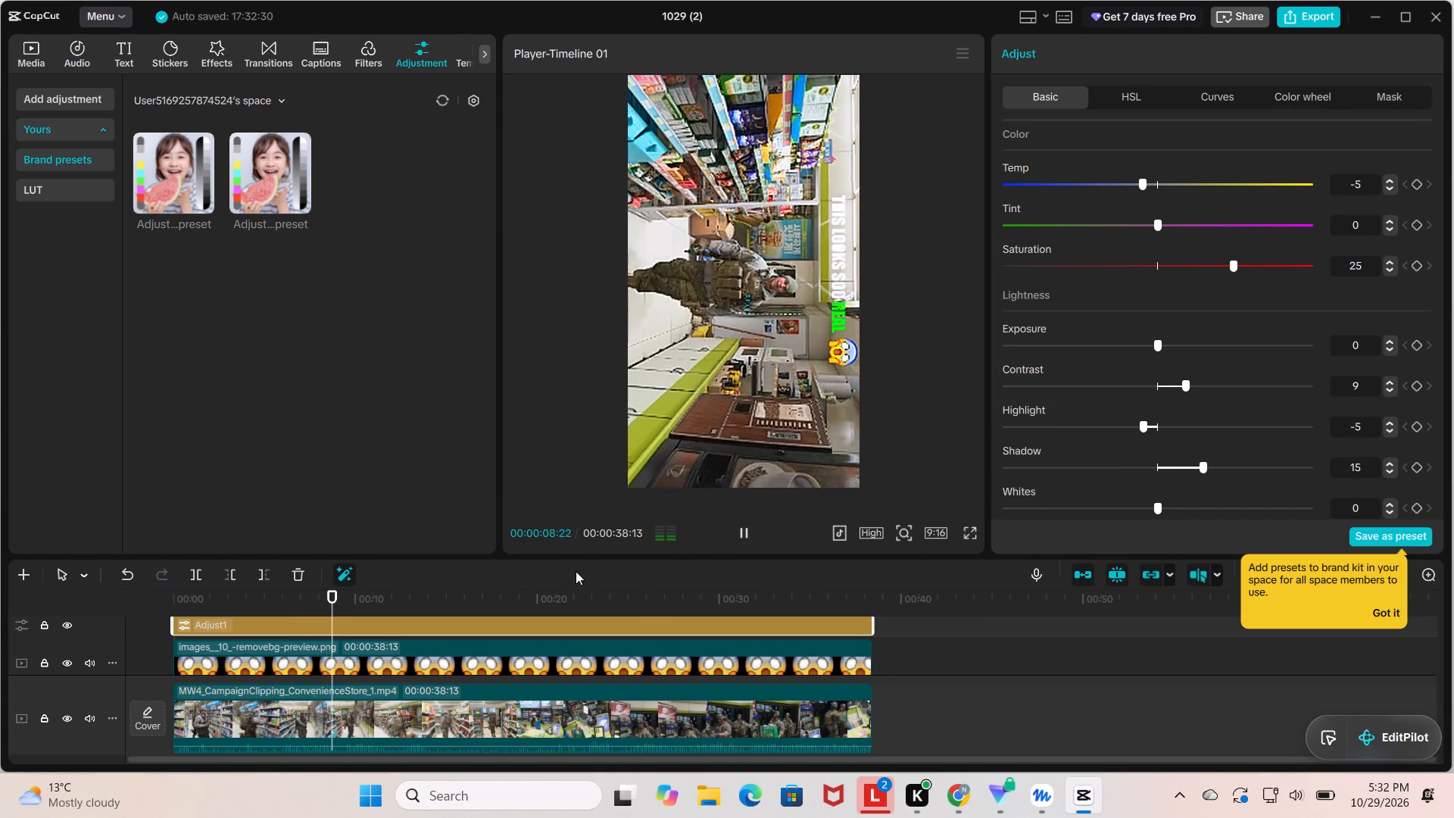
{"action": "left_click_drag", "start_coordinate": [345, 598], "coordinate": [195, 580]}
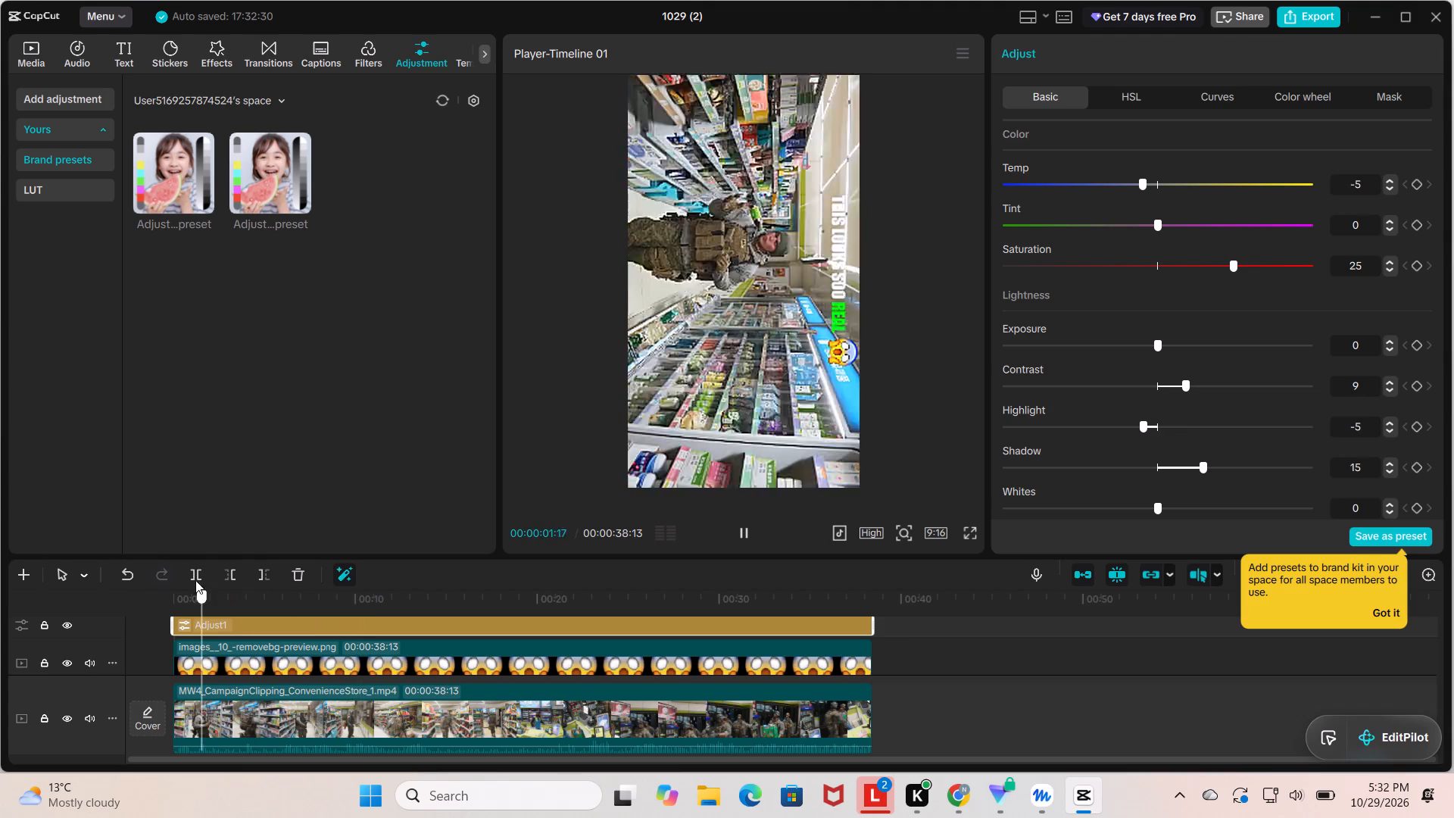
{"action": "left_click_drag", "start_coordinate": [195, 580], "coordinate": [195, 567]}
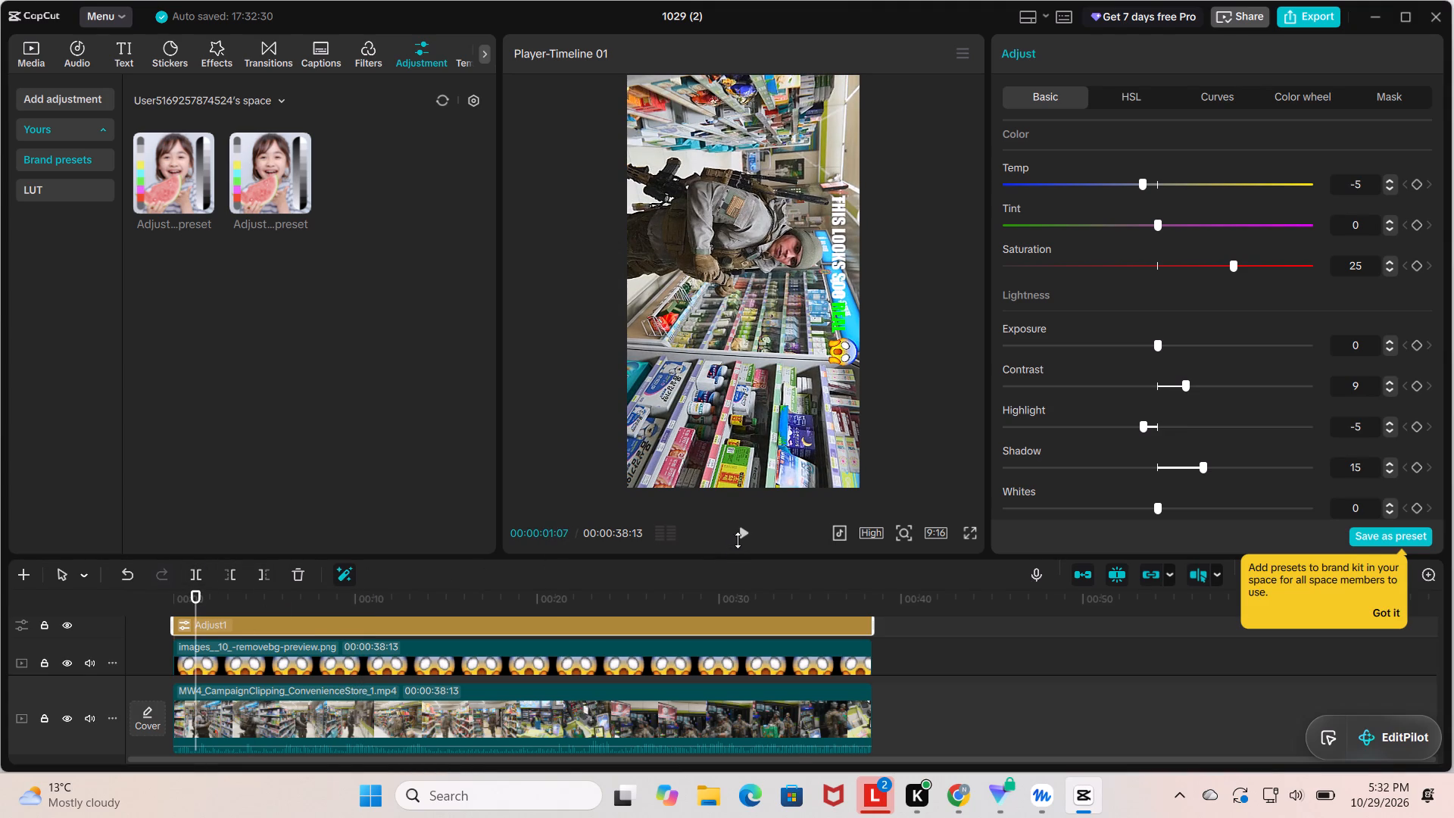
{"action": "left_click", "coordinate": [740, 542]}
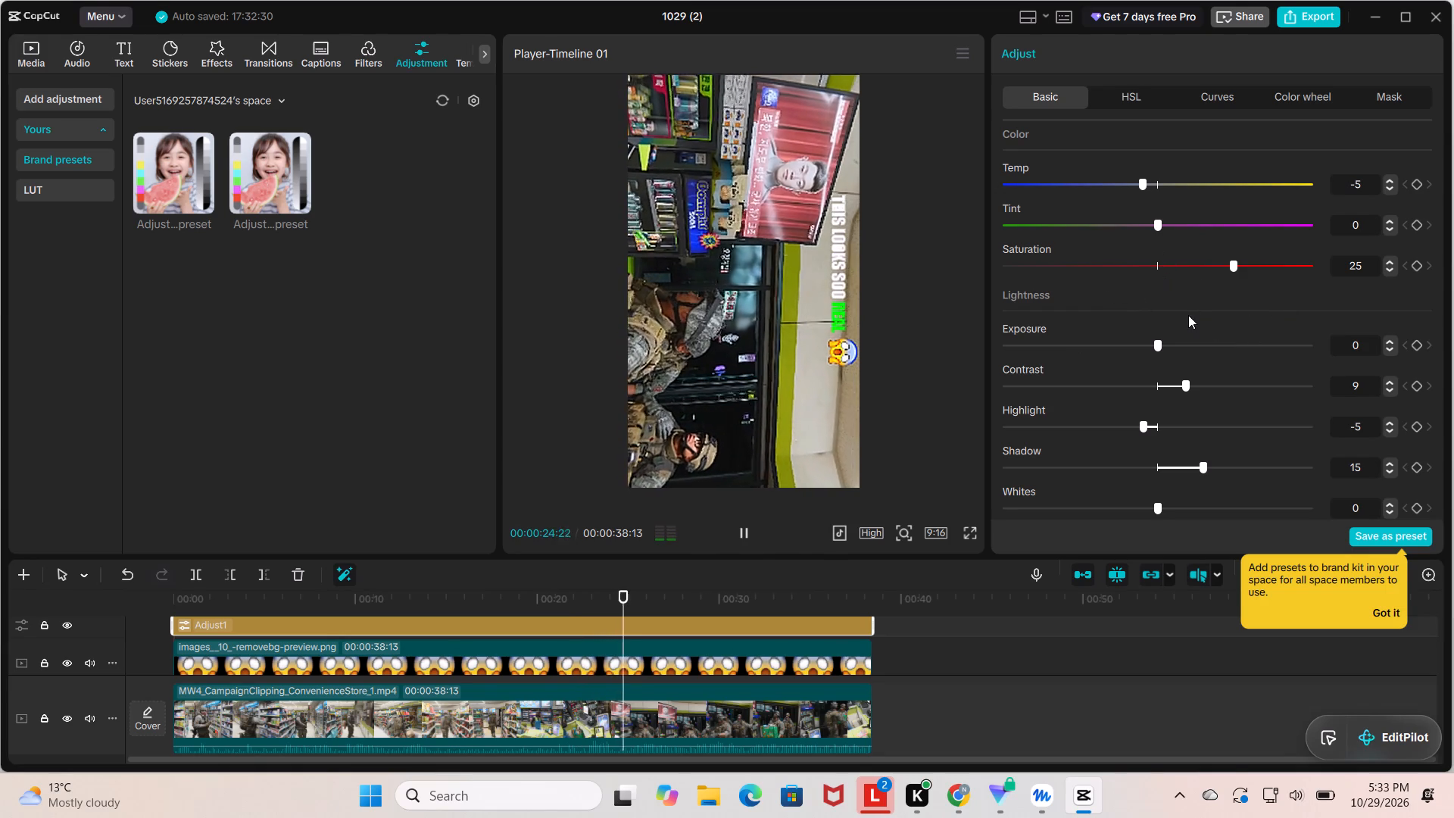
{"action": "scroll", "coordinate": [1188, 315], "scroll_direction": "up", "scroll_amount": 5}
{"action": "scroll", "coordinate": [1178, 347], "scroll_direction": "down", "scroll_amount": 7}
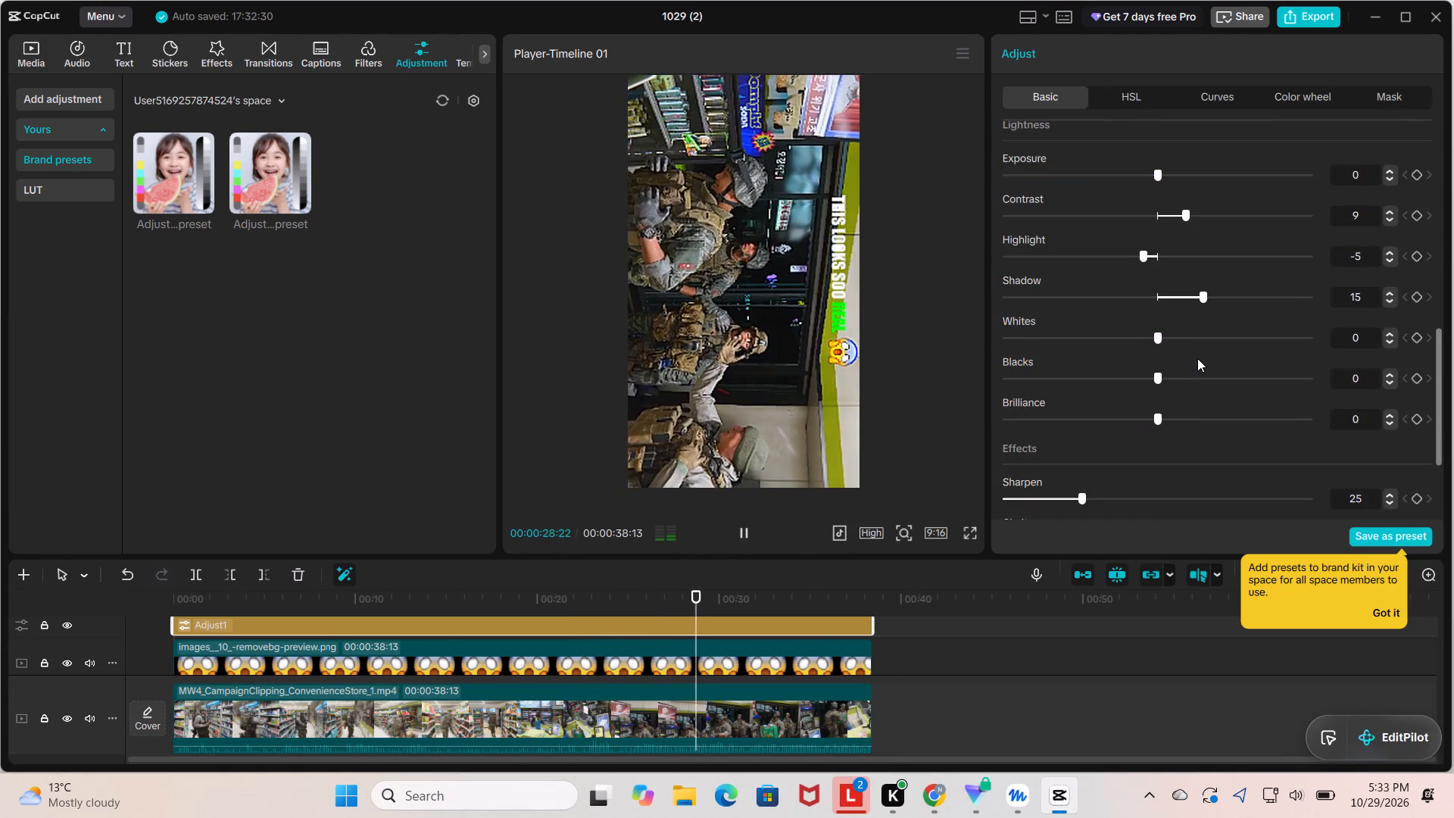
{"action": "scroll", "coordinate": [1181, 368], "scroll_direction": "down", "scroll_amount": 6}
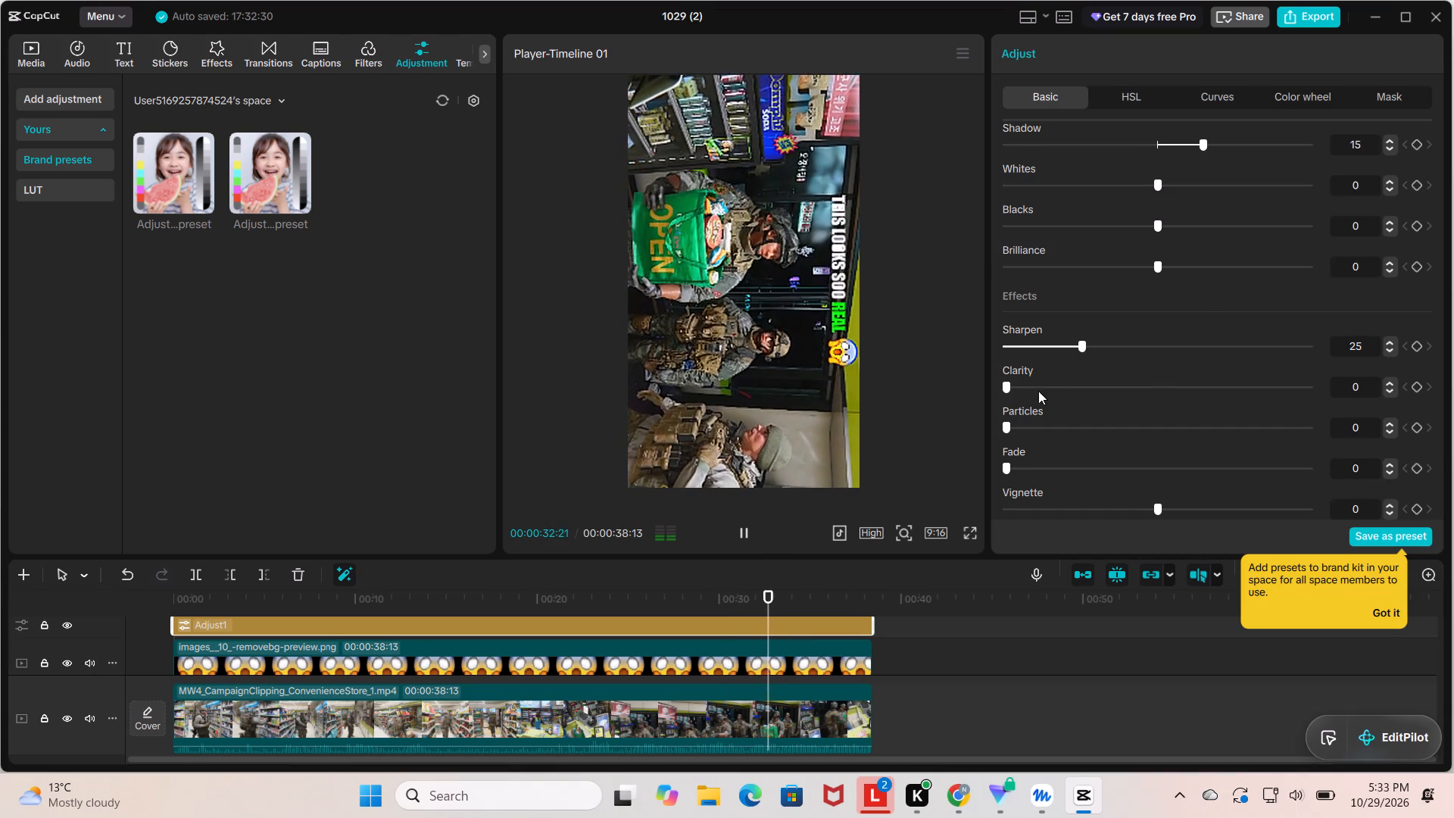
{"action": "scroll", "coordinate": [1196, 300], "scroll_direction": "up", "scroll_amount": 9}
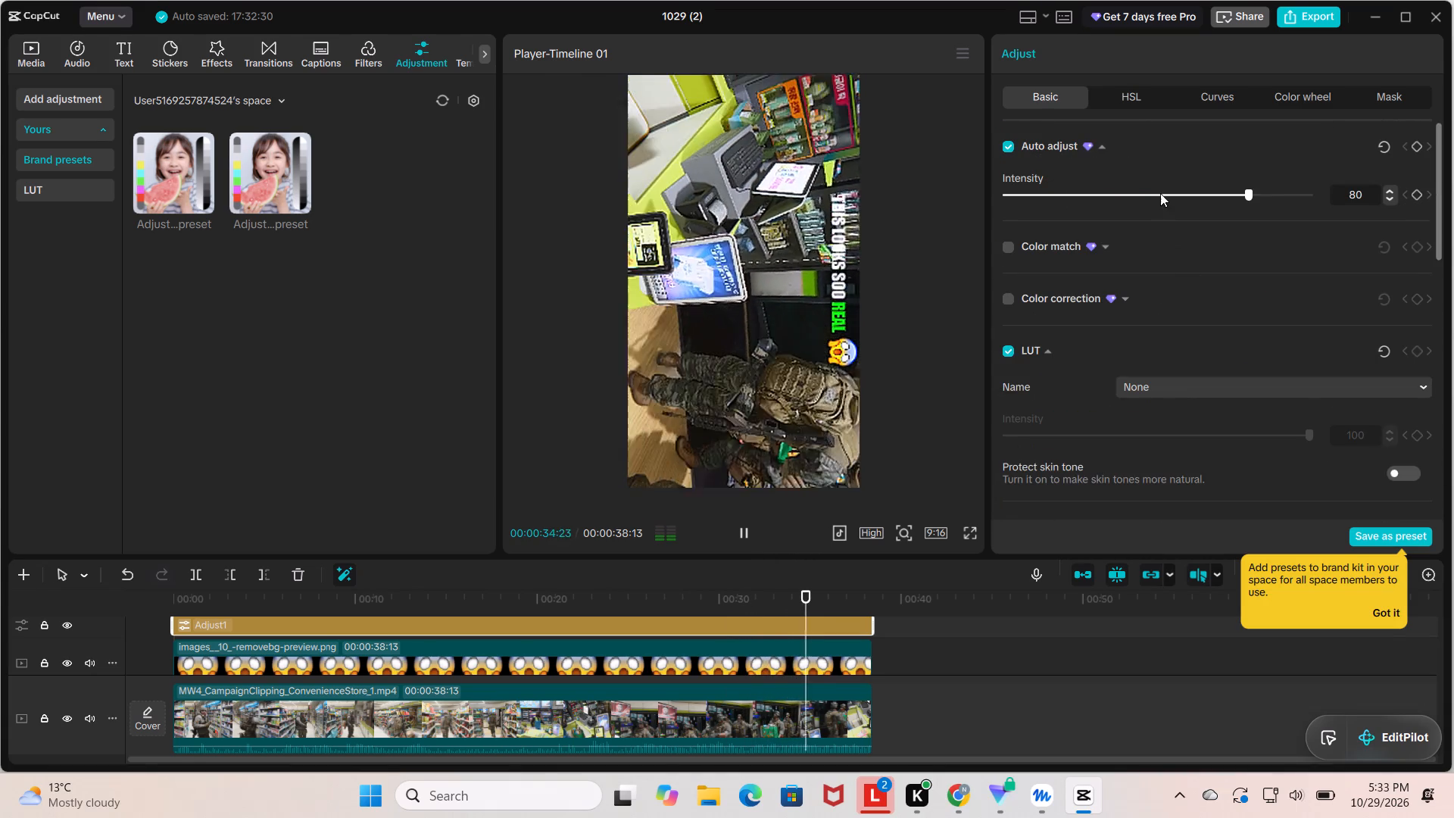
Compare the Brightness extremes of the red HSL channel, 100 and -100, from the video's start and set it to 9.
{"action": "left_click", "coordinate": [1128, 87]}
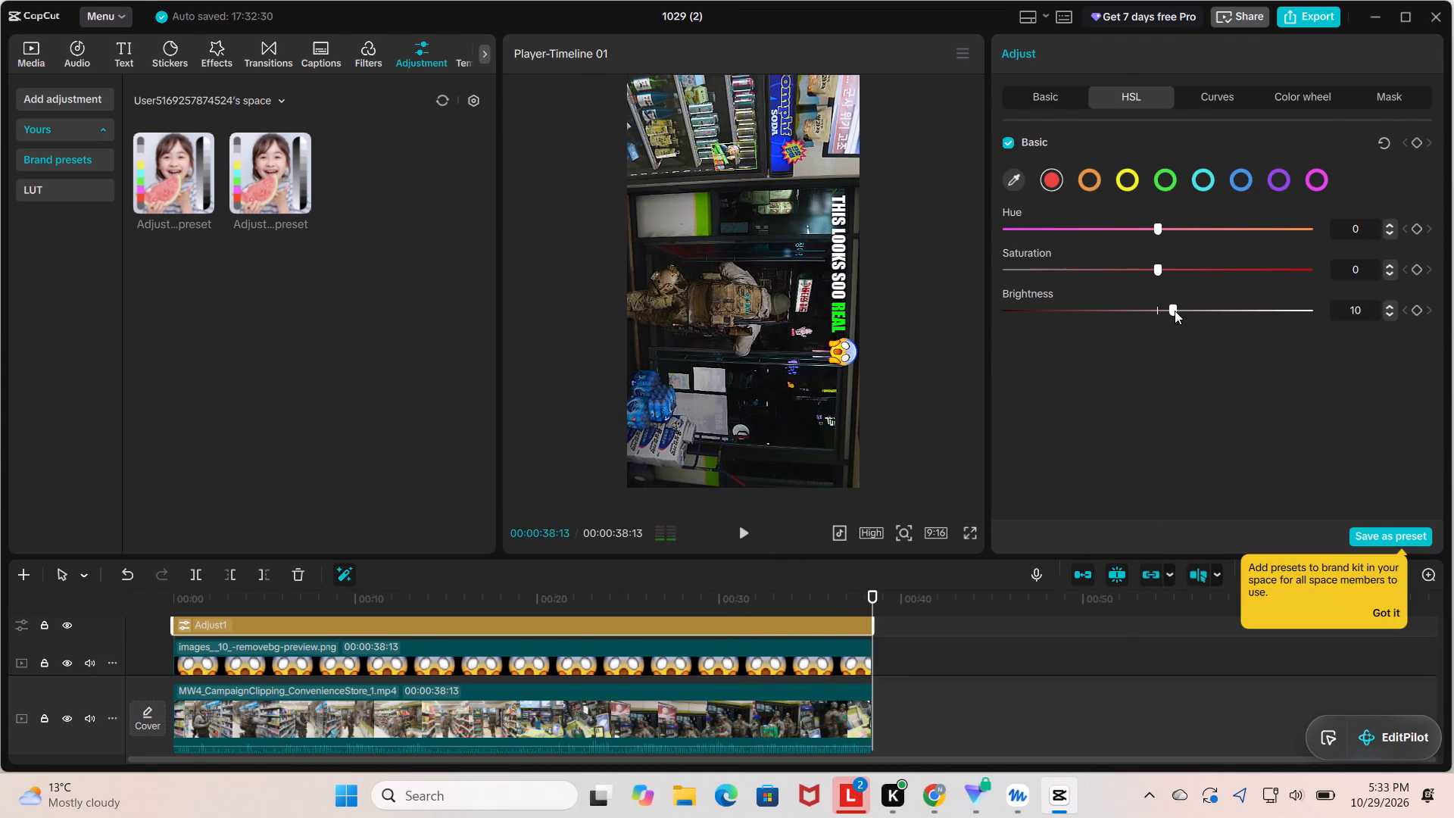
{"action": "left_click_drag", "start_coordinate": [1174, 310], "coordinate": [1154, 309]}
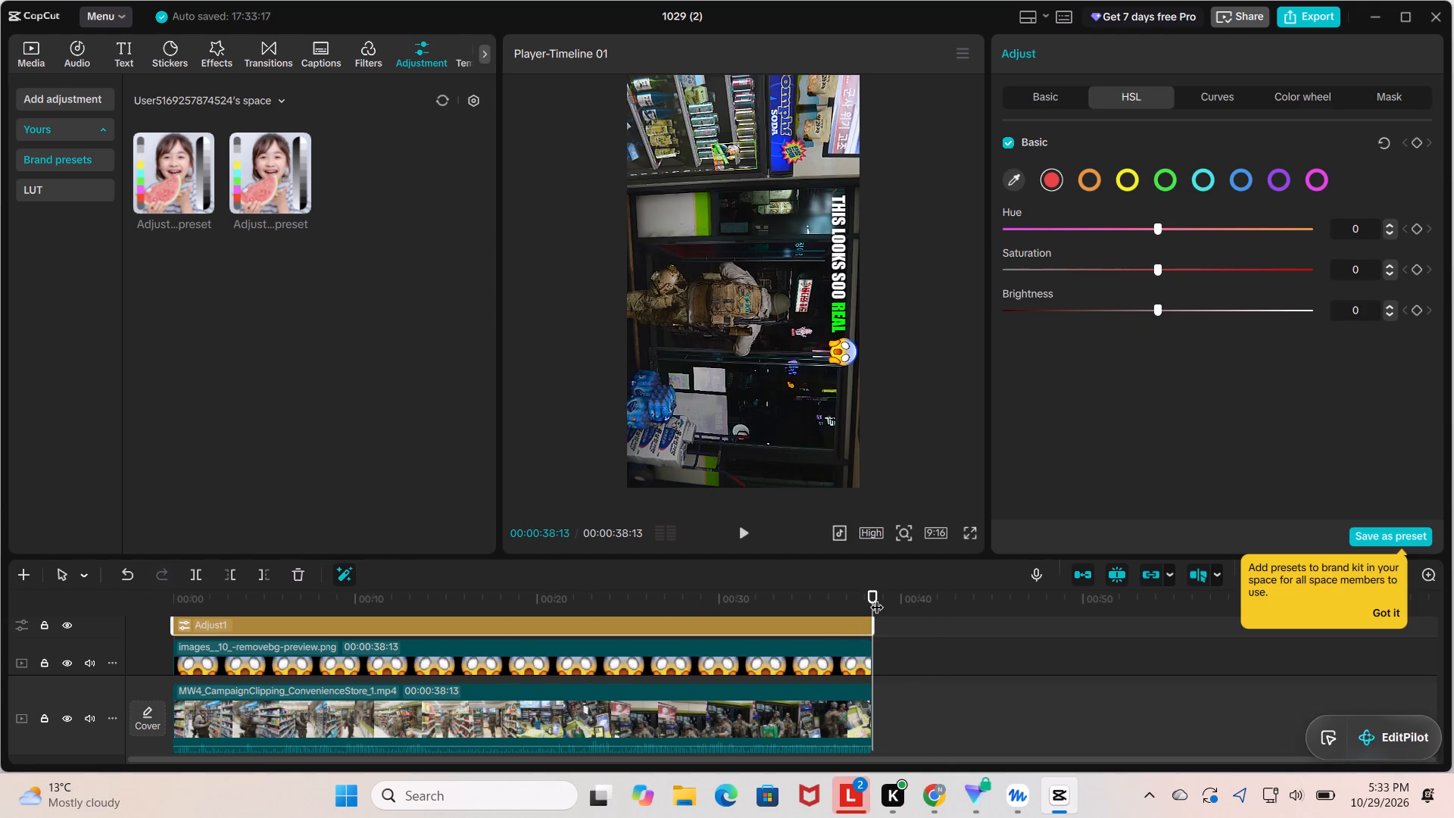
{"action": "left_click_drag", "start_coordinate": [877, 598], "coordinate": [95, 495]}
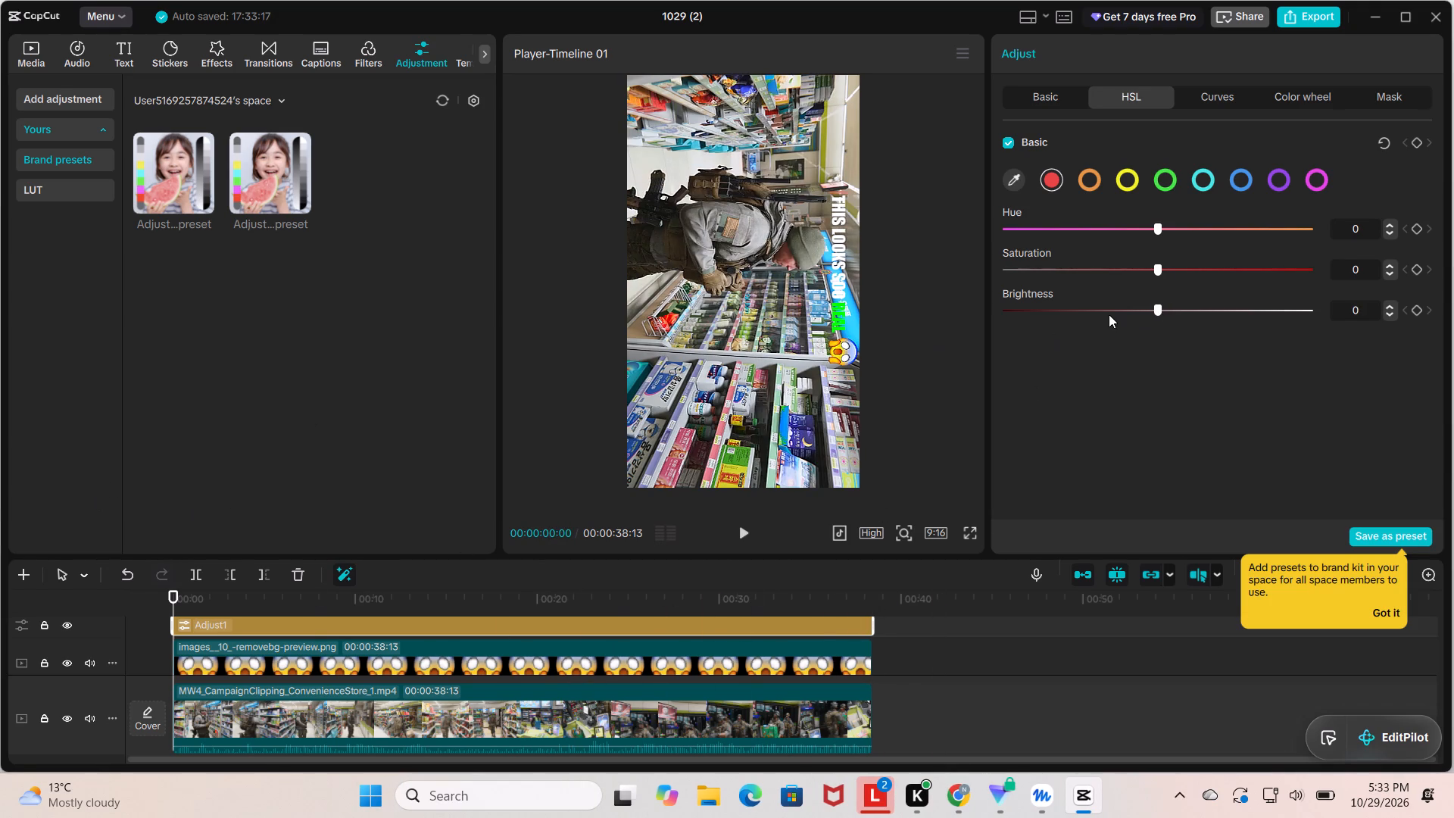
{"action": "left_click_drag", "start_coordinate": [1159, 310], "coordinate": [1325, 304]}
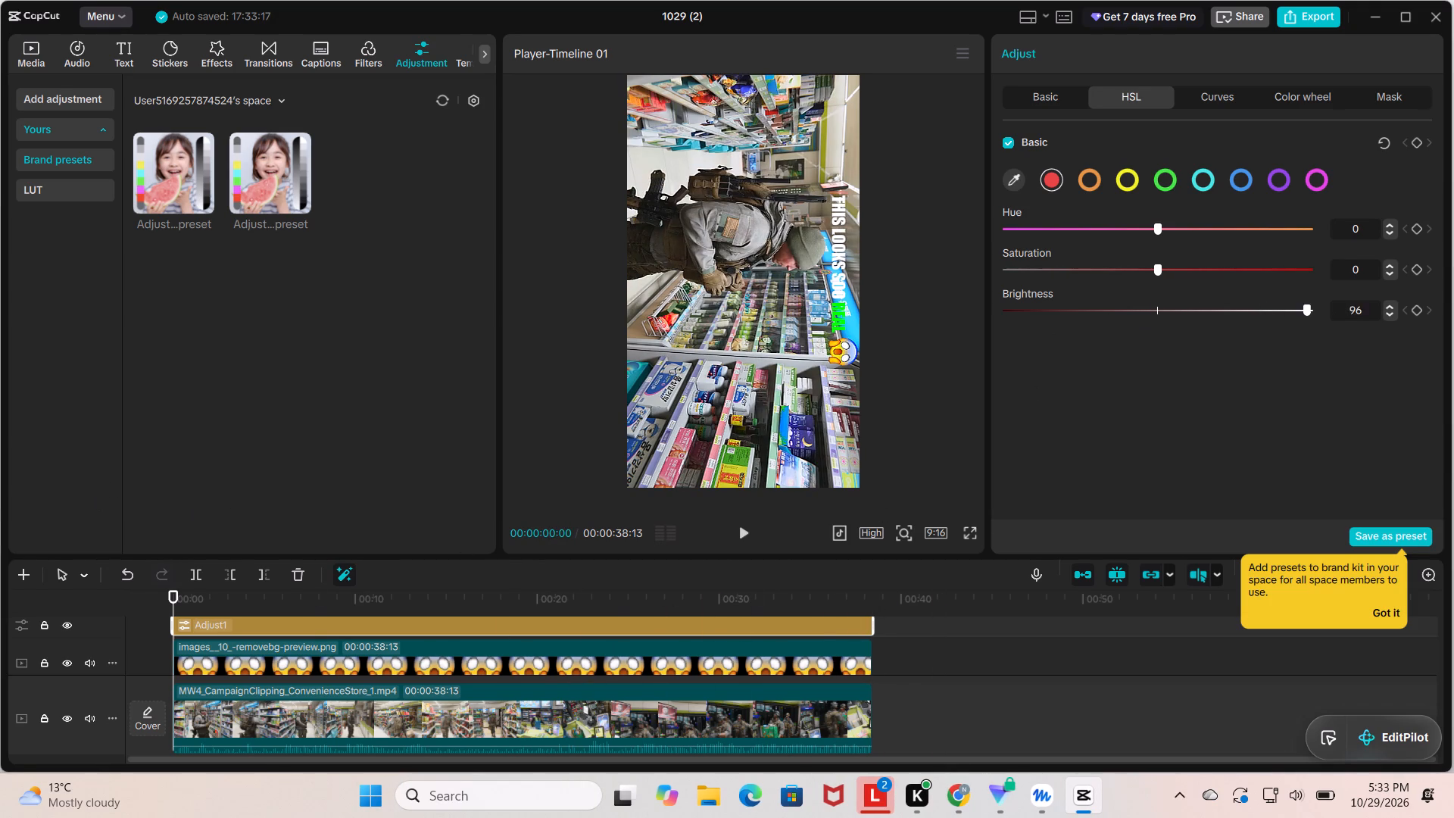
{"action": "left_click_drag", "start_coordinate": [1325, 304], "coordinate": [899, 332]}
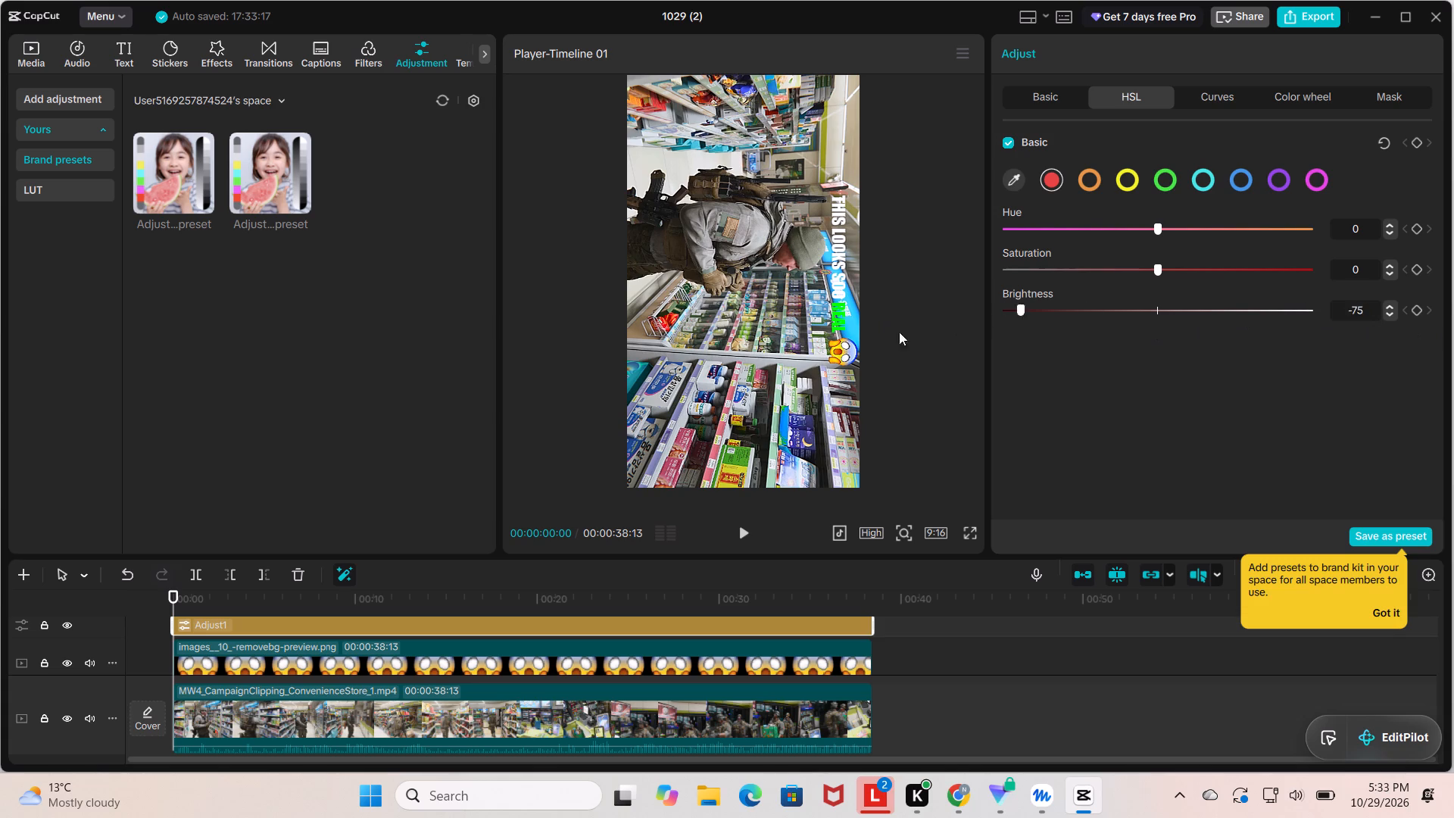
{"action": "left_click_drag", "start_coordinate": [899, 332], "coordinate": [1374, 411]}
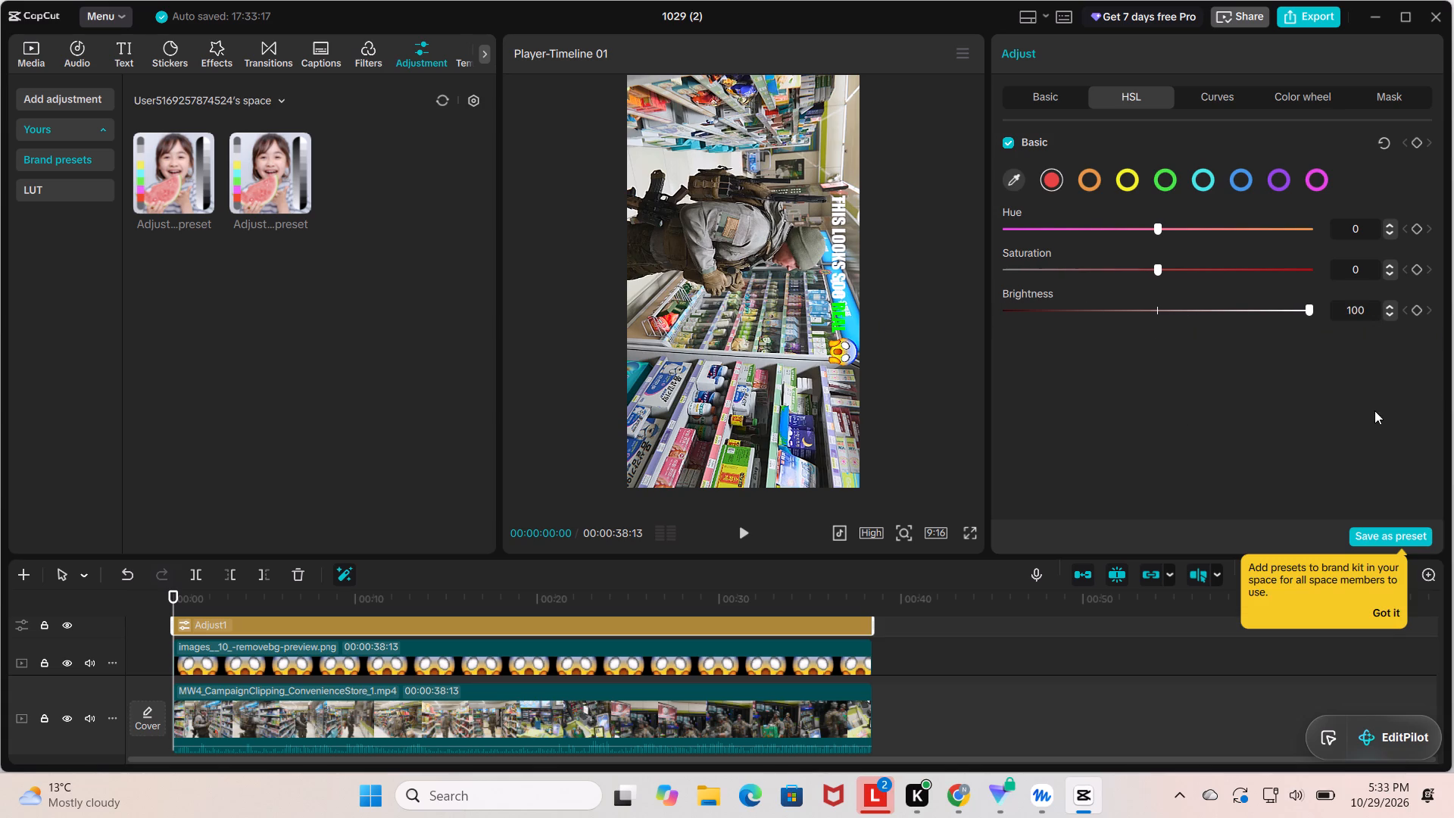
{"action": "left_click_drag", "start_coordinate": [1374, 411], "coordinate": [1220, 462]}
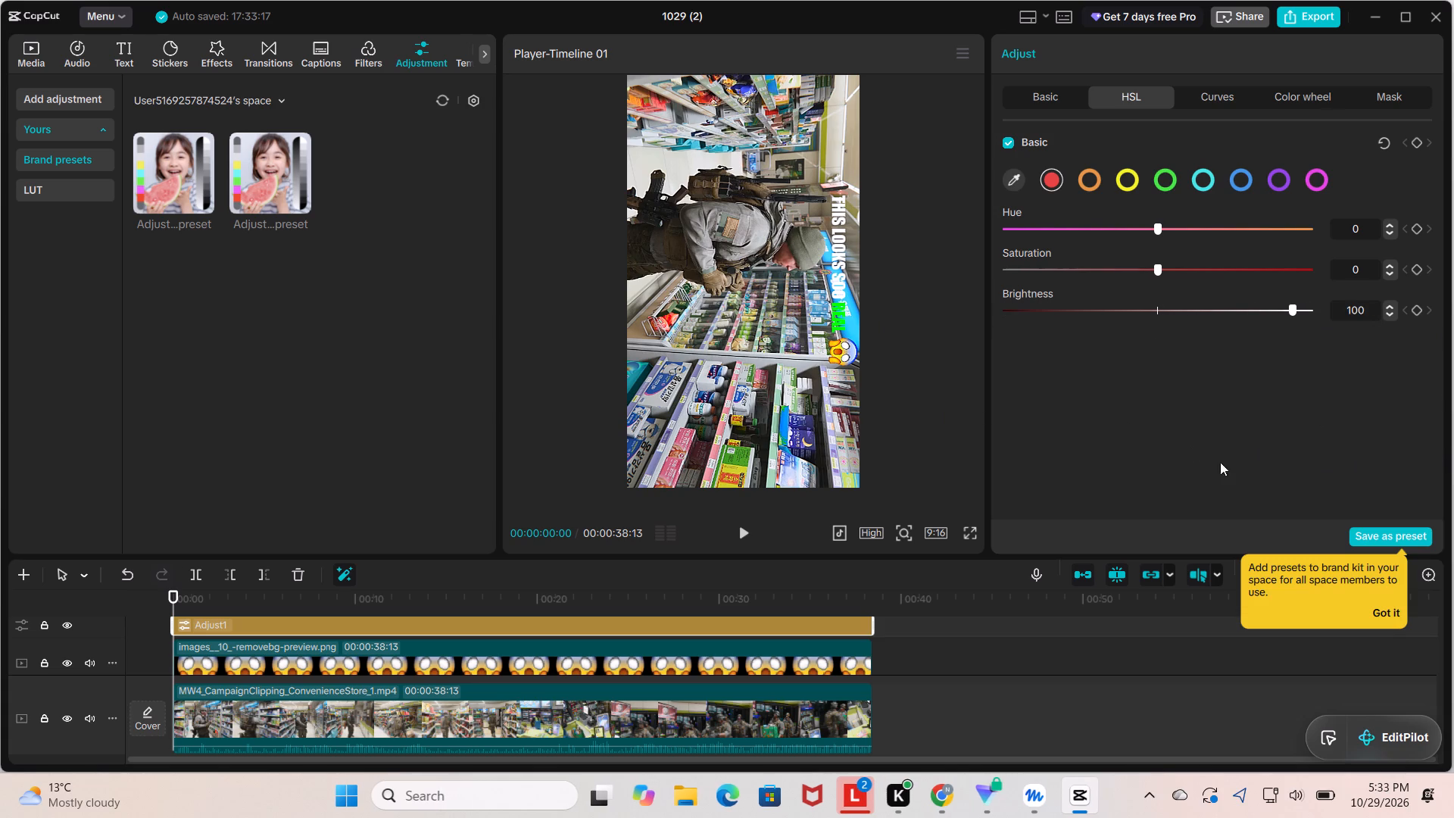
{"action": "left_click_drag", "start_coordinate": [1220, 462], "coordinate": [632, 813]}
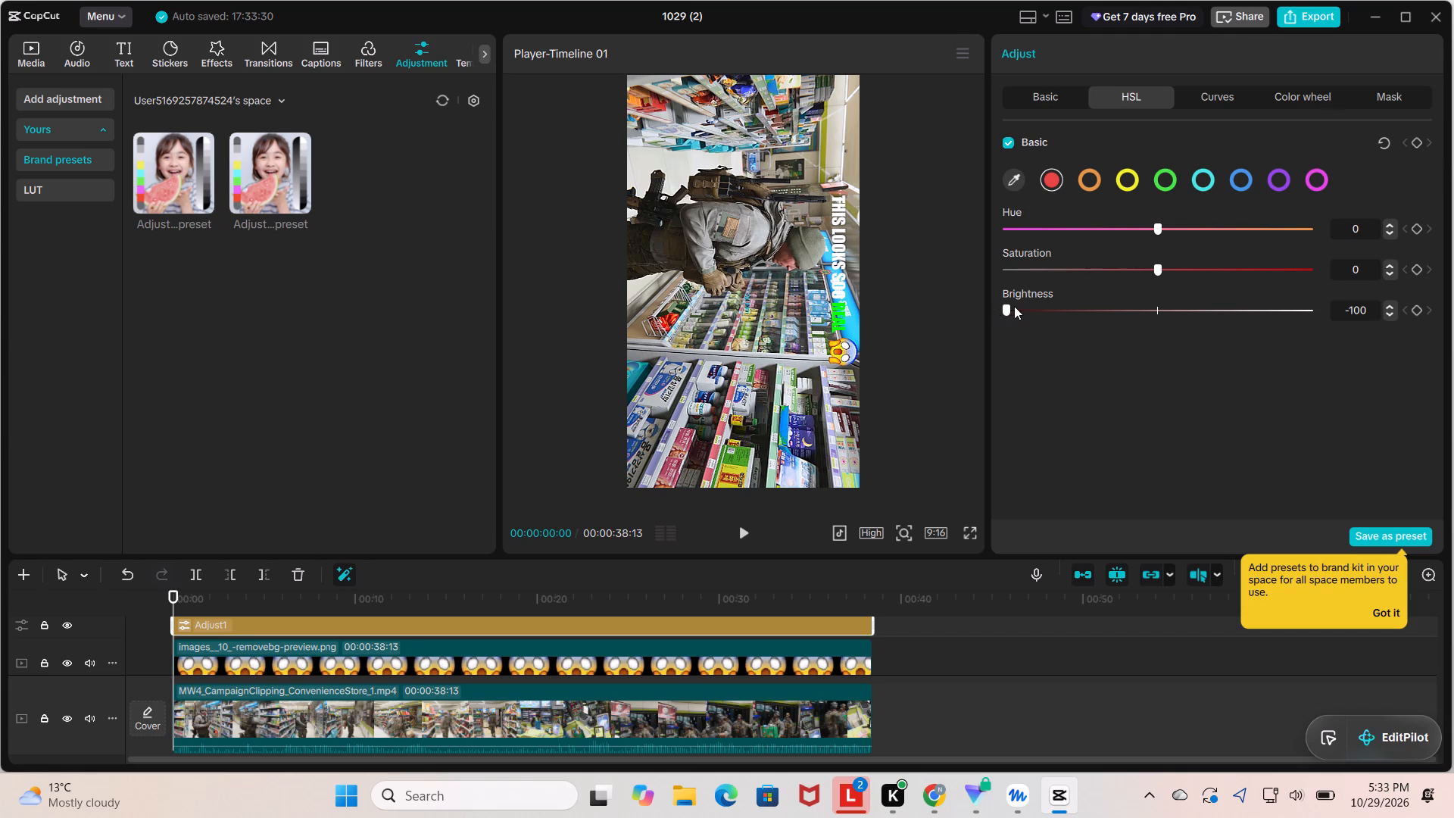
{"action": "left_click_drag", "start_coordinate": [1009, 312], "coordinate": [1146, 308]}
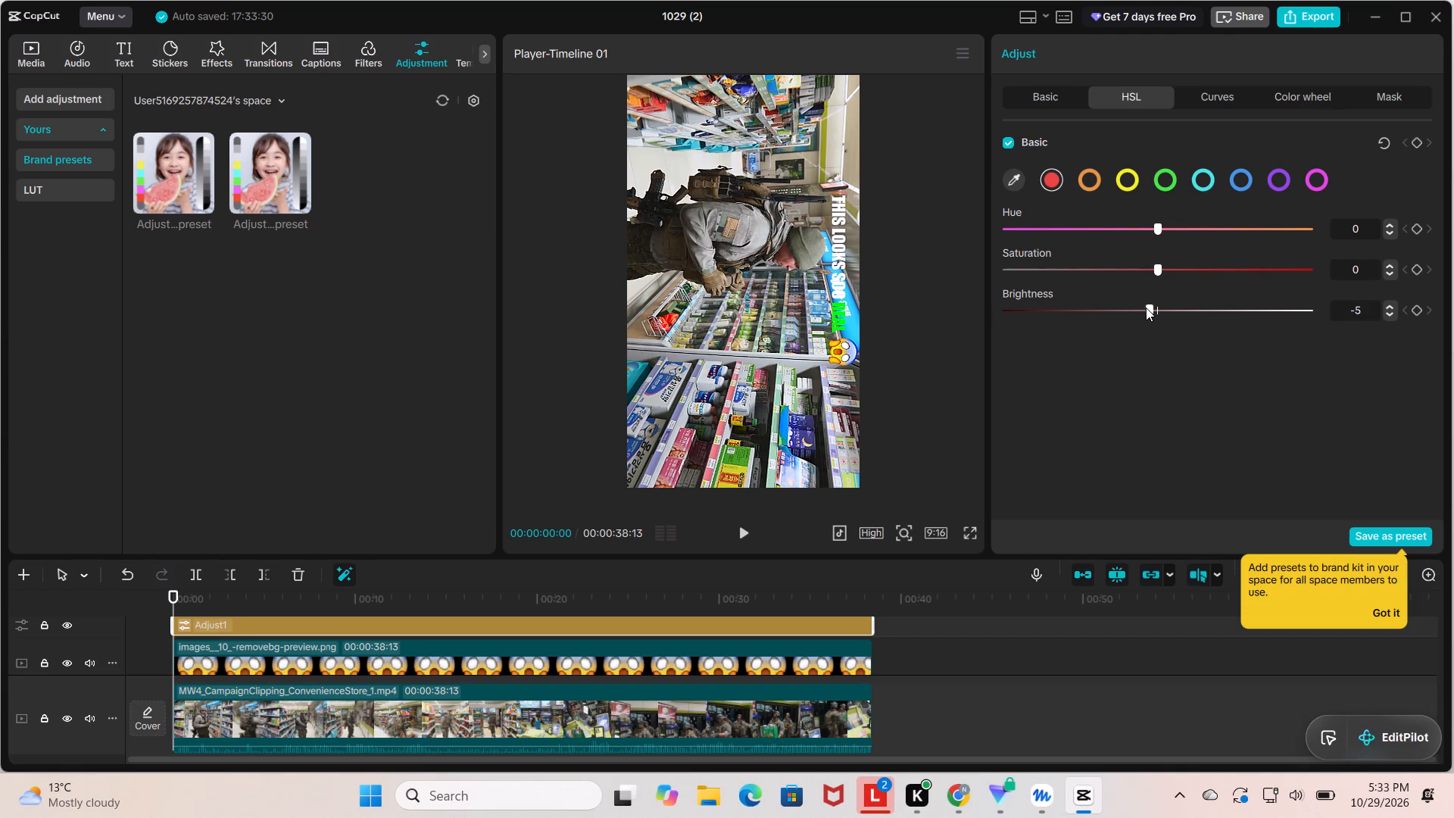
{"action": "left_click_drag", "start_coordinate": [1146, 308], "coordinate": [1168, 309]}
Compare the red HSL channel's Saturation at 100 and -100, and set it to 10.
{"action": "left_click_drag", "start_coordinate": [1155, 263], "coordinate": [1300, 242]}
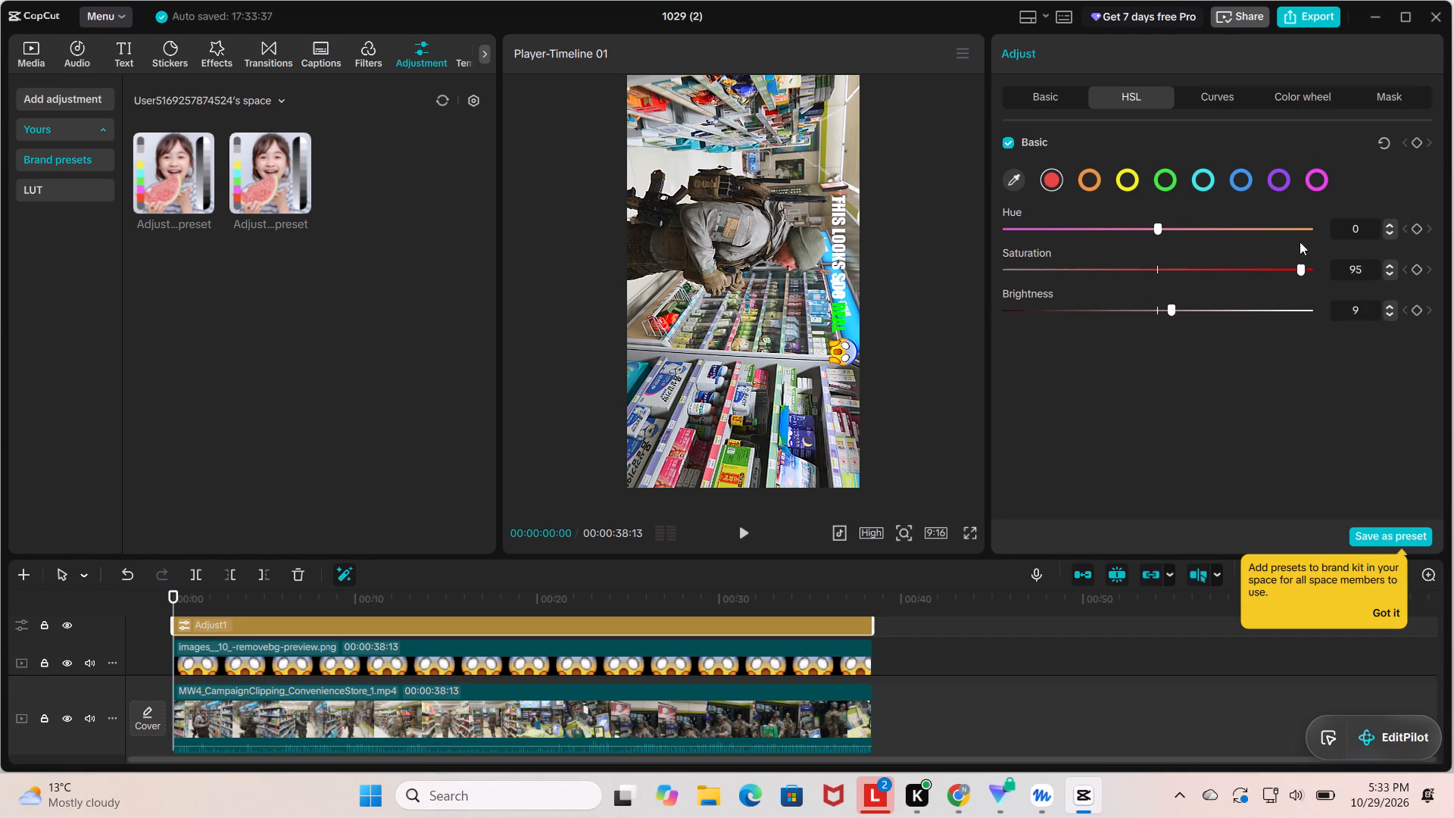
{"action": "left_click_drag", "start_coordinate": [1300, 242], "coordinate": [862, 372]}
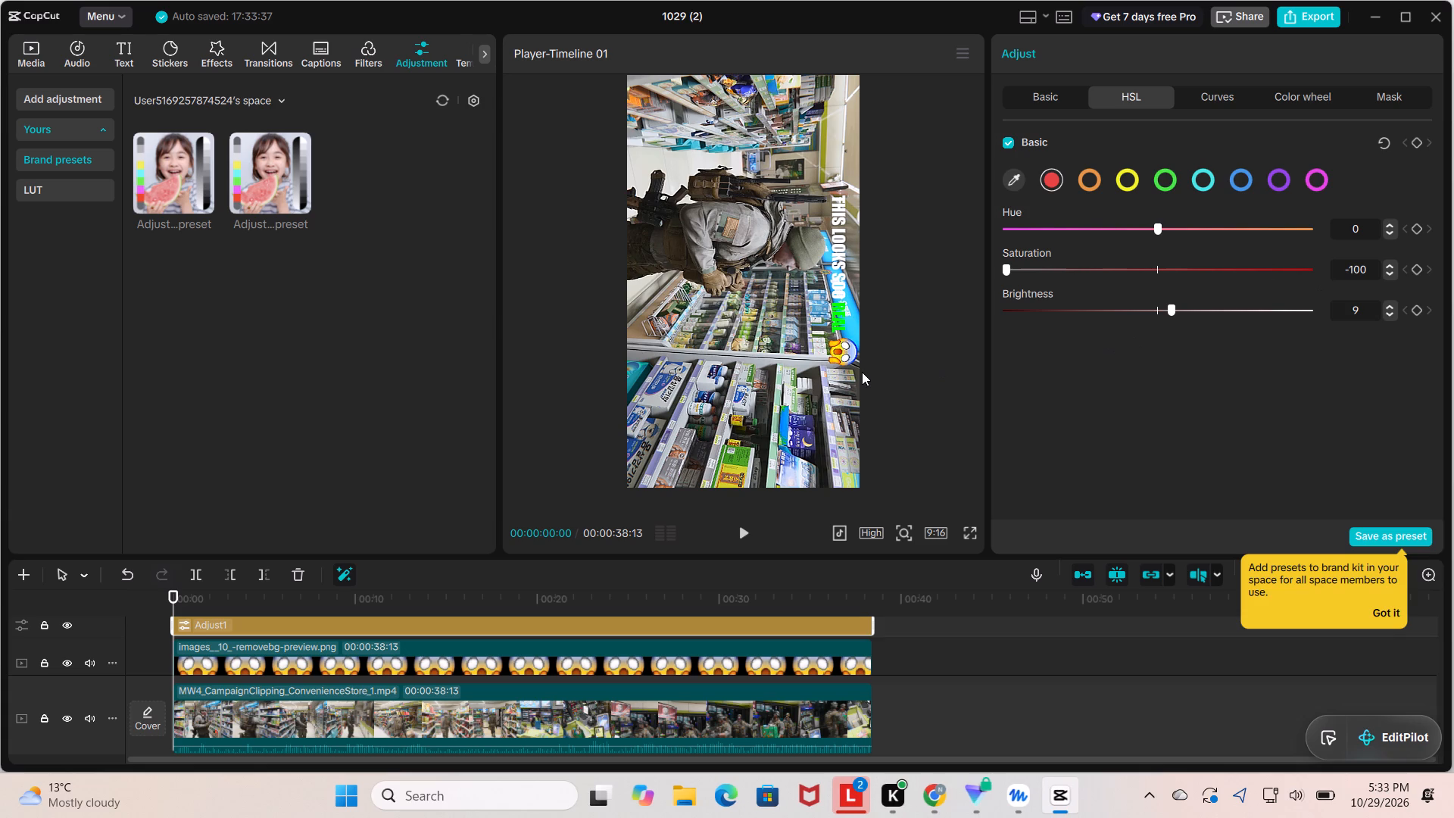
{"action": "left_click_drag", "start_coordinate": [862, 372], "coordinate": [560, 568]}
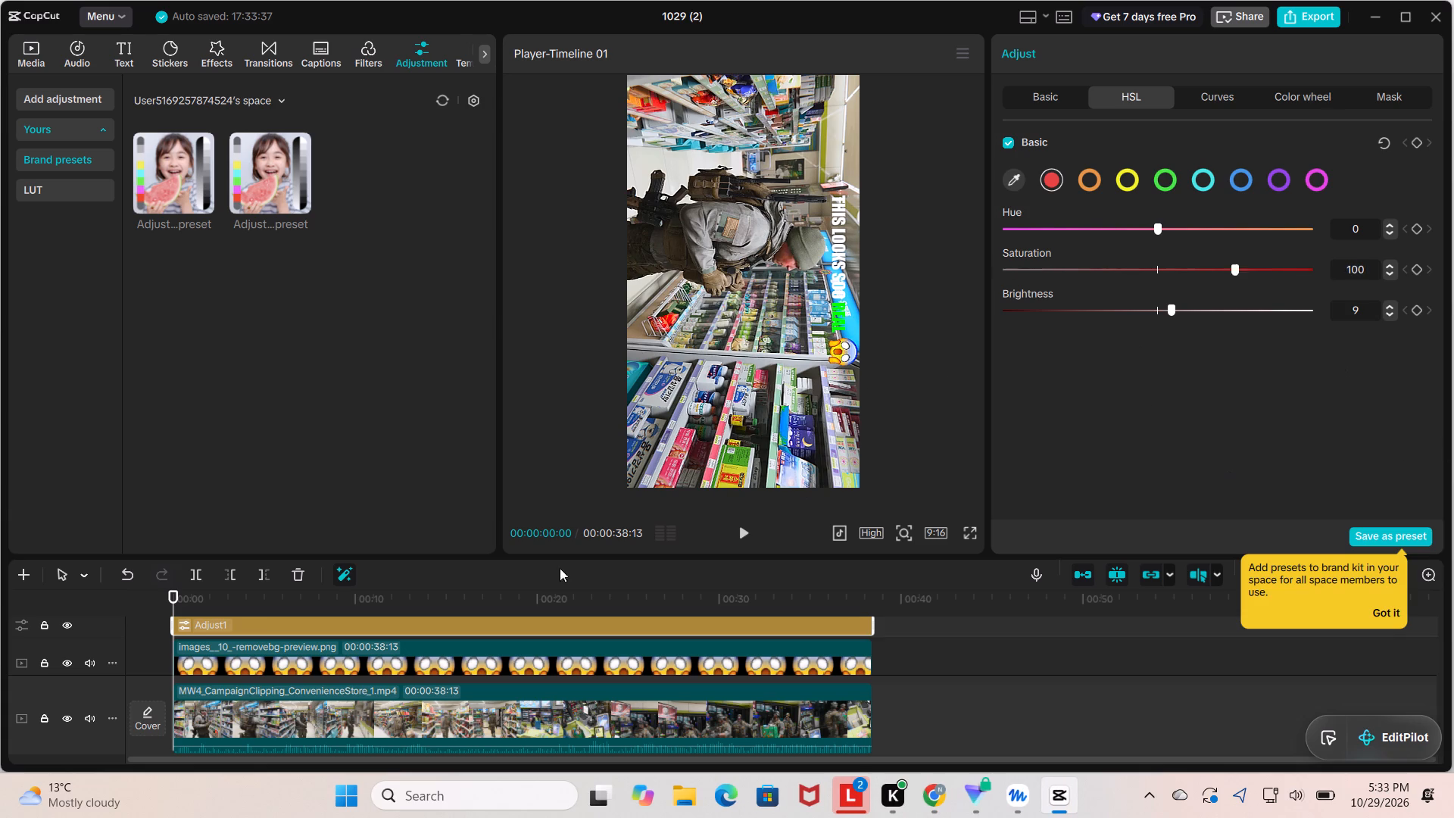
{"action": "left_click_drag", "start_coordinate": [560, 568], "coordinate": [1060, 517]}
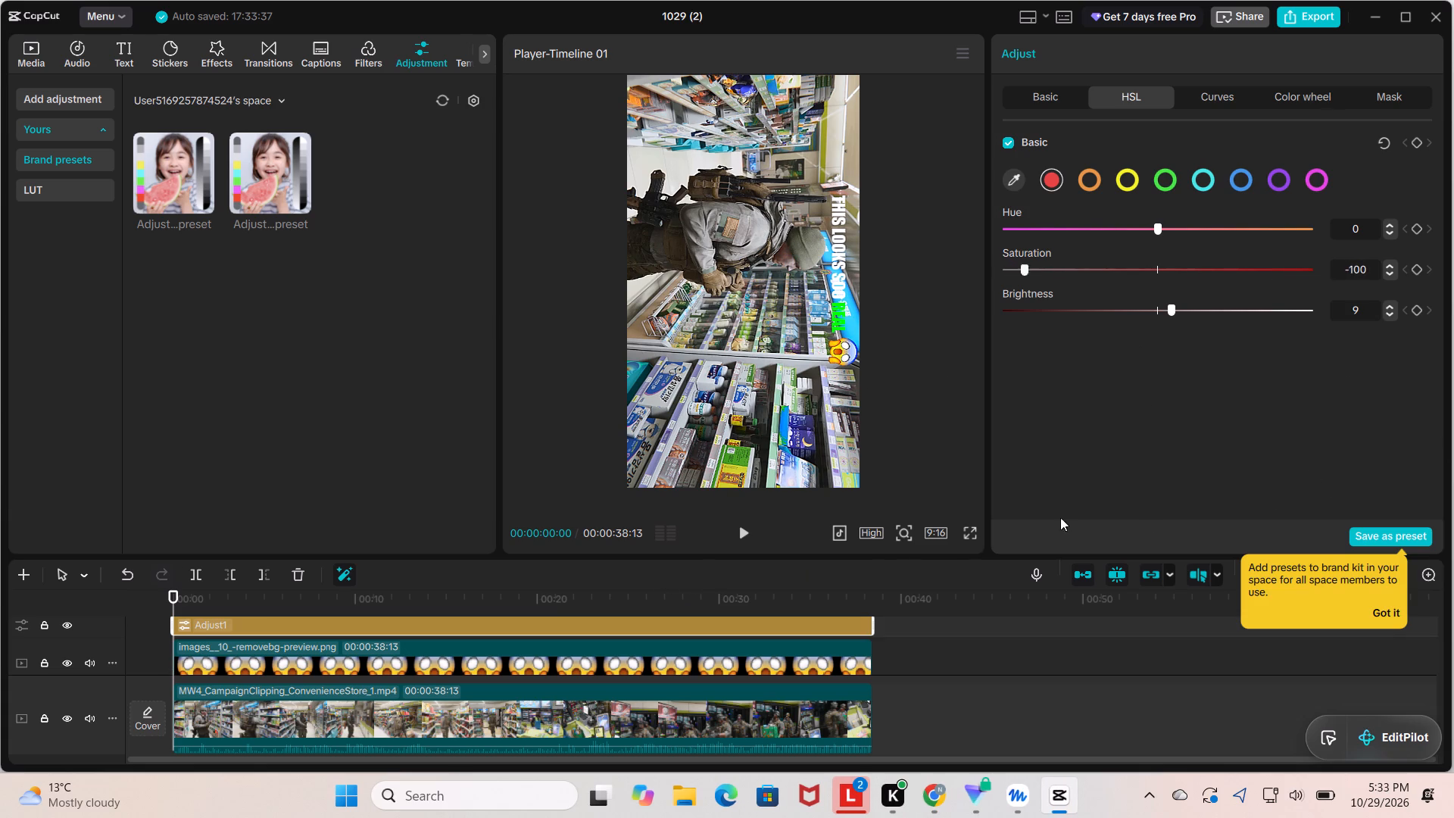
{"action": "left_click_drag", "start_coordinate": [1060, 517], "coordinate": [1324, 500]}
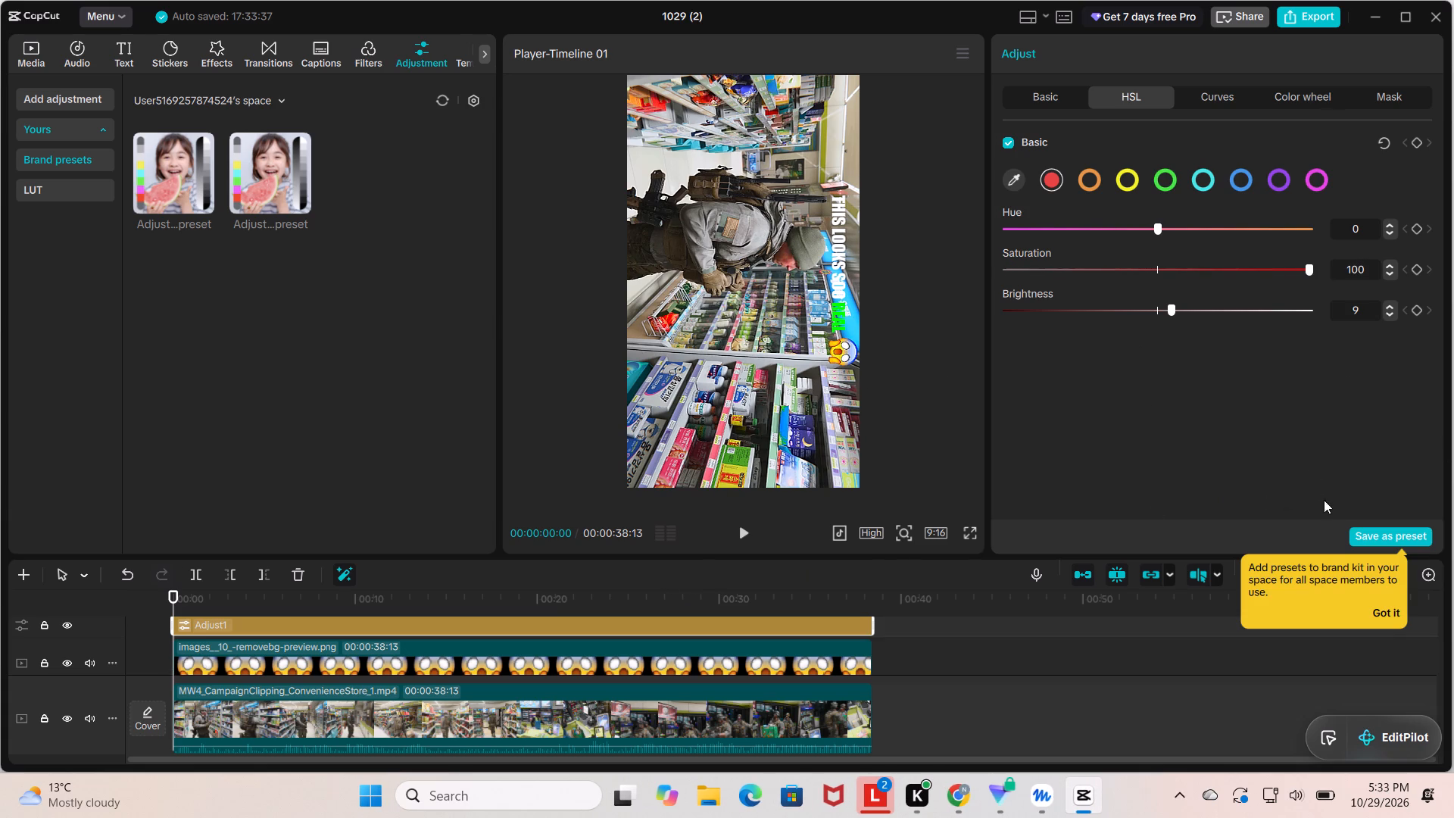
{"action": "left_click_drag", "start_coordinate": [1324, 500], "coordinate": [1453, 489]}
{"action": "left_click_drag", "start_coordinate": [1305, 273], "coordinate": [1250, 280]}
{"action": "left_click_drag", "start_coordinate": [1250, 280], "coordinate": [1155, 297]}
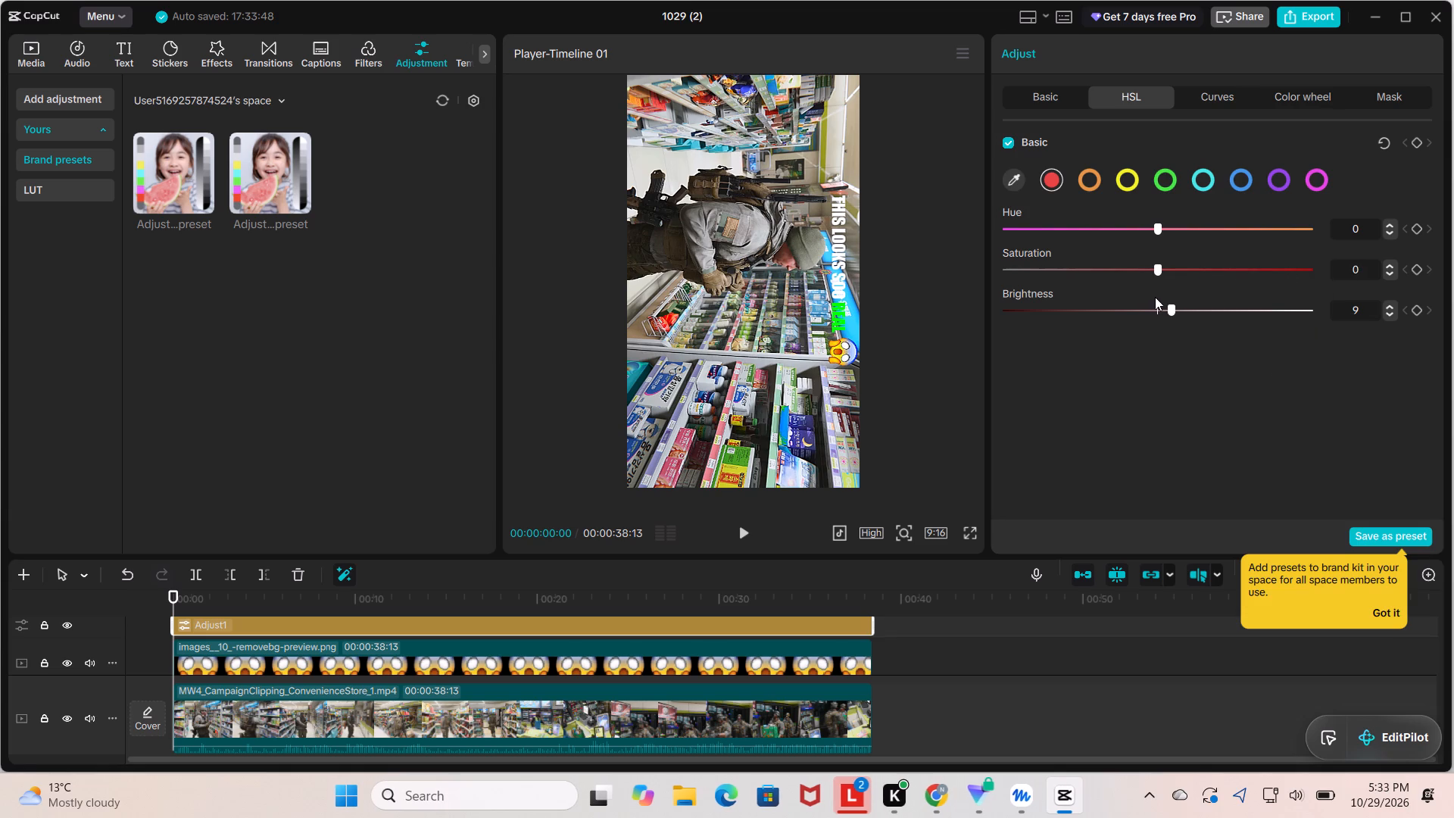
{"action": "left_click_drag", "start_coordinate": [1155, 297], "coordinate": [1202, 297]}
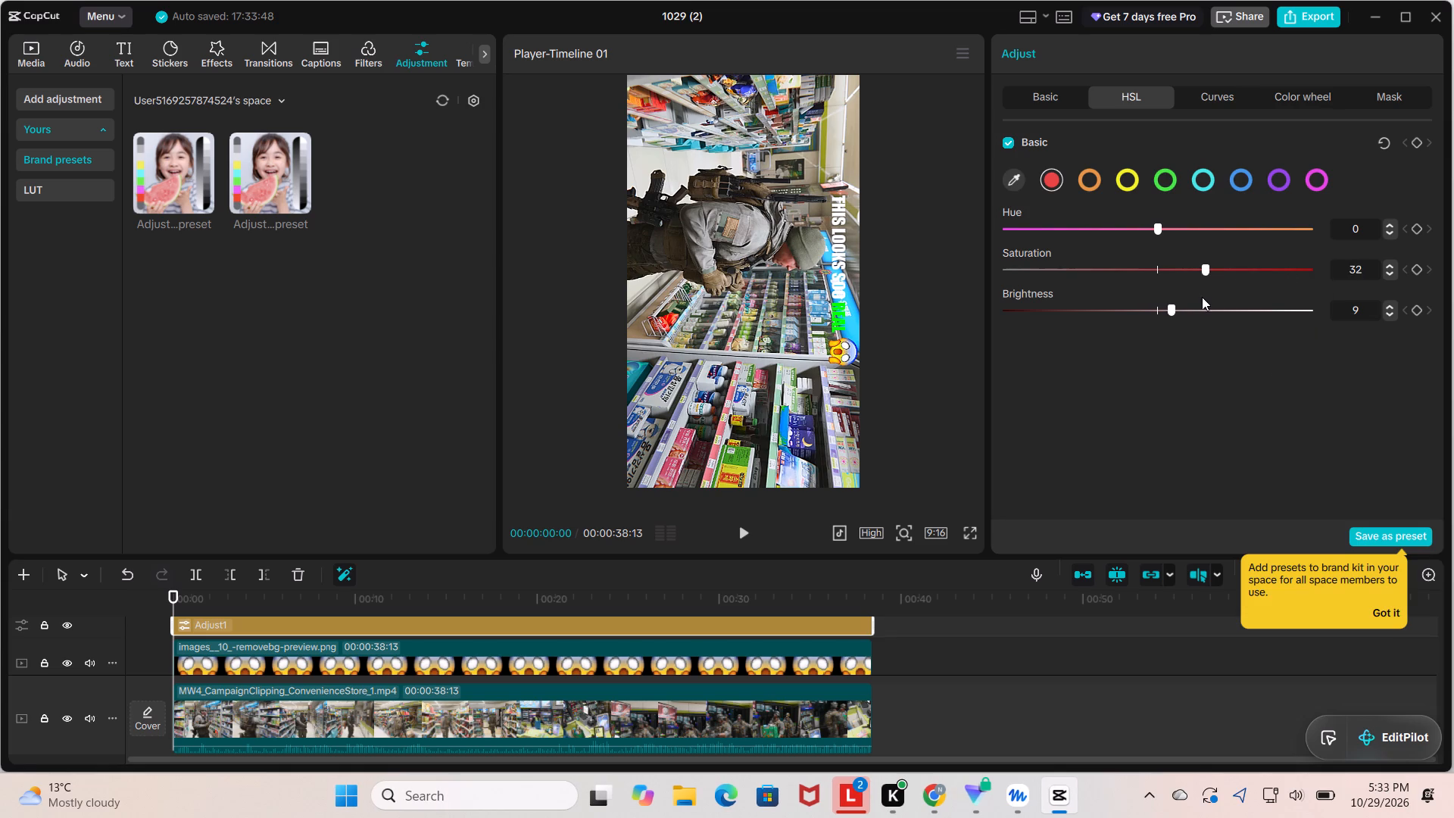
{"action": "left_click_drag", "start_coordinate": [1202, 297], "coordinate": [1172, 307]}
{"action": "left_click_drag", "start_coordinate": [1172, 307], "coordinate": [1169, 309]}
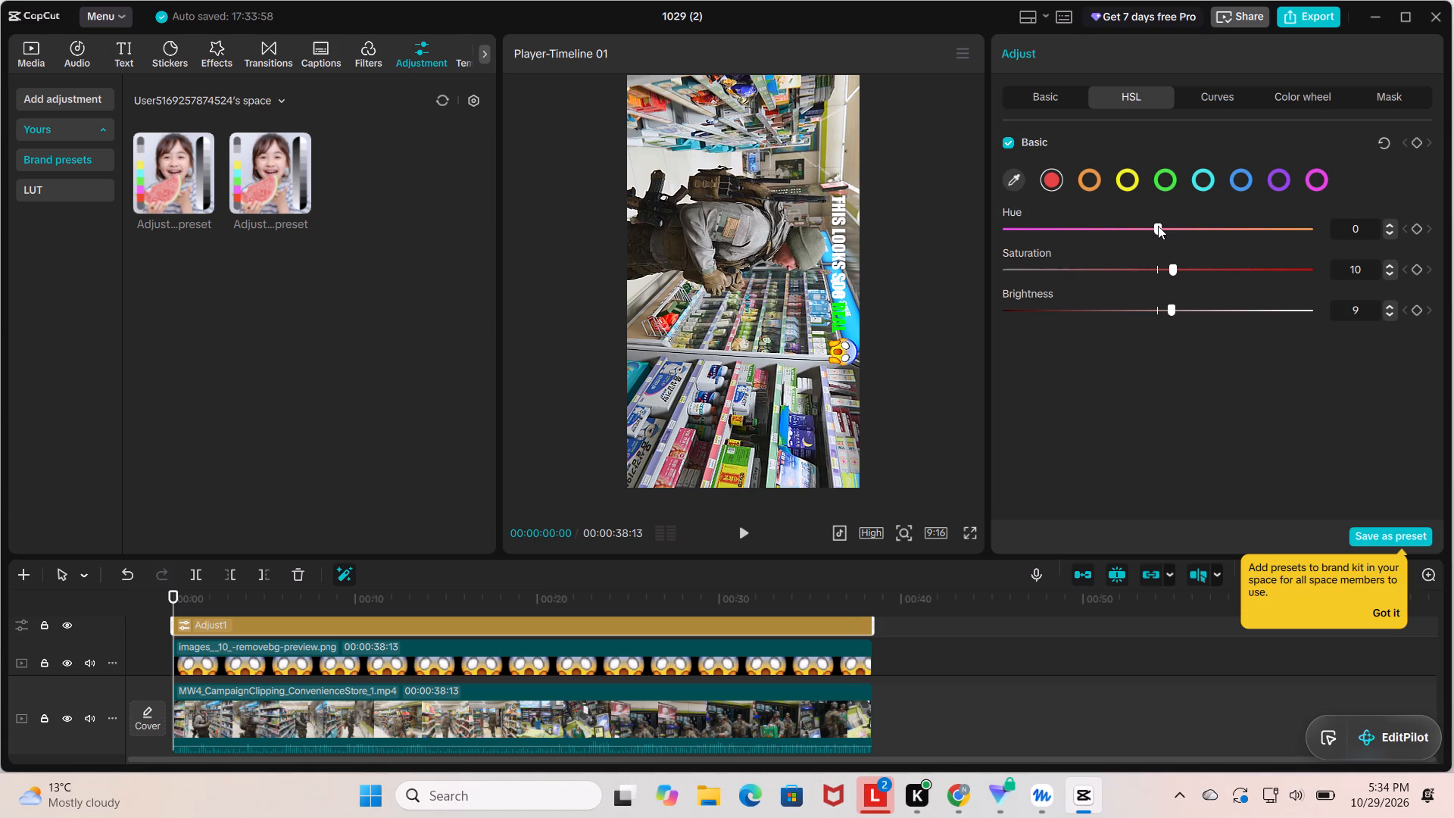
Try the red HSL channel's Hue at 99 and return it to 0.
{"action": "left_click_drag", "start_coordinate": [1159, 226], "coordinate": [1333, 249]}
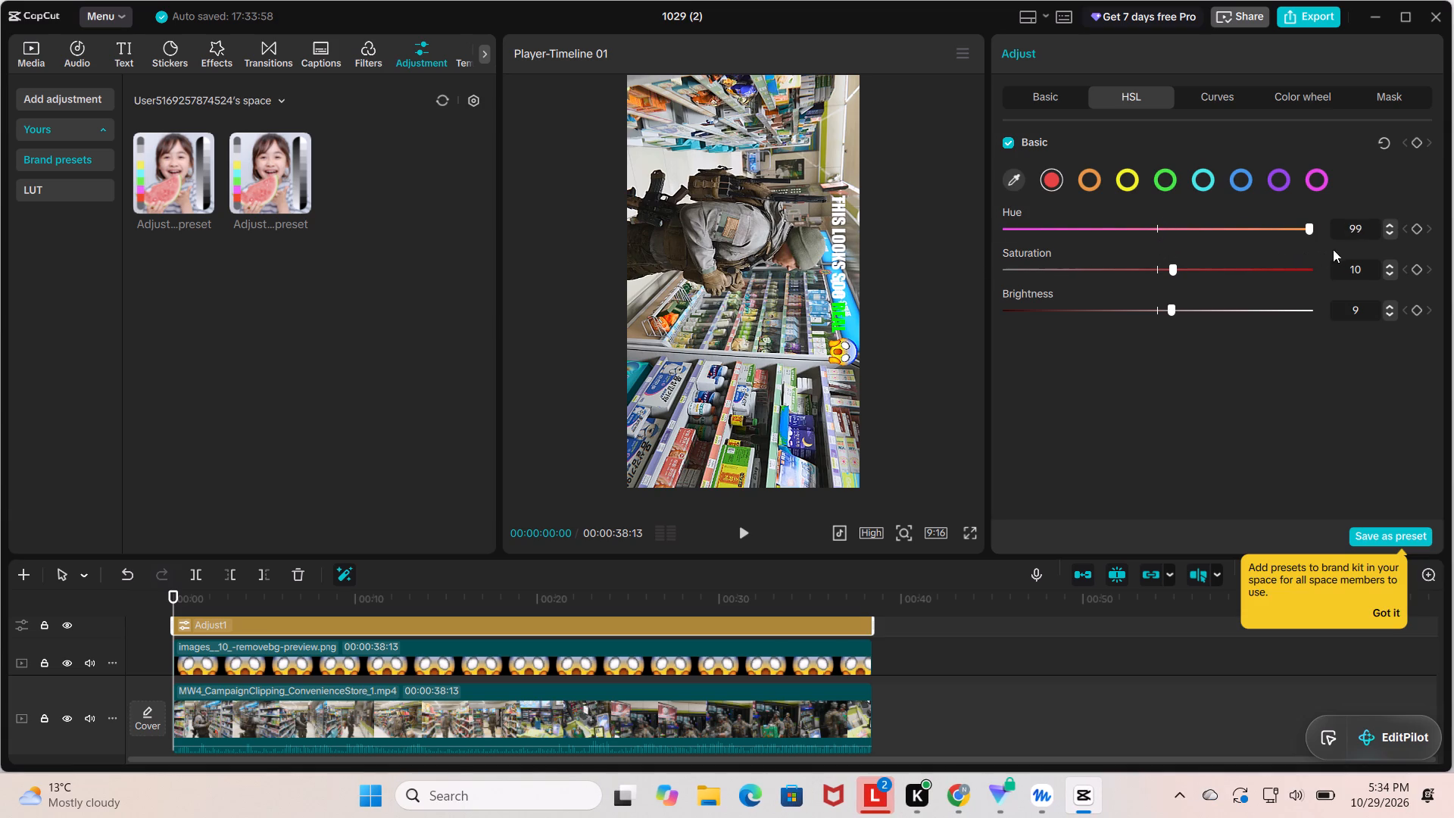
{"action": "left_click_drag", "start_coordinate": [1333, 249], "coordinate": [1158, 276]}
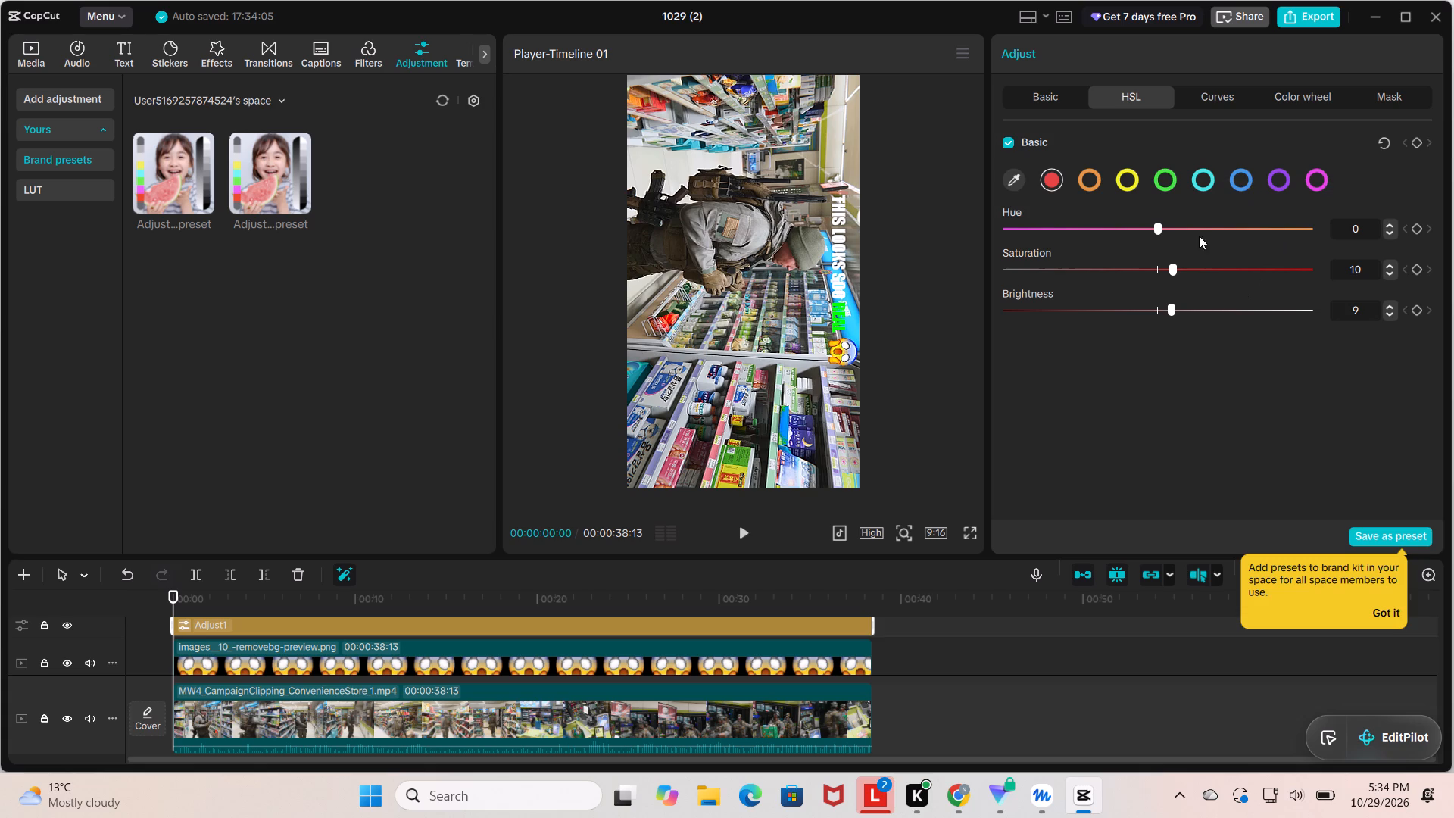
Compare the blue HSL channel's Saturation at -100 and 100, and set it to -9.
{"action": "left_click", "coordinate": [1239, 179]}
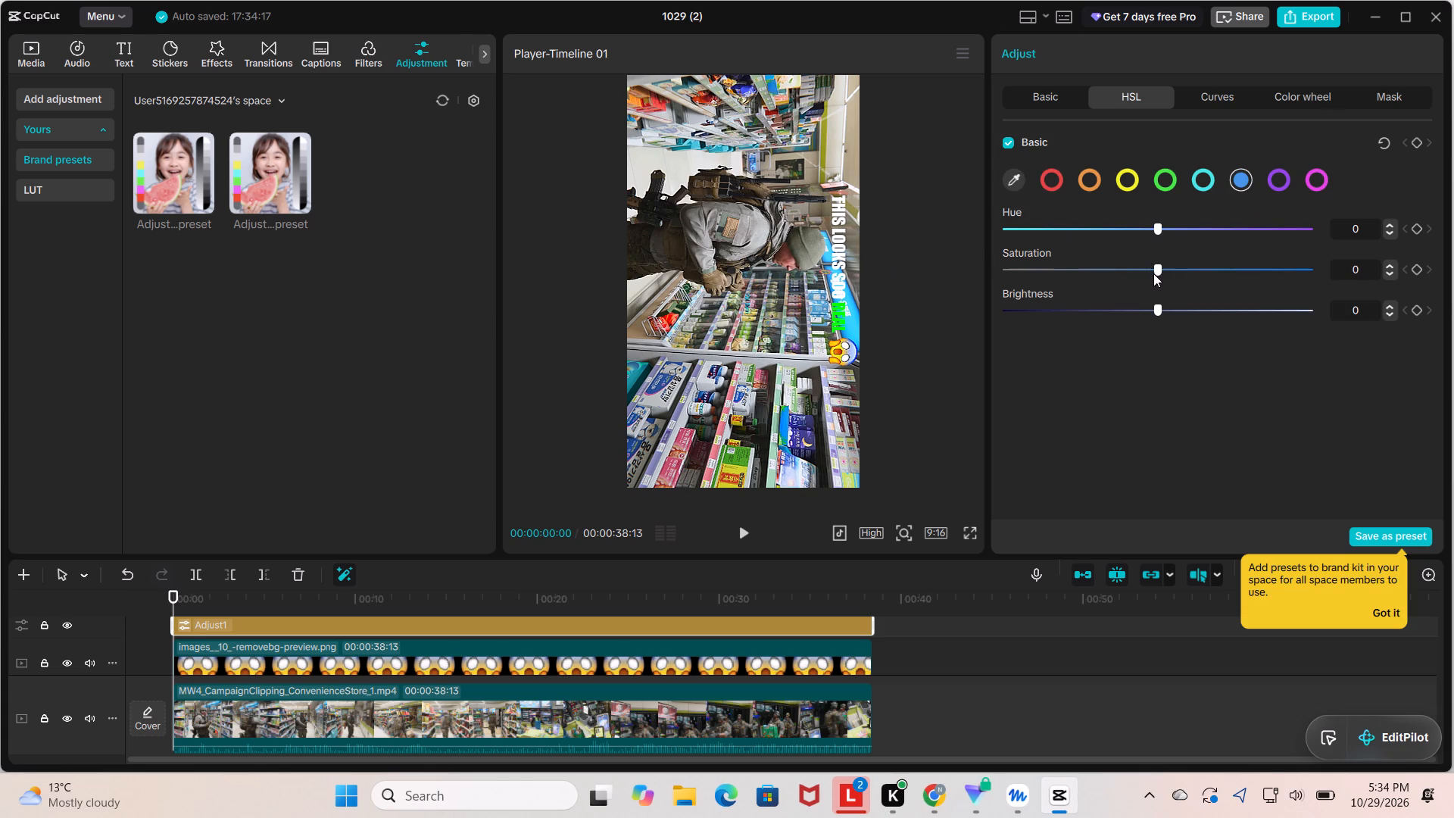
{"action": "left_click_drag", "start_coordinate": [1159, 267], "coordinate": [987, 270]}
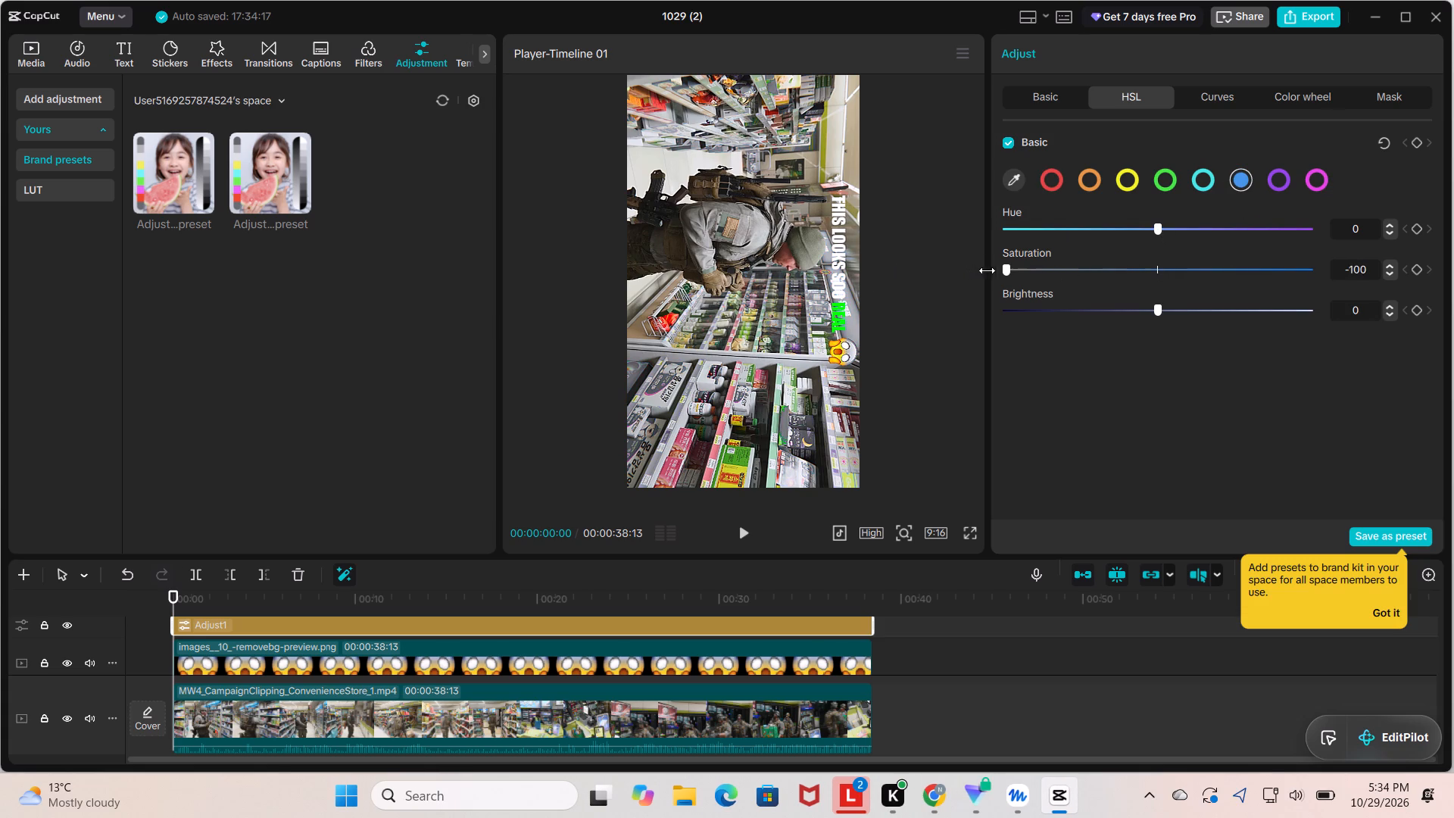
{"action": "left_click_drag", "start_coordinate": [987, 270], "coordinate": [1393, 311]}
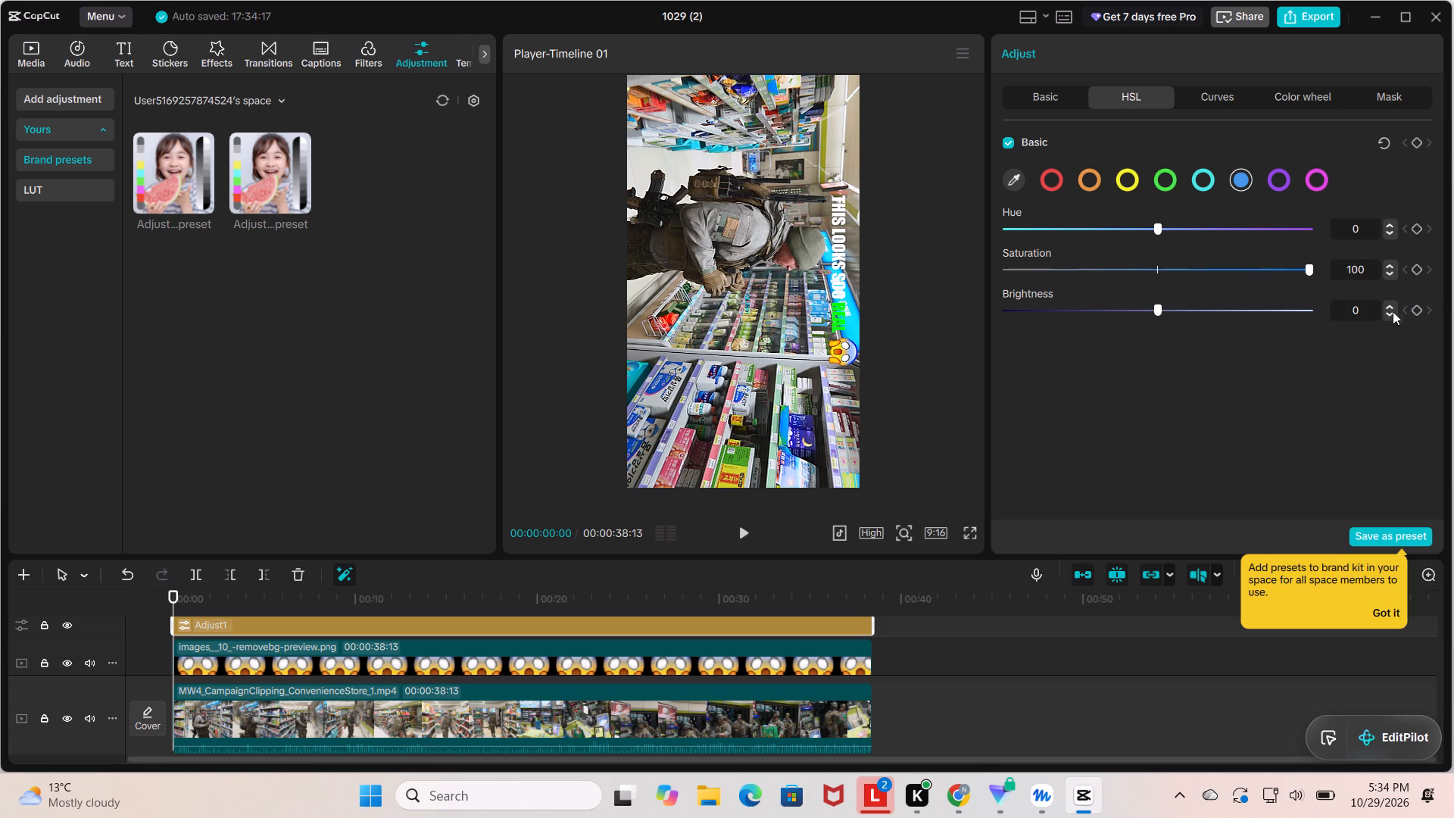
{"action": "left_click_drag", "start_coordinate": [1393, 311], "coordinate": [1144, 332]}
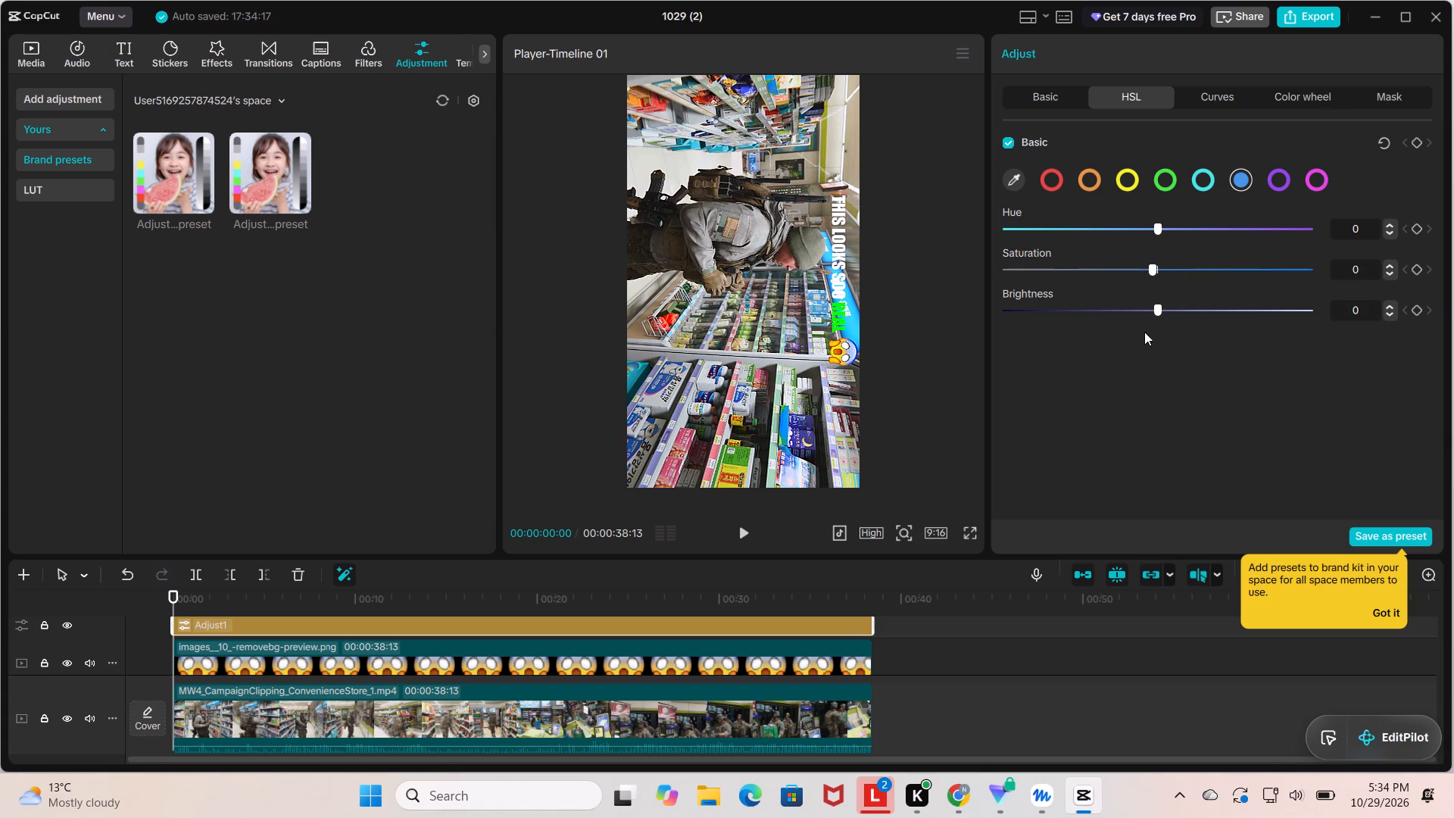
{"action": "left_click_drag", "start_coordinate": [1144, 332], "coordinate": [1139, 333]}
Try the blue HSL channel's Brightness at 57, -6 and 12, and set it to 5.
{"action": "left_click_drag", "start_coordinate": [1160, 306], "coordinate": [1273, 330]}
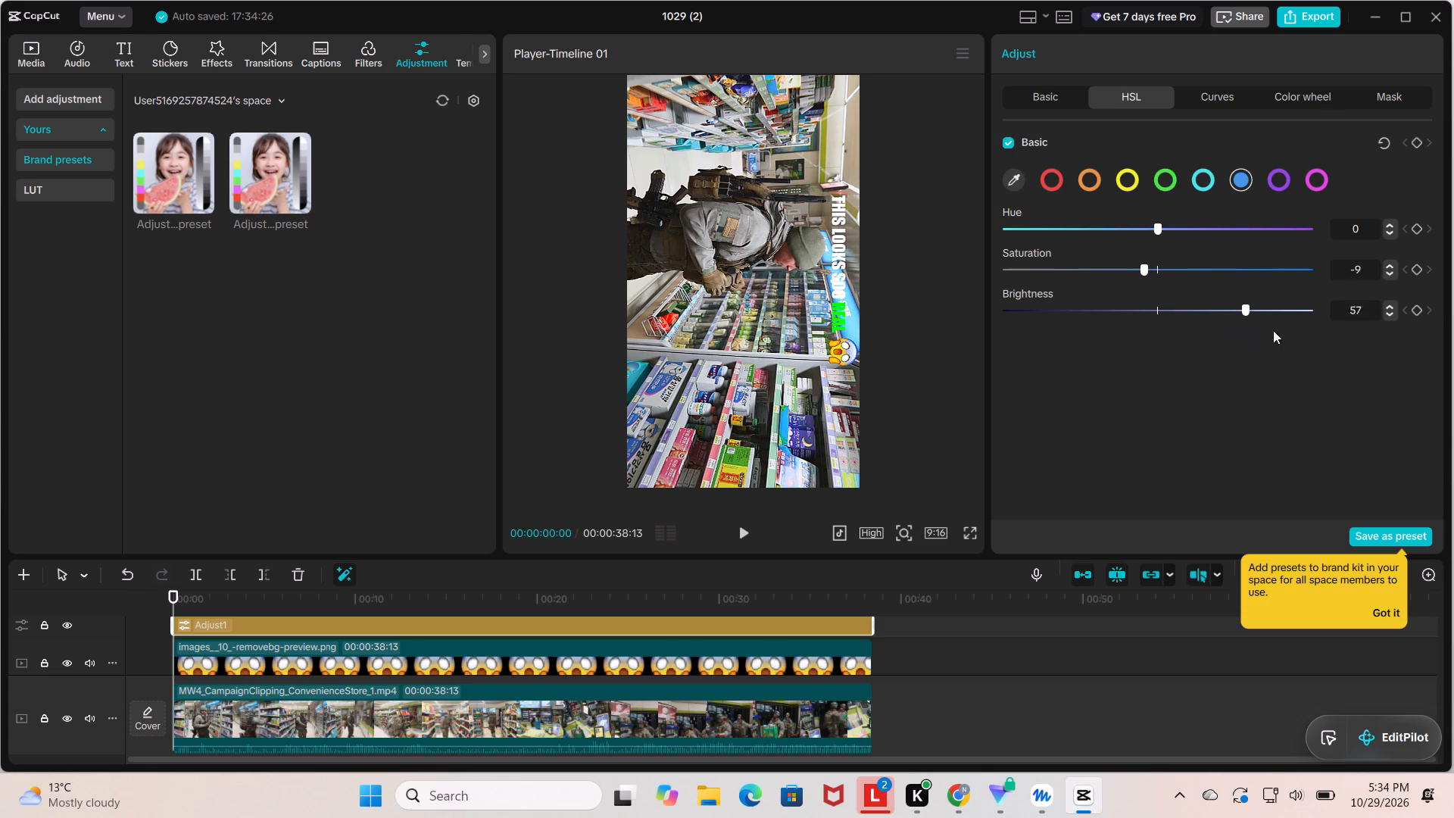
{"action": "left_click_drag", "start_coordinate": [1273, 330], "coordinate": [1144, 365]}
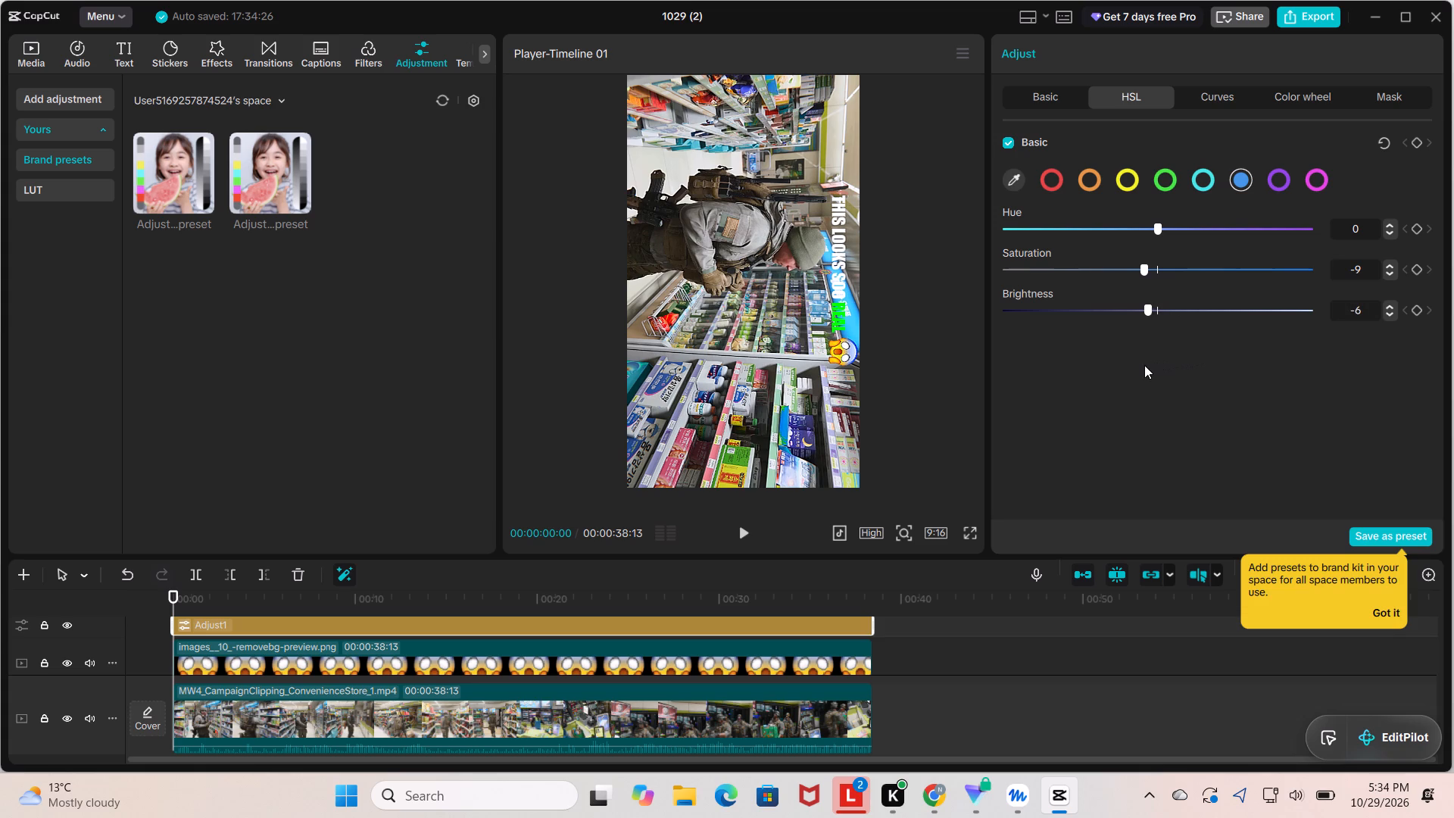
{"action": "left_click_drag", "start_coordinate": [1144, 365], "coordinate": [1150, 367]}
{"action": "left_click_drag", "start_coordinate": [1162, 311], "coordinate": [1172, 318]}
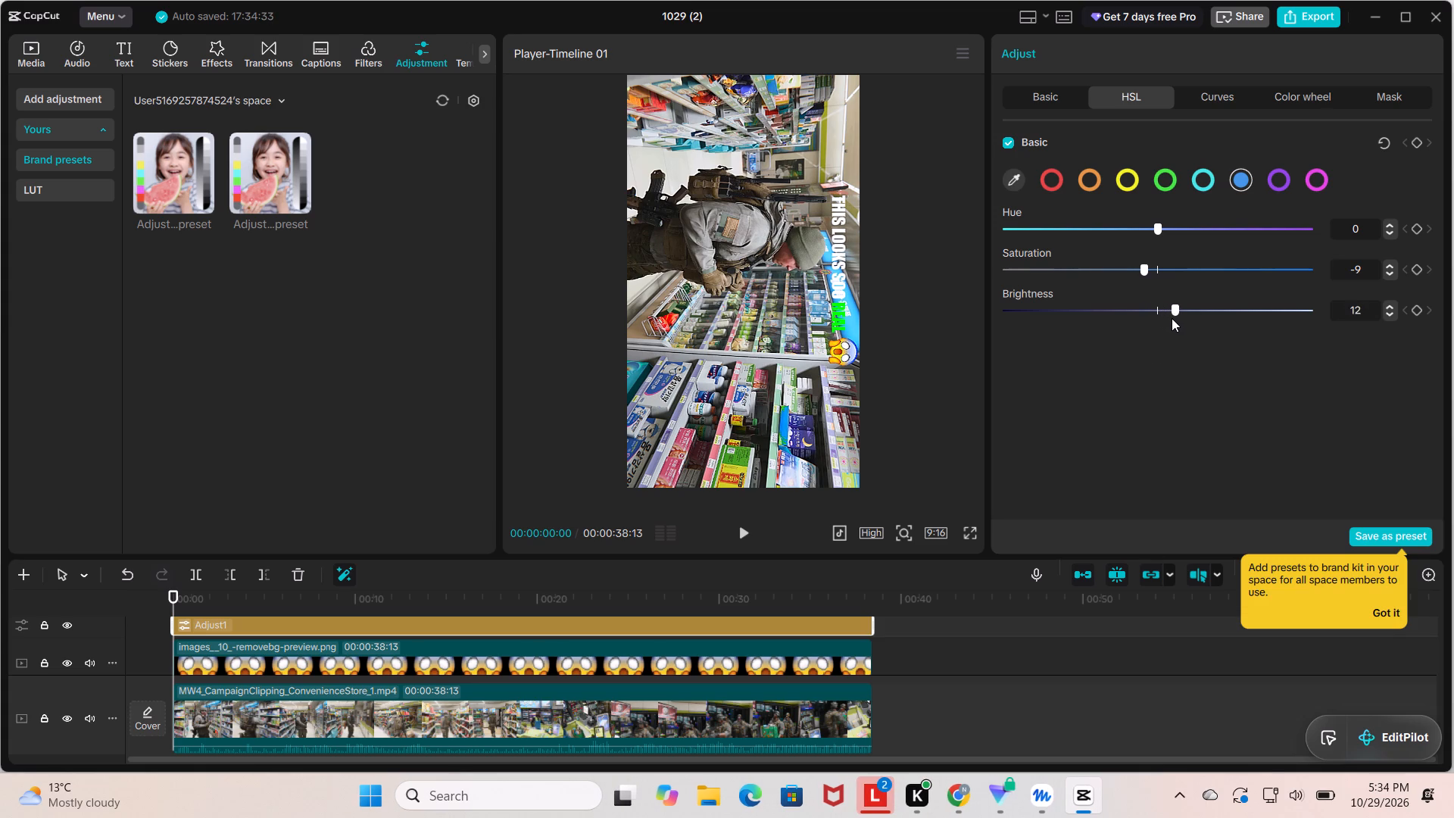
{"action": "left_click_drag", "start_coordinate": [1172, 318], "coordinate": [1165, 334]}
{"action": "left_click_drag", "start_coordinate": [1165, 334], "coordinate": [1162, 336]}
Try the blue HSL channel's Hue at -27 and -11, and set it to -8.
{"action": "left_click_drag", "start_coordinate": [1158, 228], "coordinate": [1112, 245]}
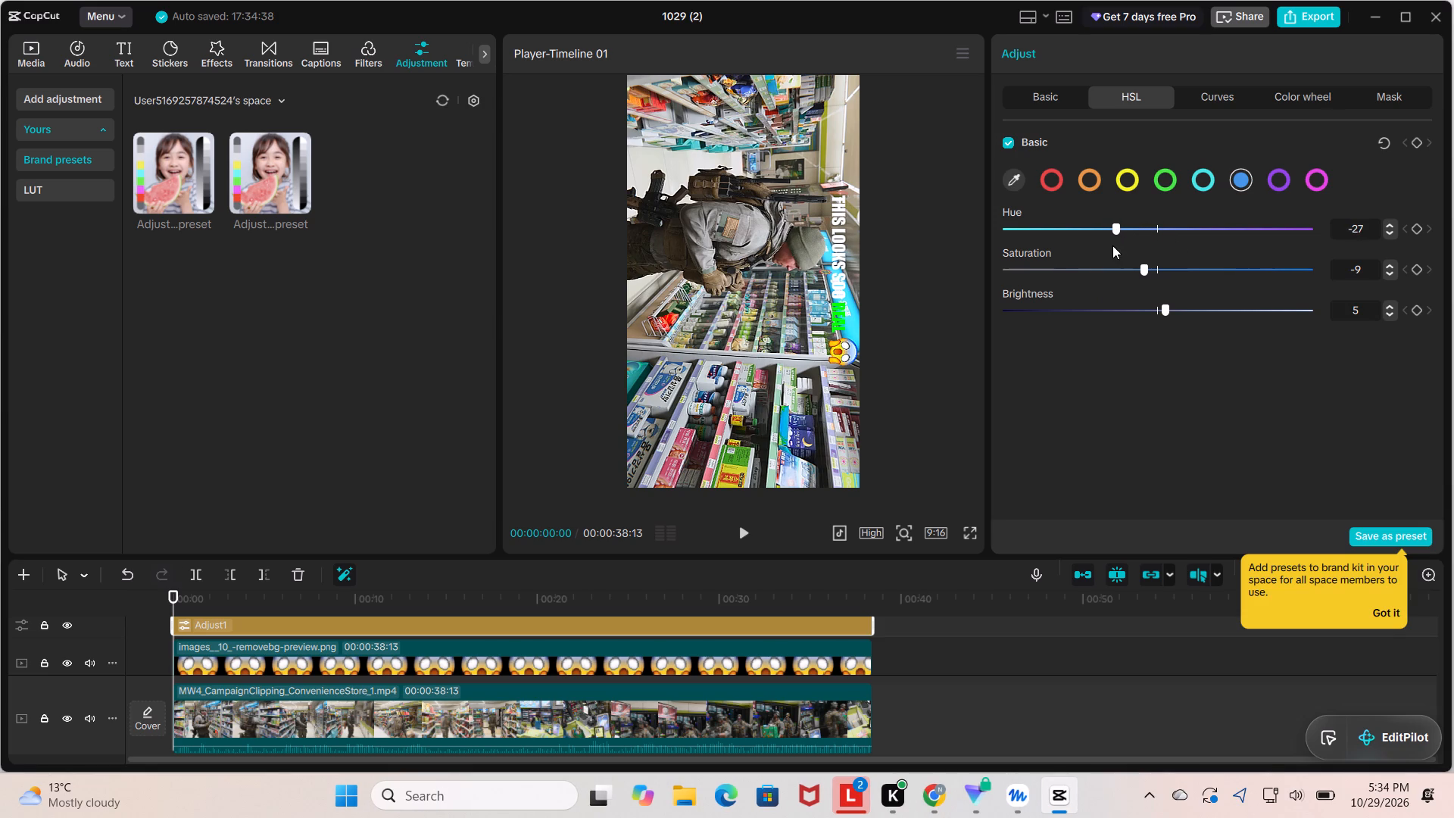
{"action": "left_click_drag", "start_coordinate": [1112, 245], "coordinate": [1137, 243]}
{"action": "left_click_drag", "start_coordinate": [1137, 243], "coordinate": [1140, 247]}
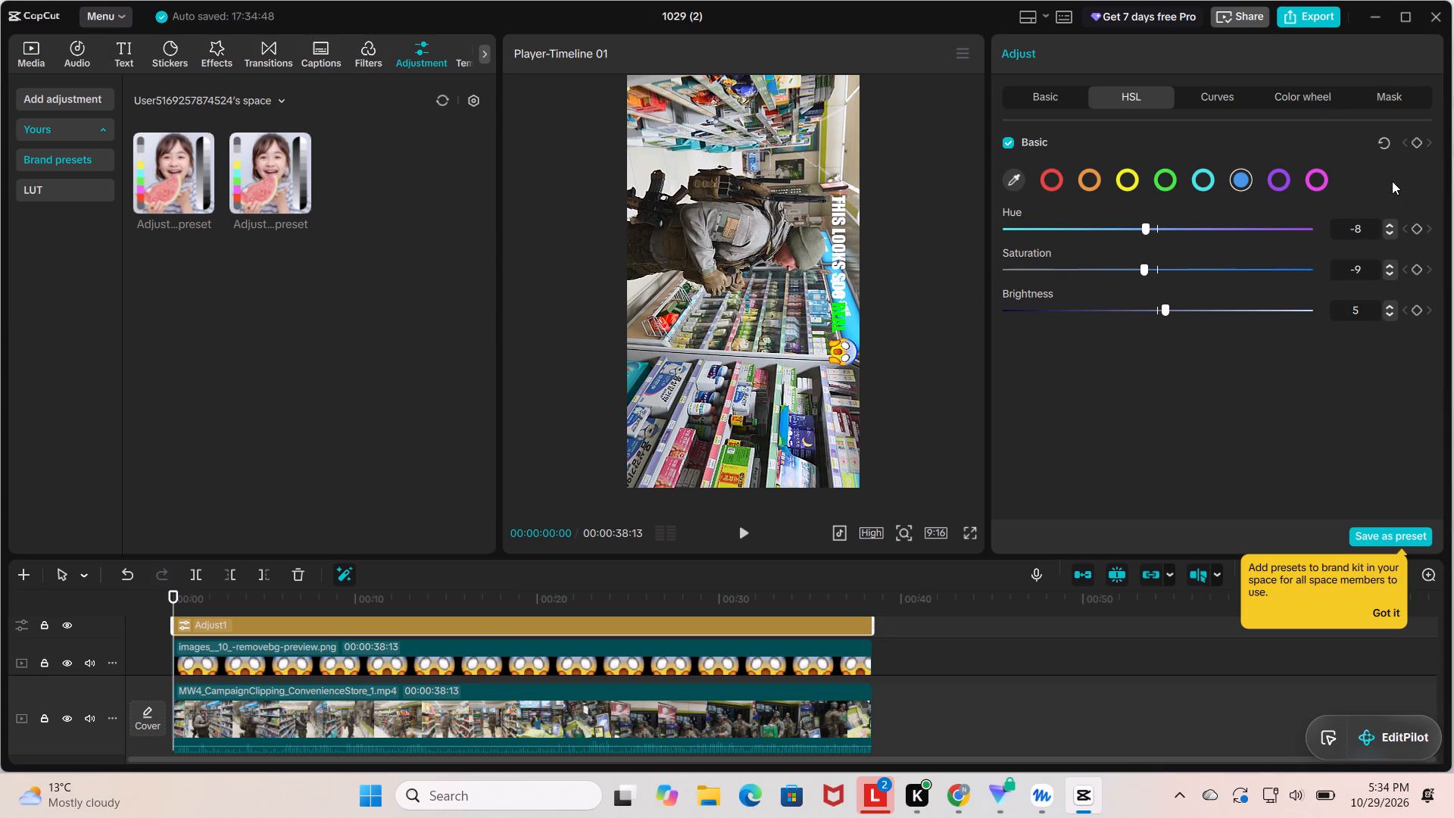
Reset the adjustment layer's HSL settings to their defaults.
{"action": "left_click", "coordinate": [1392, 145]}
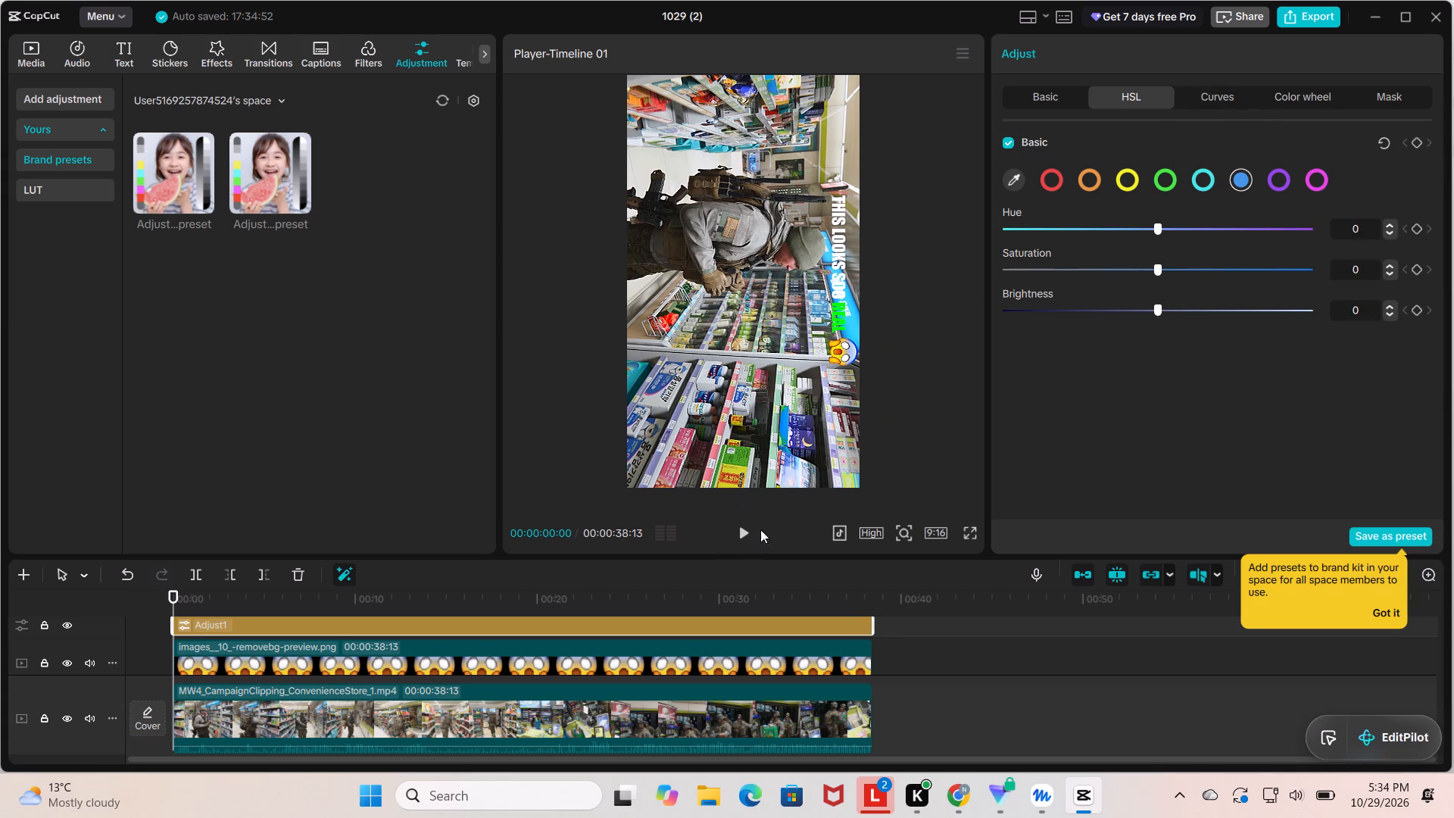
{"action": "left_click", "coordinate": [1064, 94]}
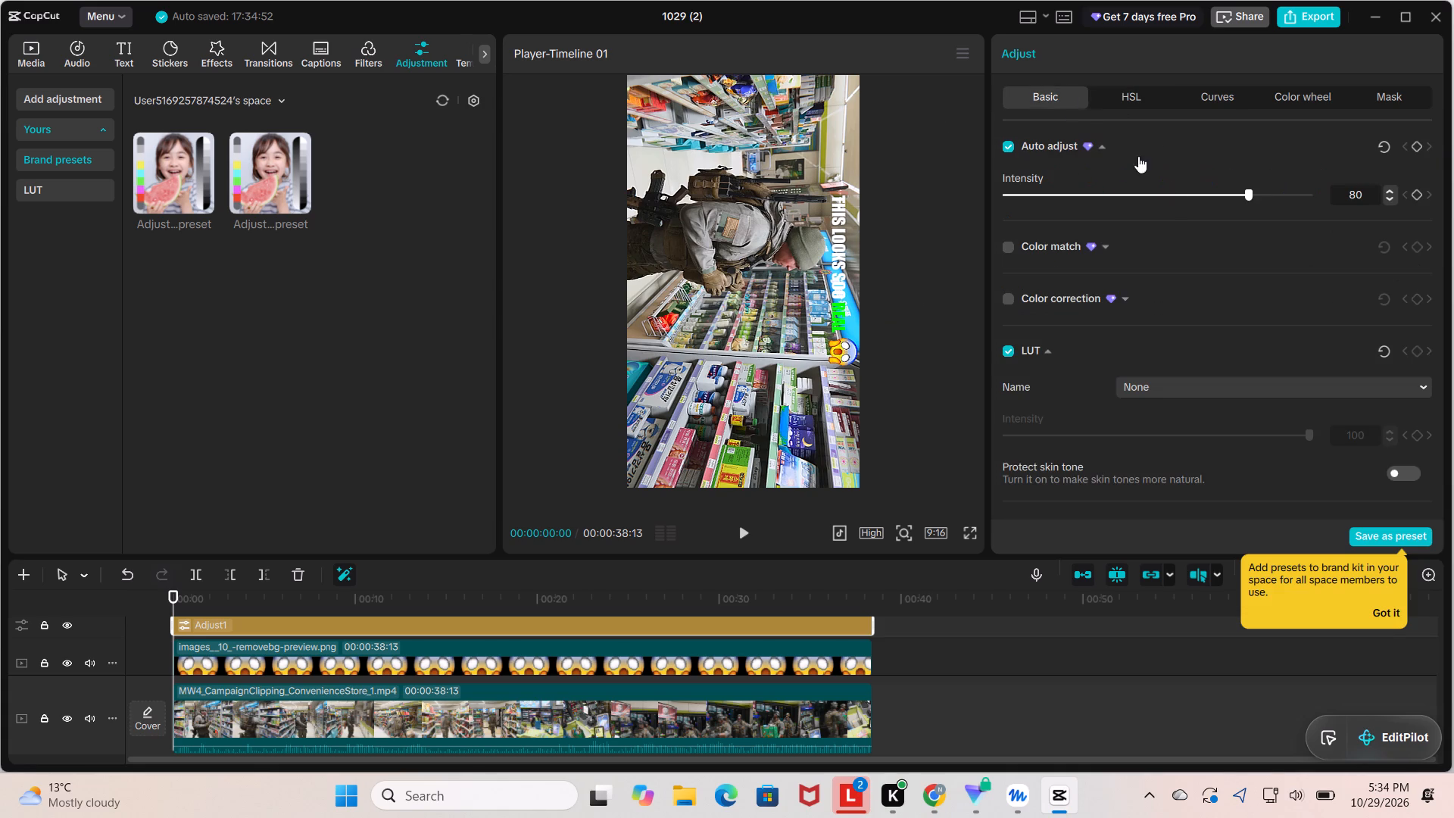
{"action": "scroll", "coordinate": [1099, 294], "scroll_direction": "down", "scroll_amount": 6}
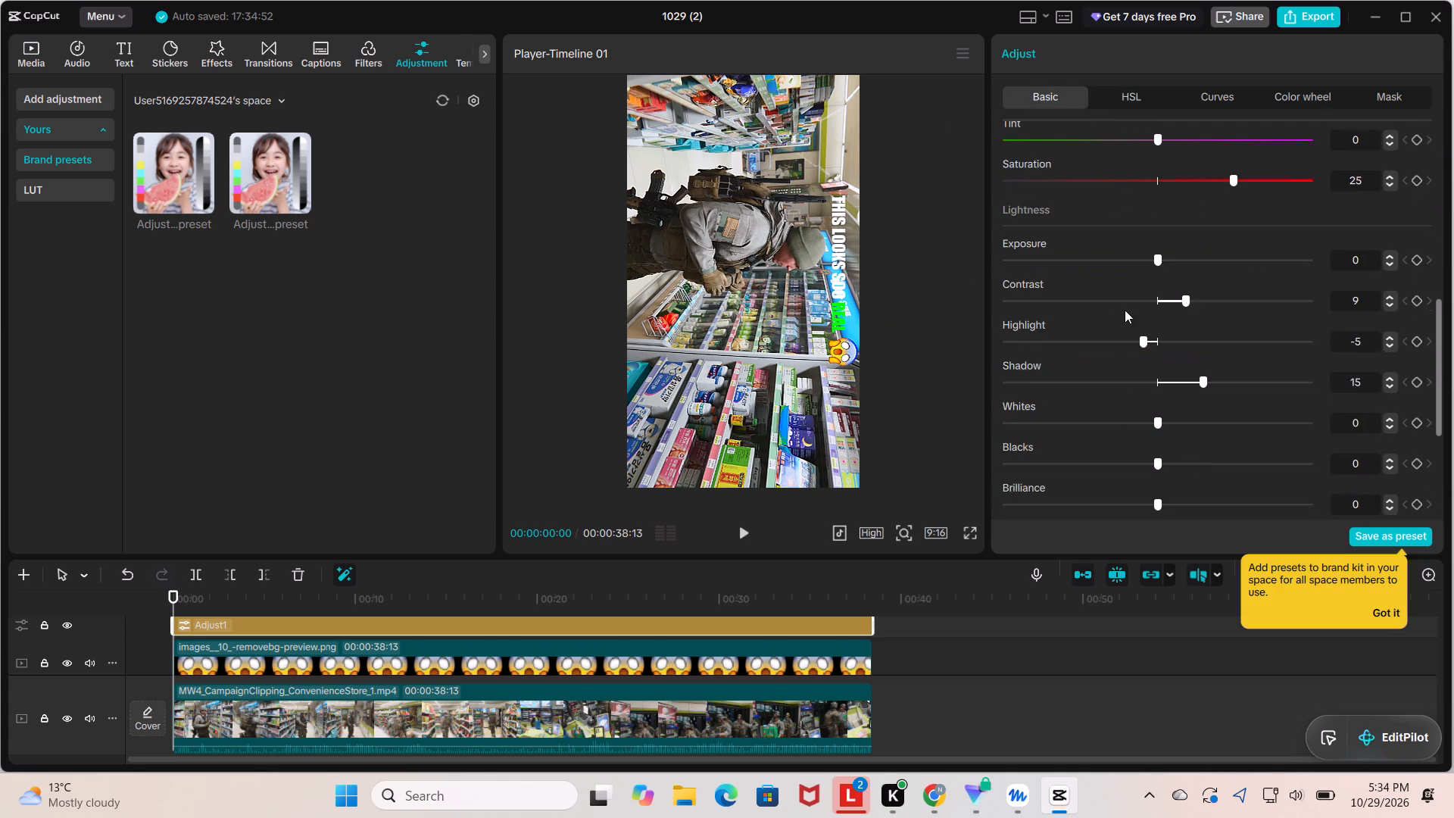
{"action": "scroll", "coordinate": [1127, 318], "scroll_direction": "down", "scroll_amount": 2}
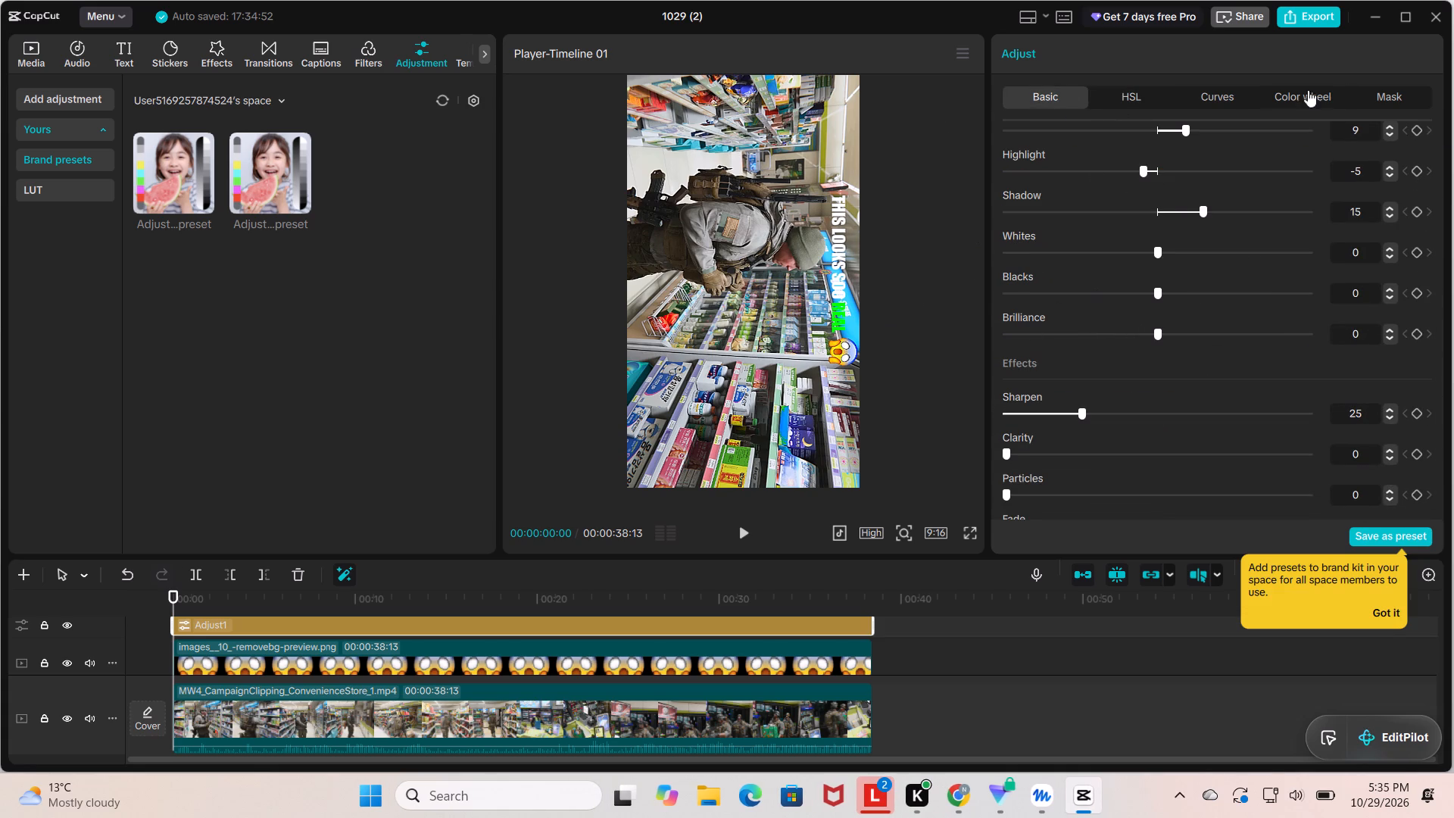
{"action": "left_click", "coordinate": [1324, 19]}
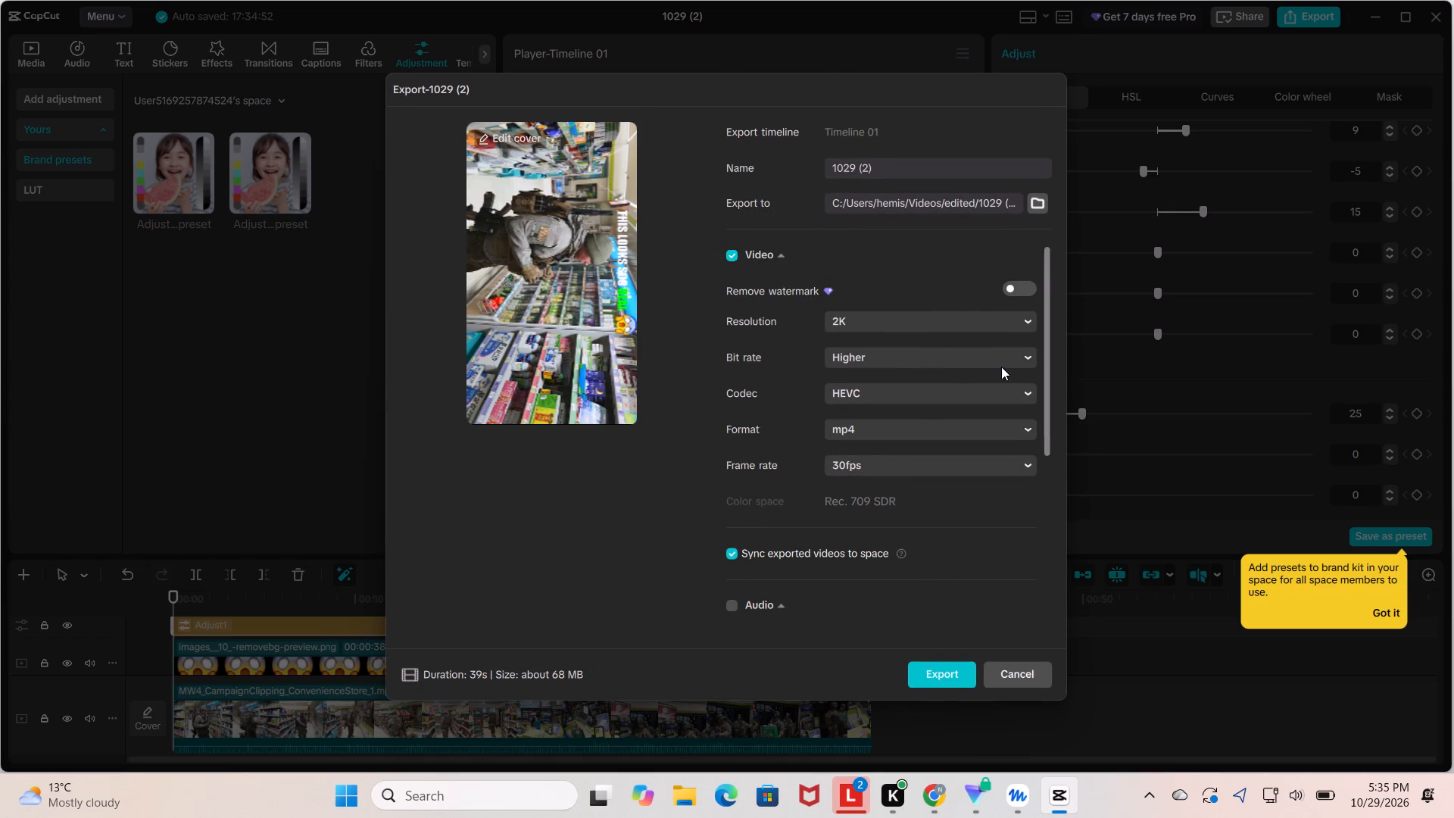
{"action": "left_click", "coordinate": [928, 166]}
{"action": "key", "text": "BackSpace"}
{"action": "key", "text": "BackSpace"}
{"action": "key", "text": "BackSpace"}
{"action": "key", "text": "BackSpace"}
{"action": "key", "text": "BackSpace"}
{"action": "key", "text": "BackSpace"}
{"action": "key", "text": "BackSpace"}
{"action": "key", "text": "BackSpace"}
{"action": "key", "text": "BackSpace"}
{"action": "key", "text": "BackSpace"}
{"action": "key", "text": "BackSpace"}
{"action": "key", "text": "BackSpace"}
{"action": "key", "text": "BackSpace"}
{"action": "key", "text": "BackSpace"}
{"action": "type", "text": "29"}
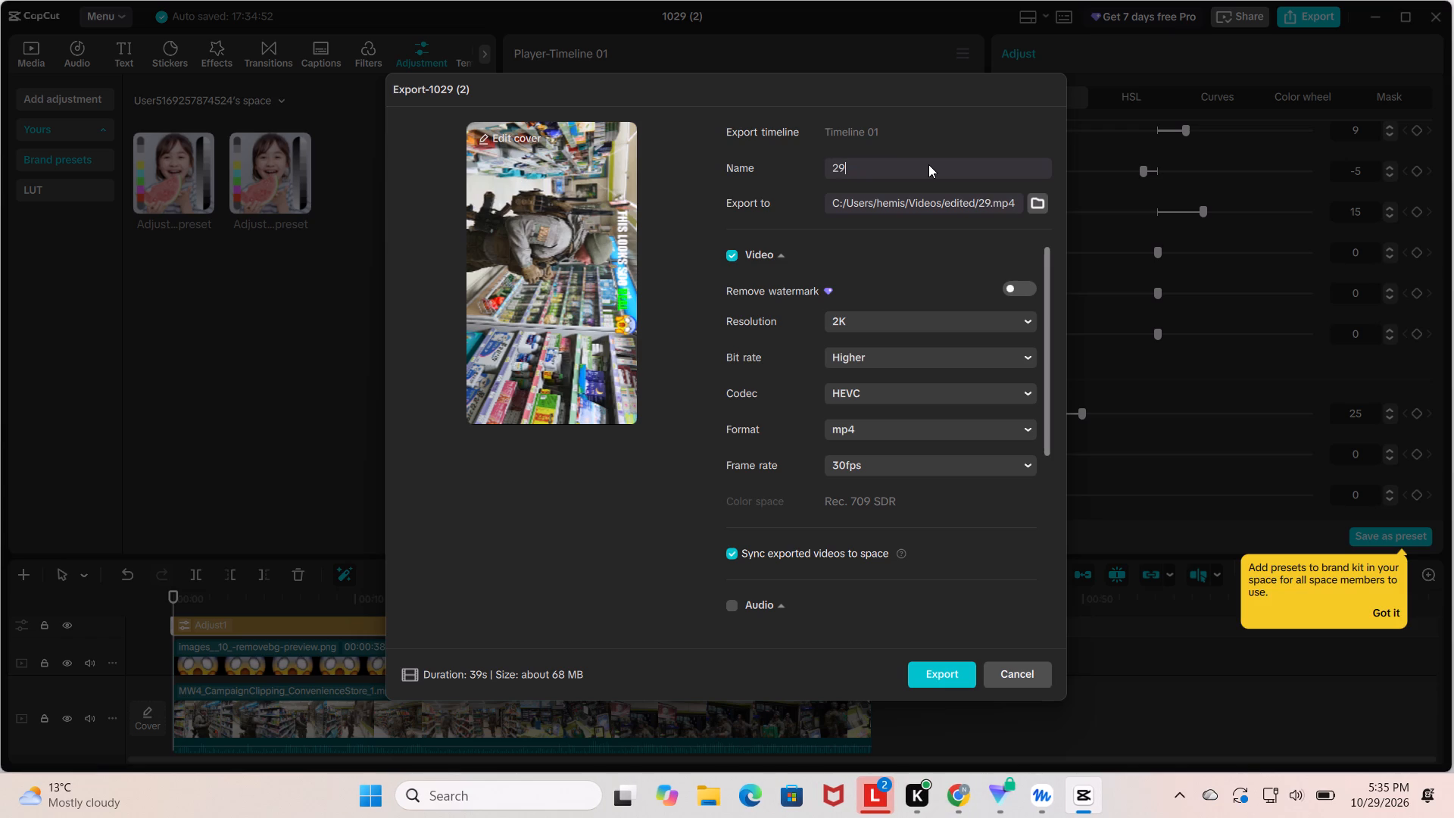
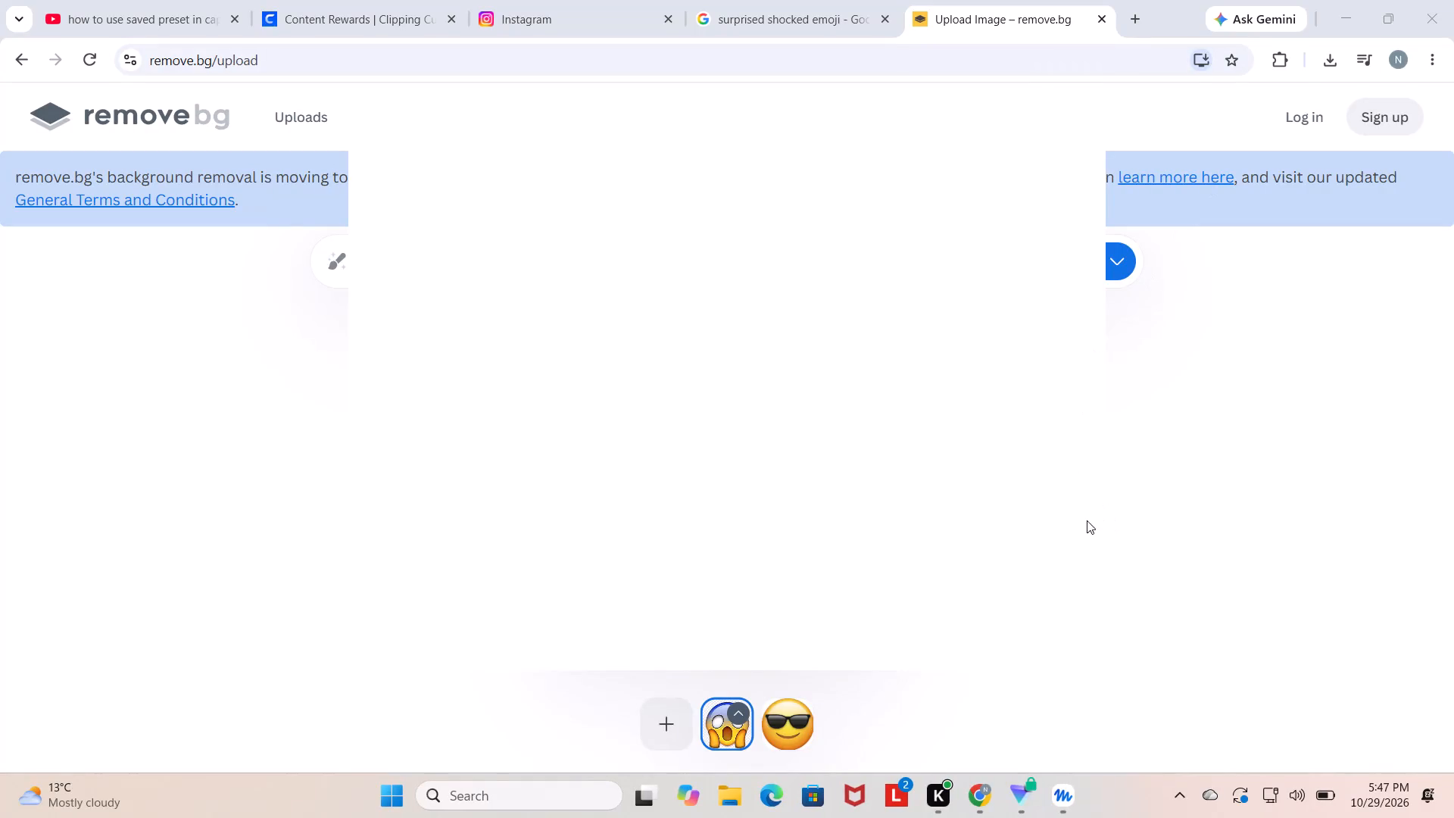
Switch to the Chrome window with the shocked emoji cutout on remove.bg.
{"action": "left_click", "coordinate": [978, 798]}
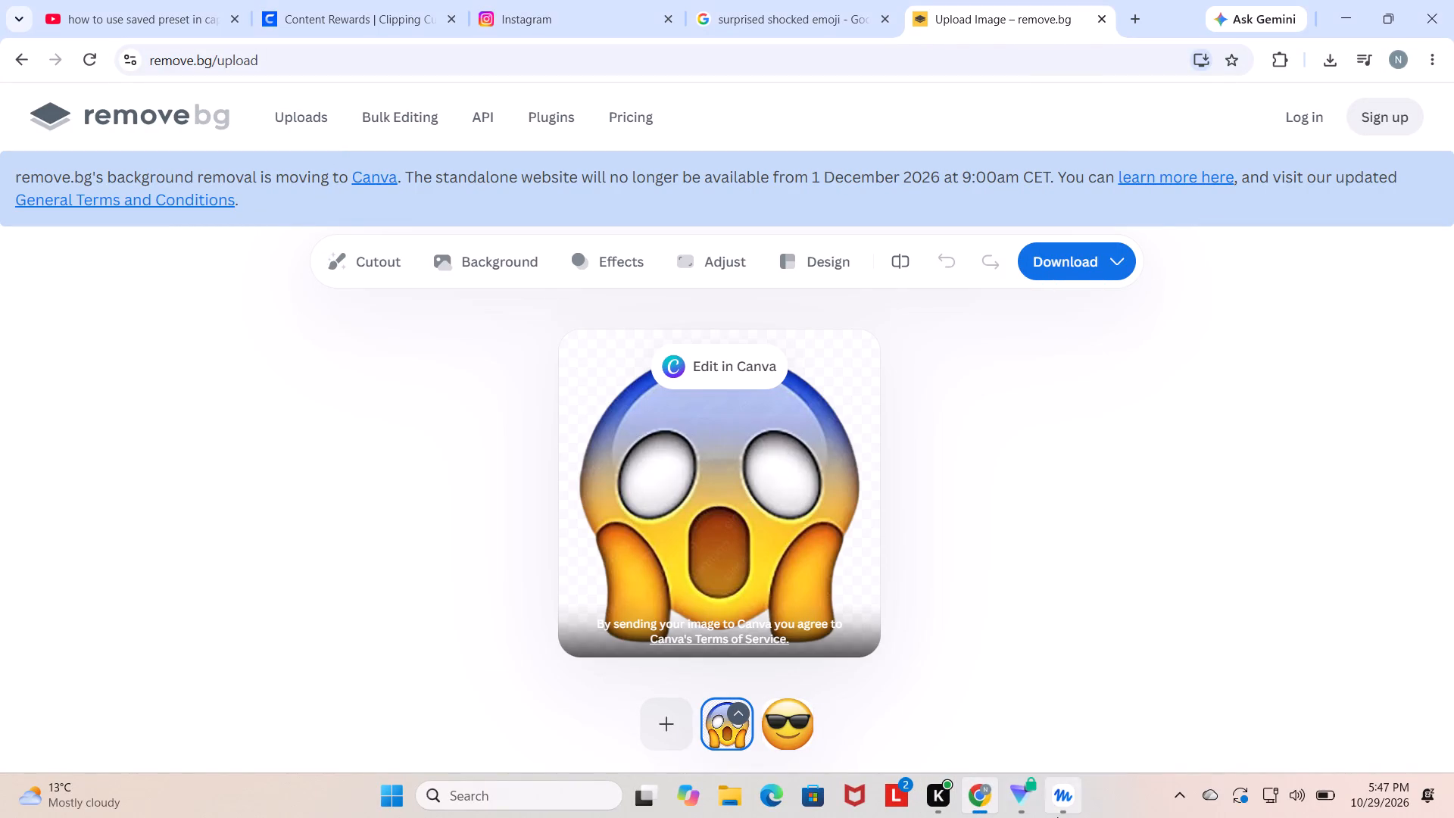
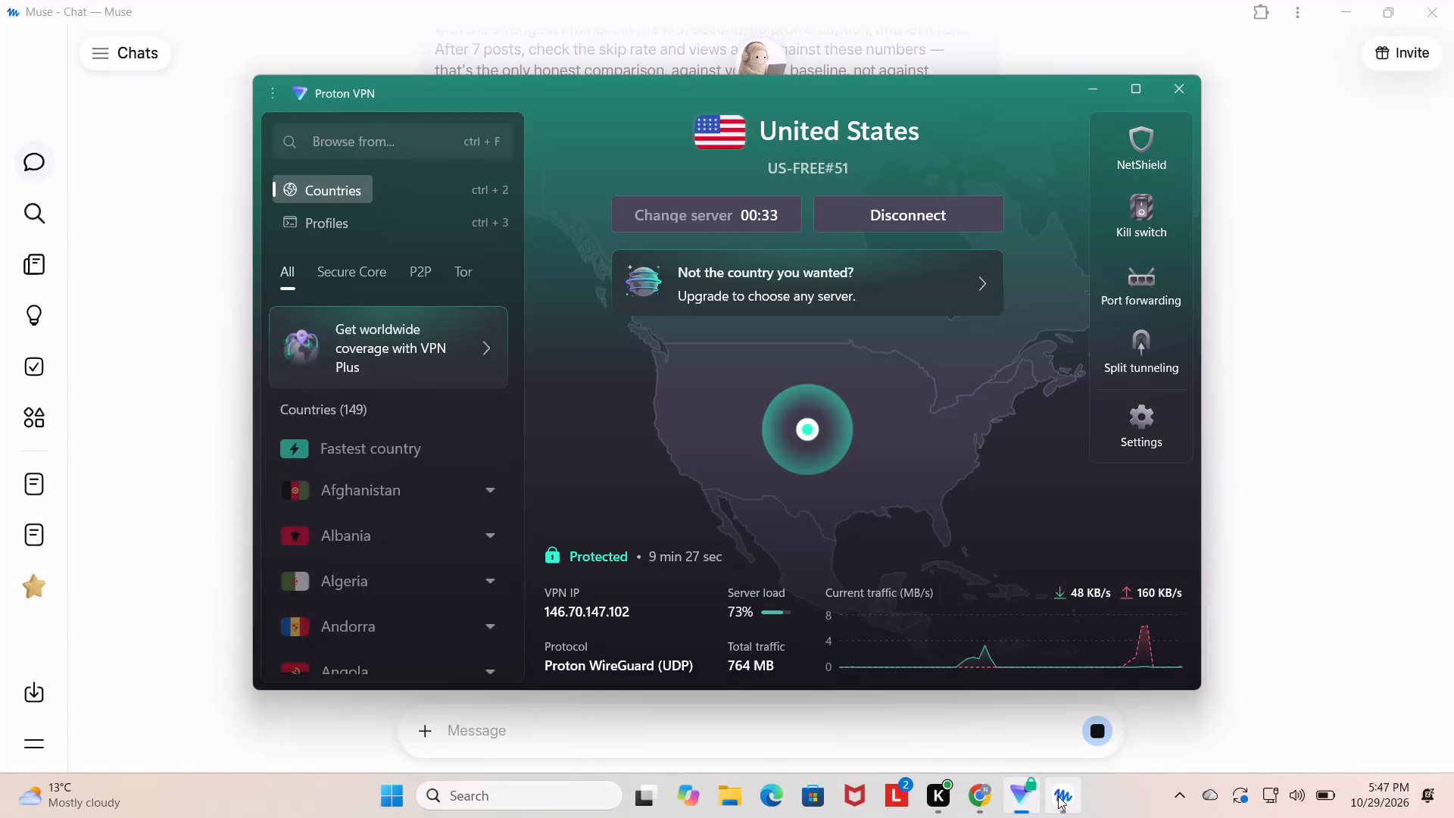
Bring the Muse chat to the front and close its window while the caption request is still processing.
{"action": "left_click", "coordinate": [1058, 796]}
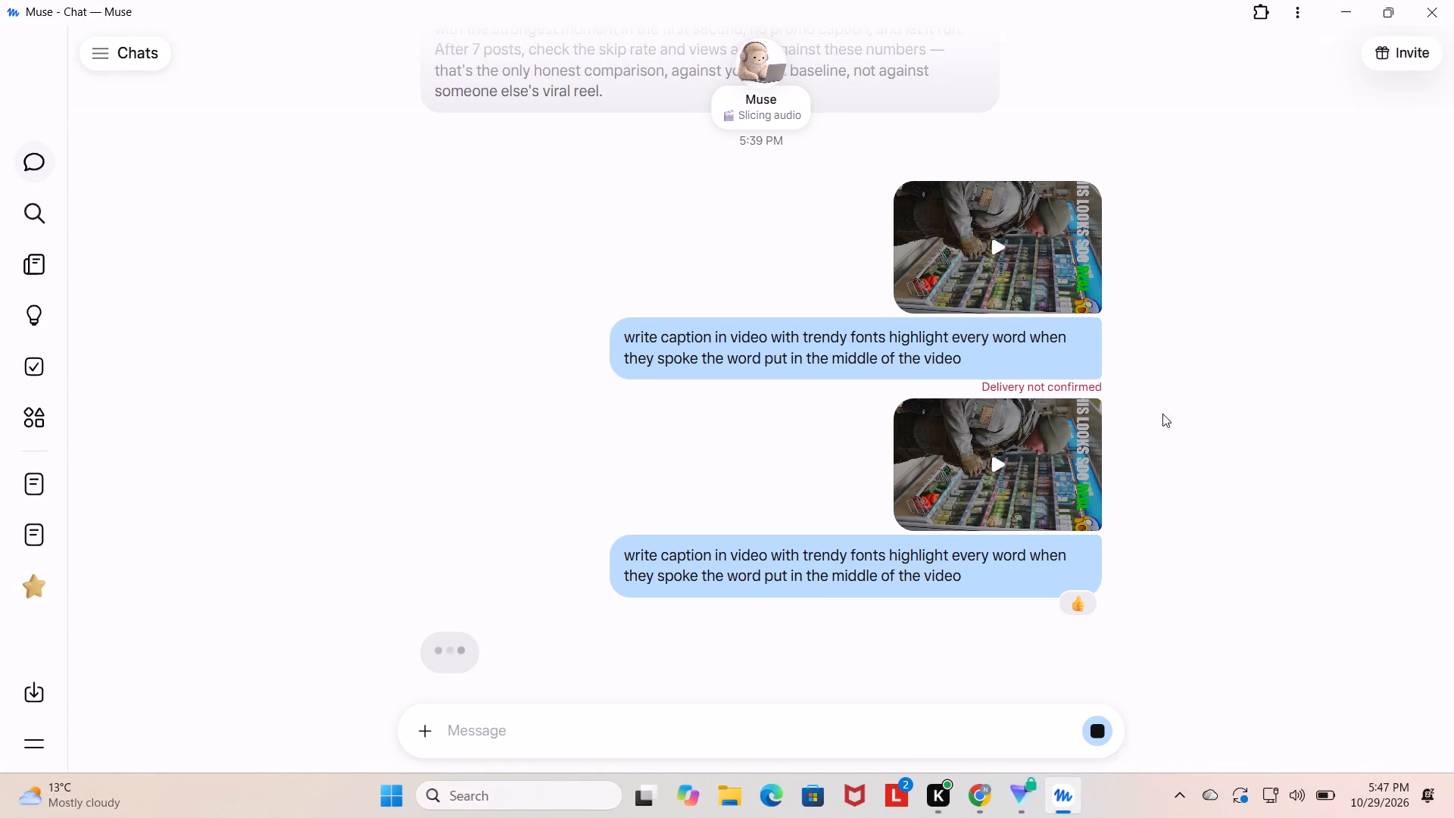
{"action": "left_click", "coordinate": [1434, 0]}
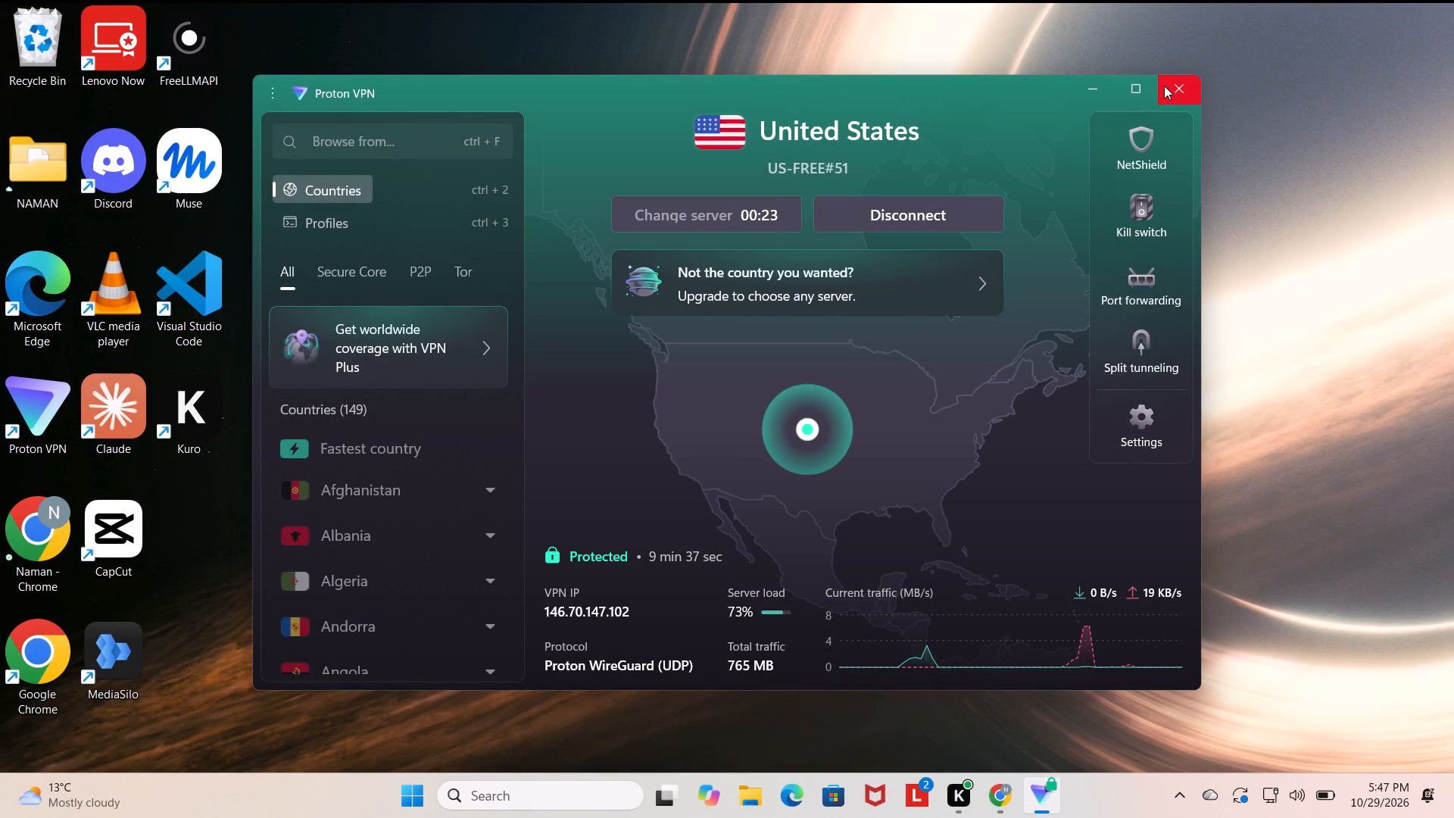